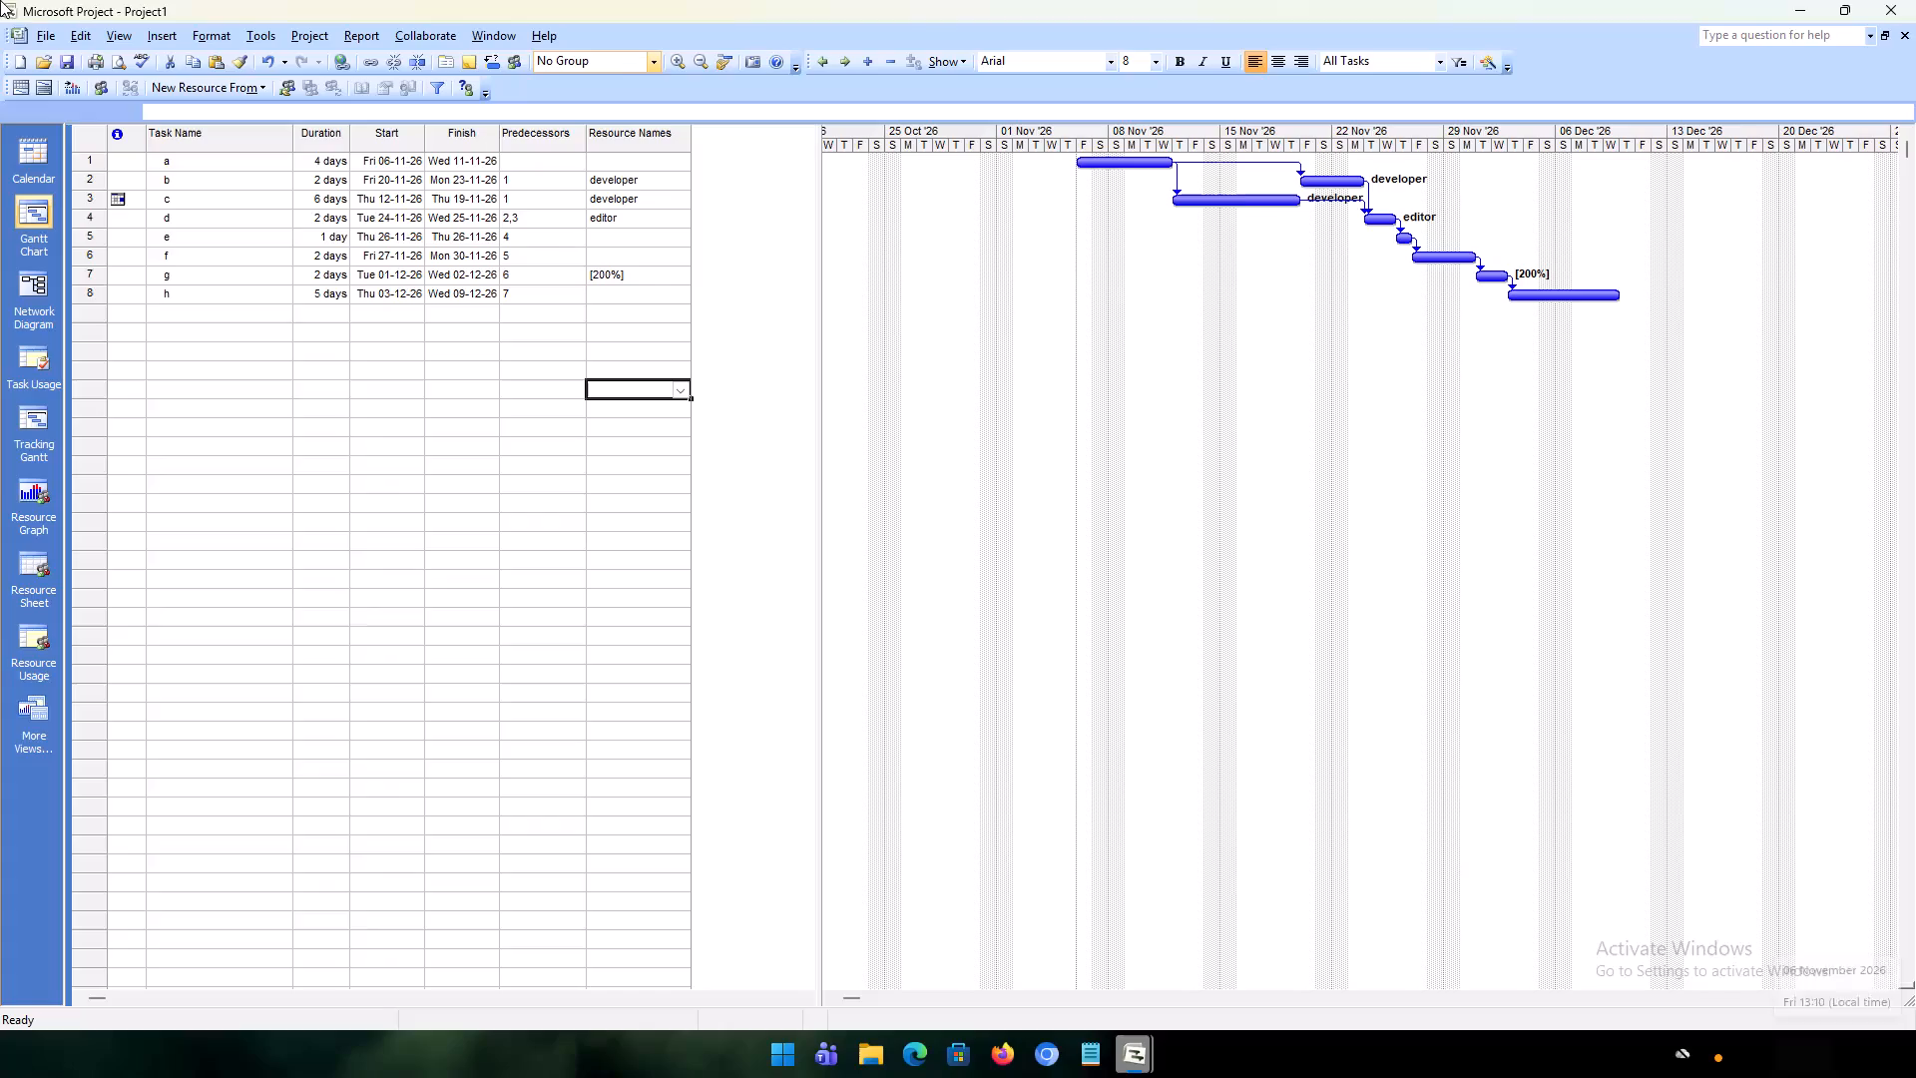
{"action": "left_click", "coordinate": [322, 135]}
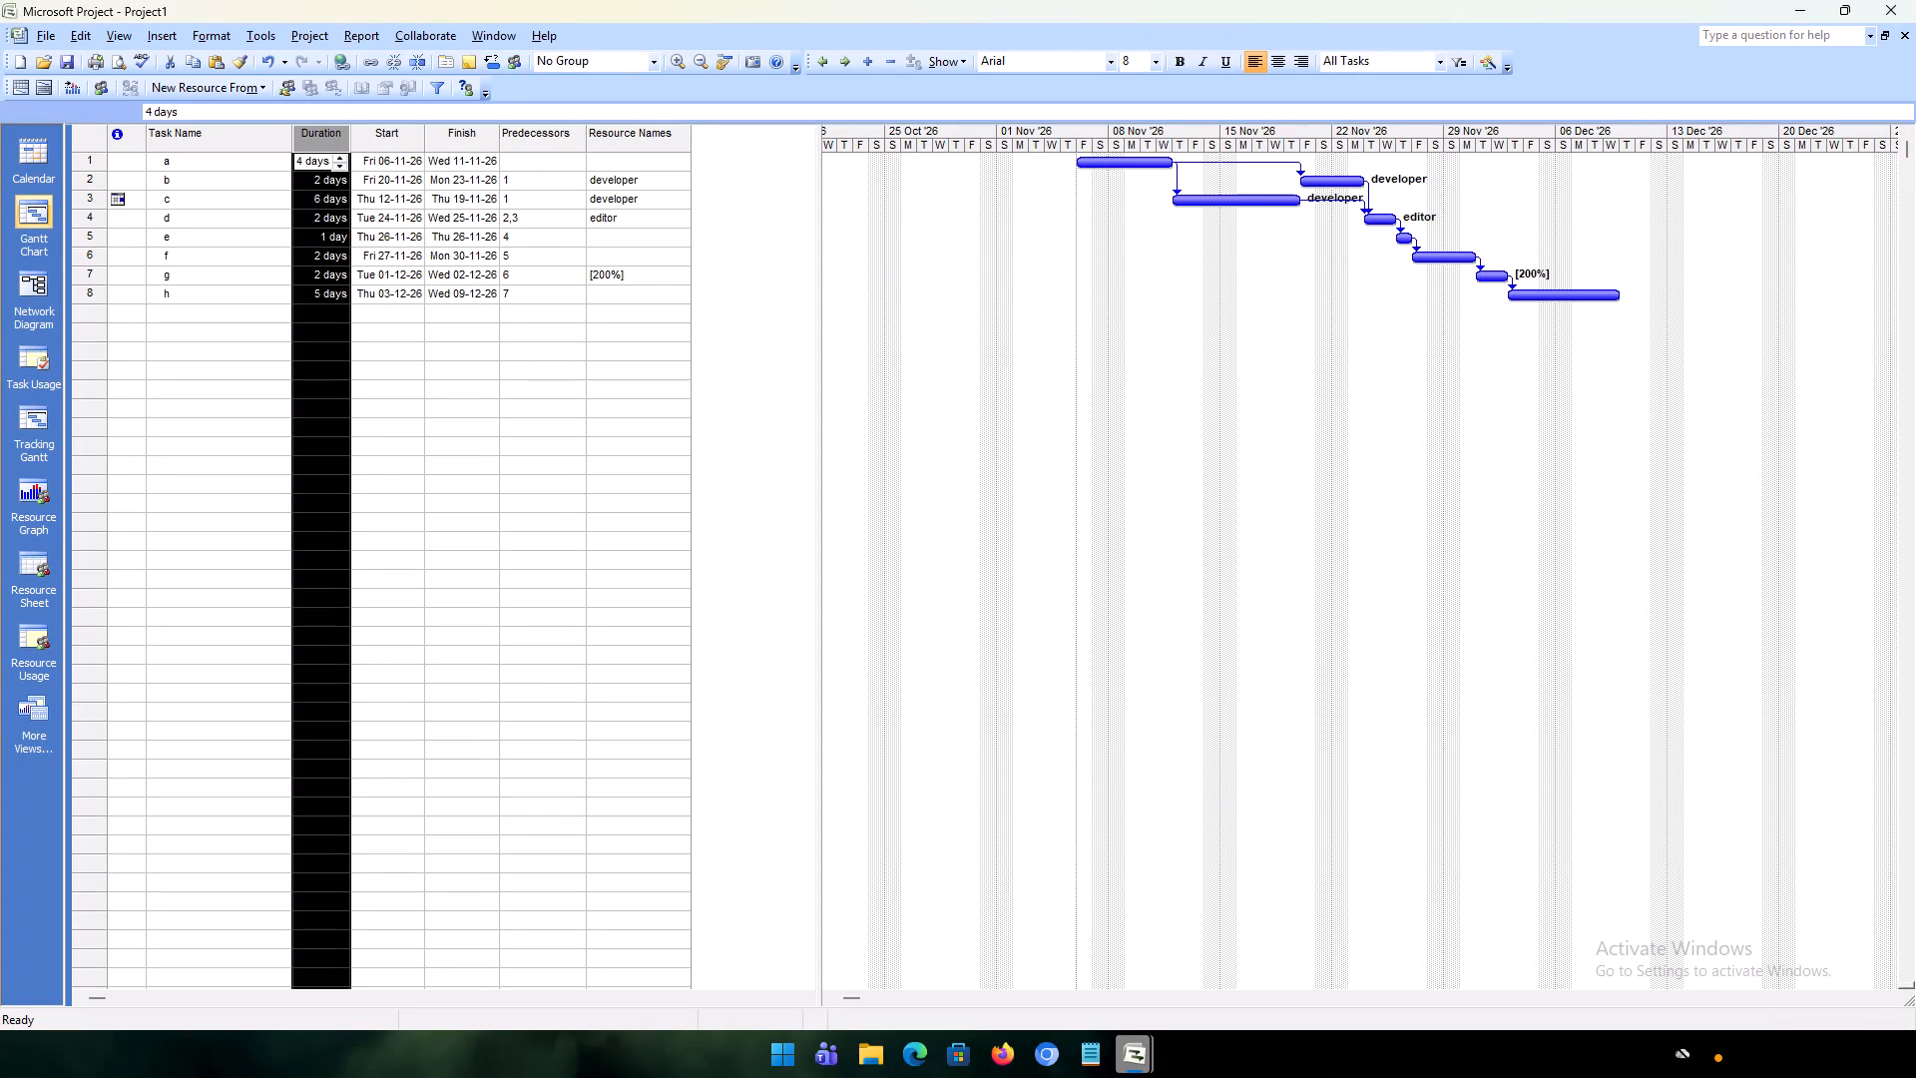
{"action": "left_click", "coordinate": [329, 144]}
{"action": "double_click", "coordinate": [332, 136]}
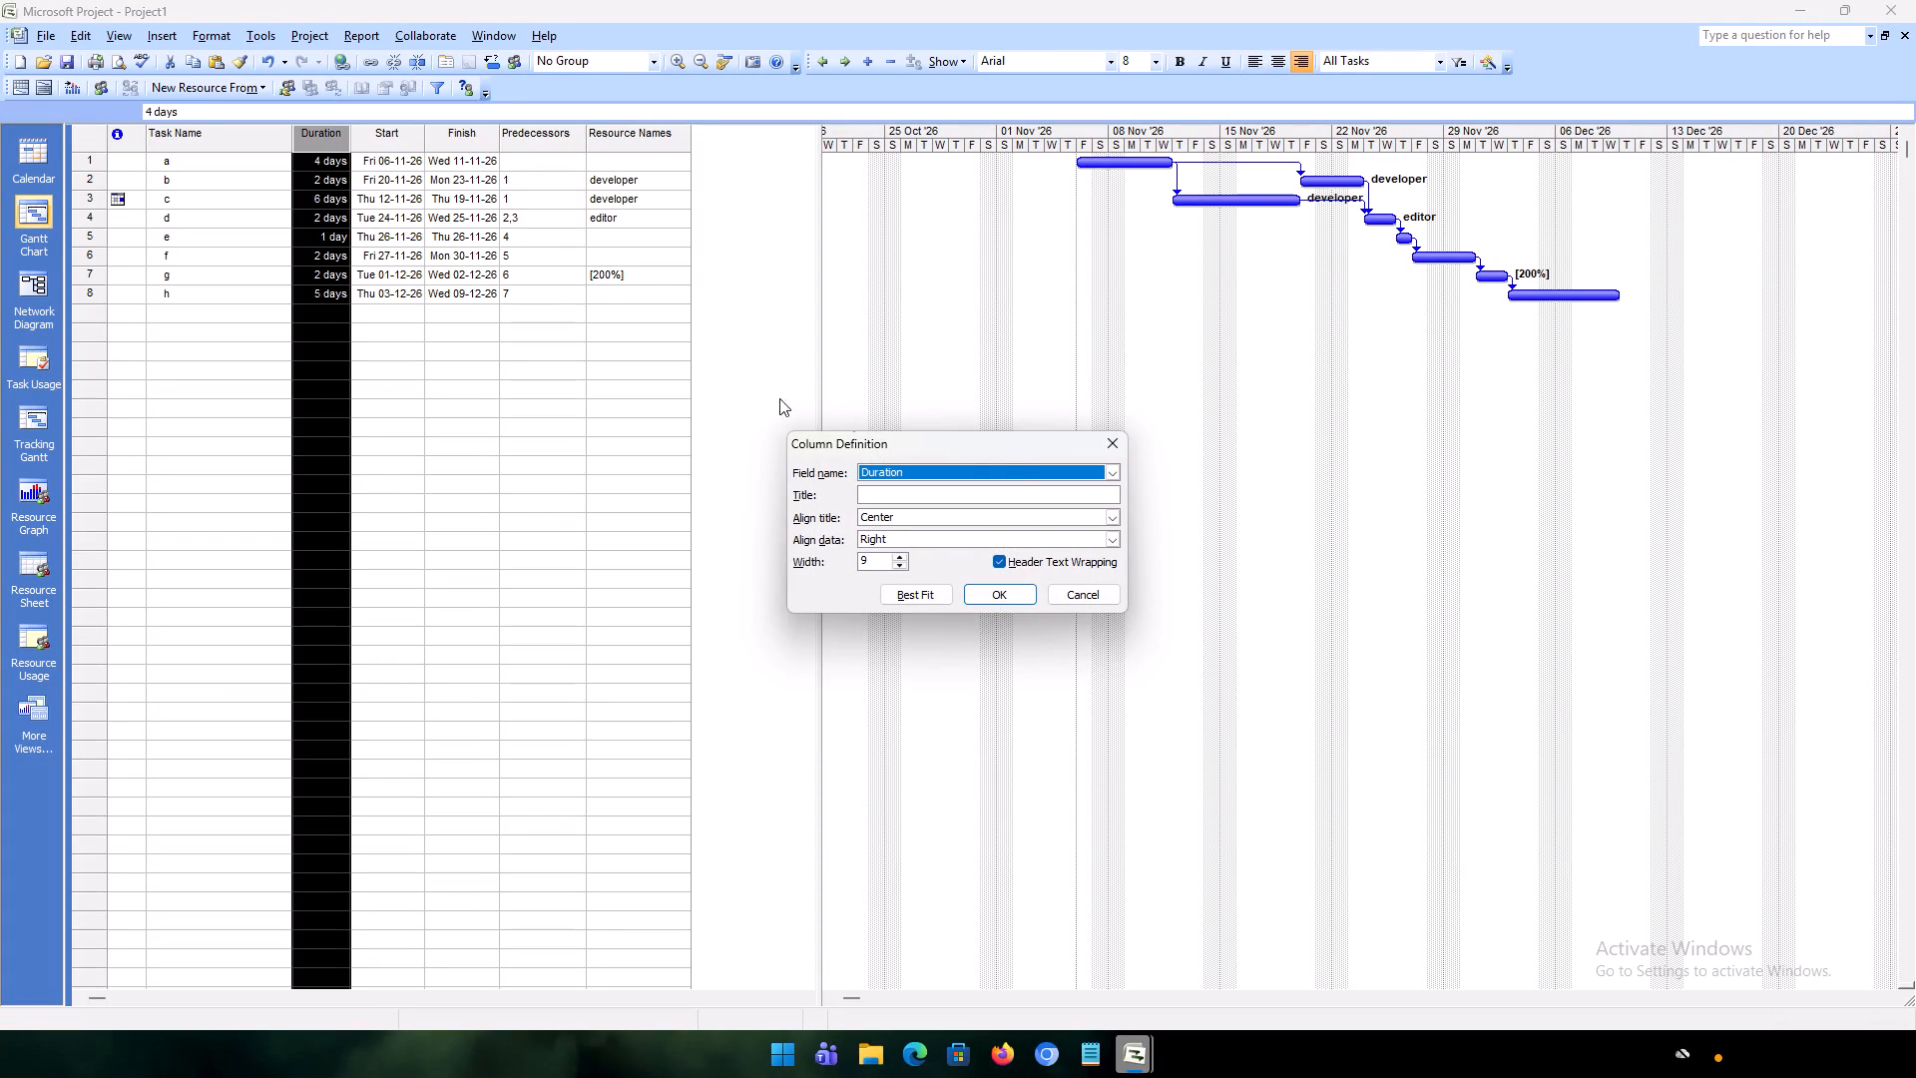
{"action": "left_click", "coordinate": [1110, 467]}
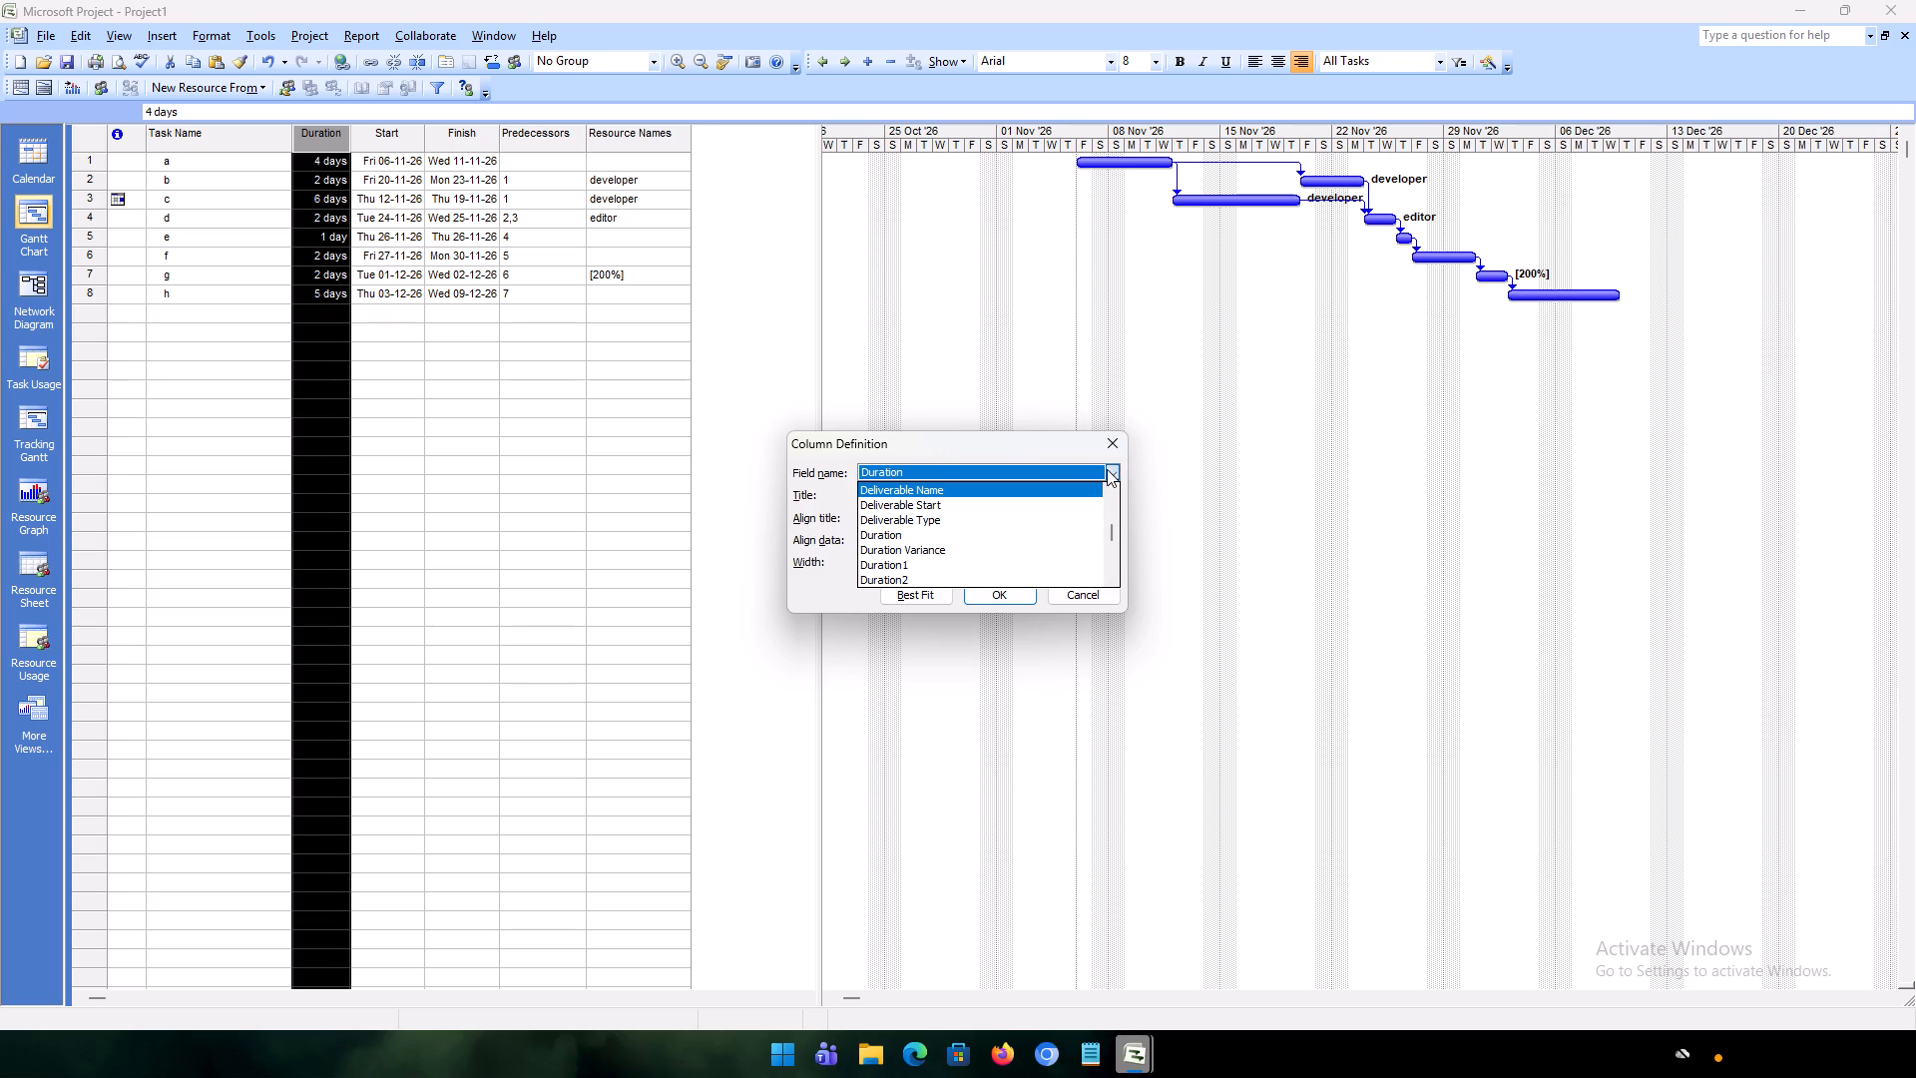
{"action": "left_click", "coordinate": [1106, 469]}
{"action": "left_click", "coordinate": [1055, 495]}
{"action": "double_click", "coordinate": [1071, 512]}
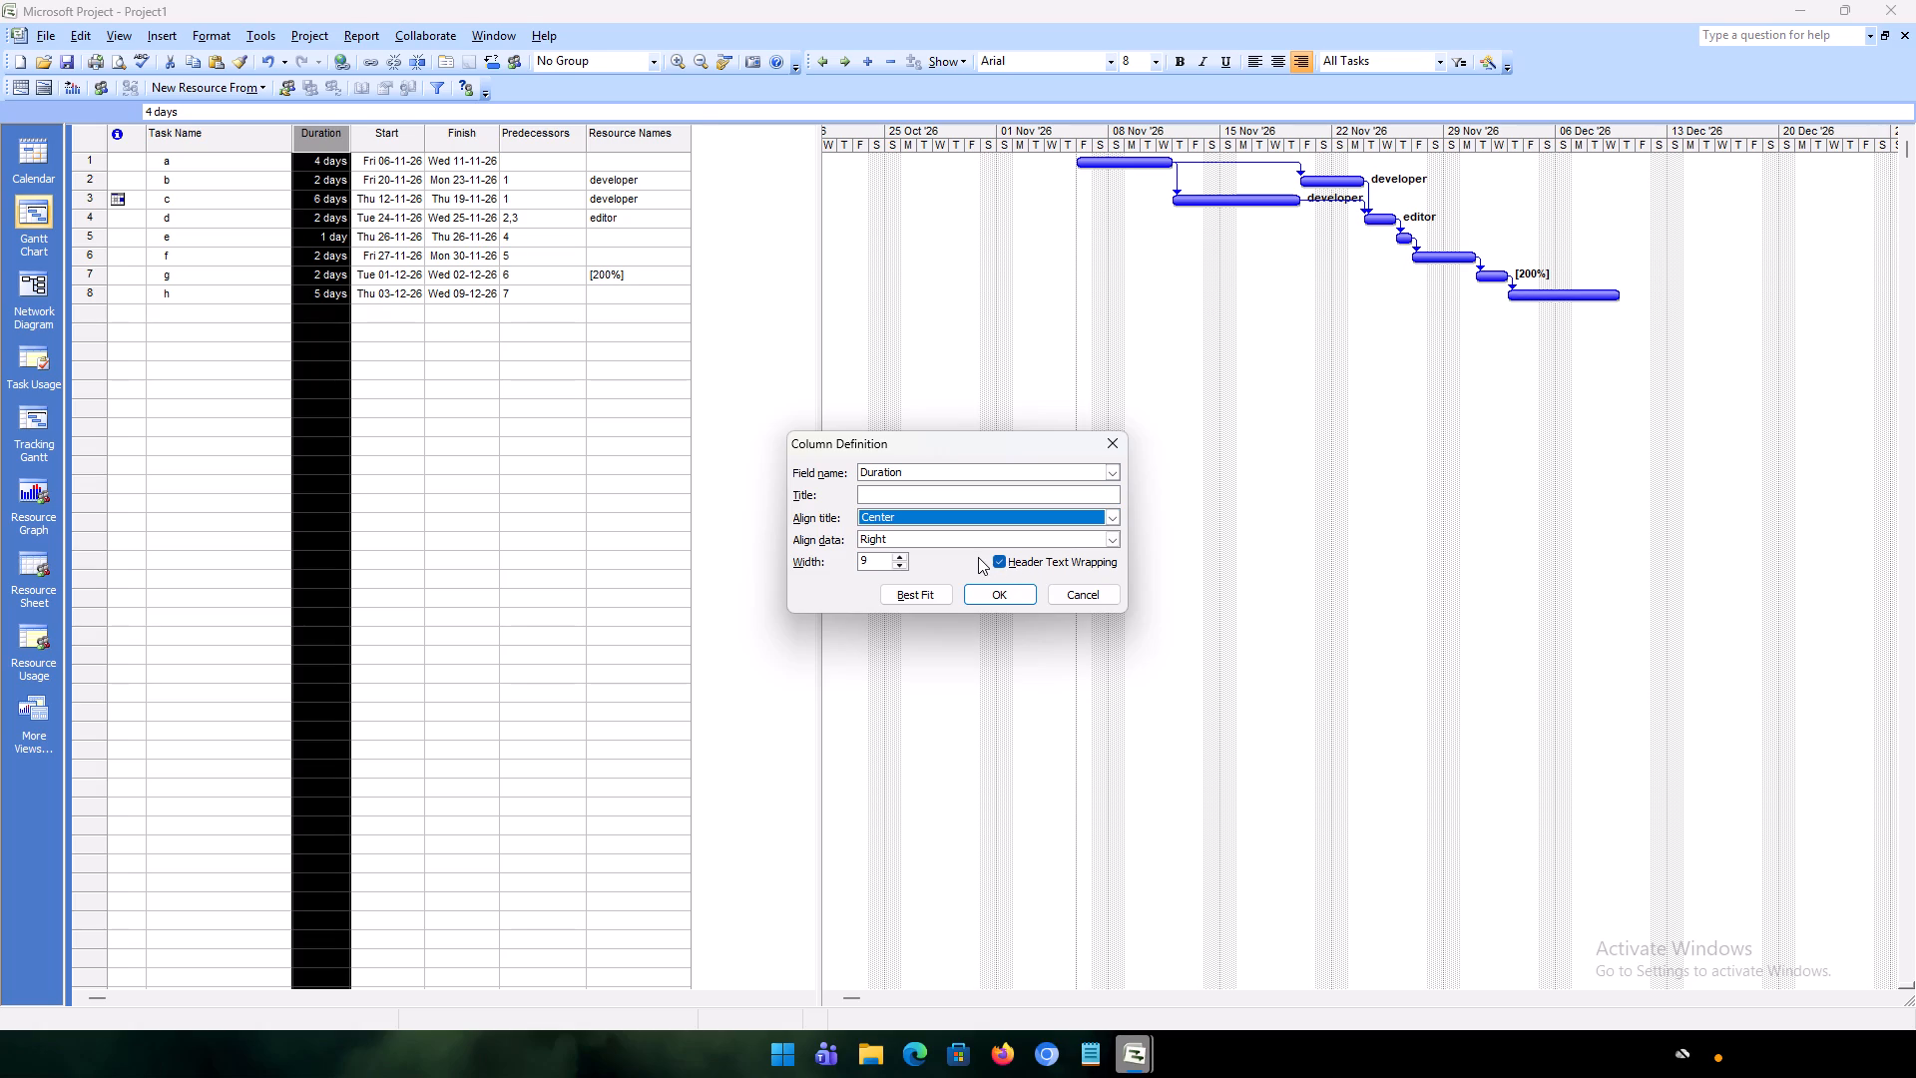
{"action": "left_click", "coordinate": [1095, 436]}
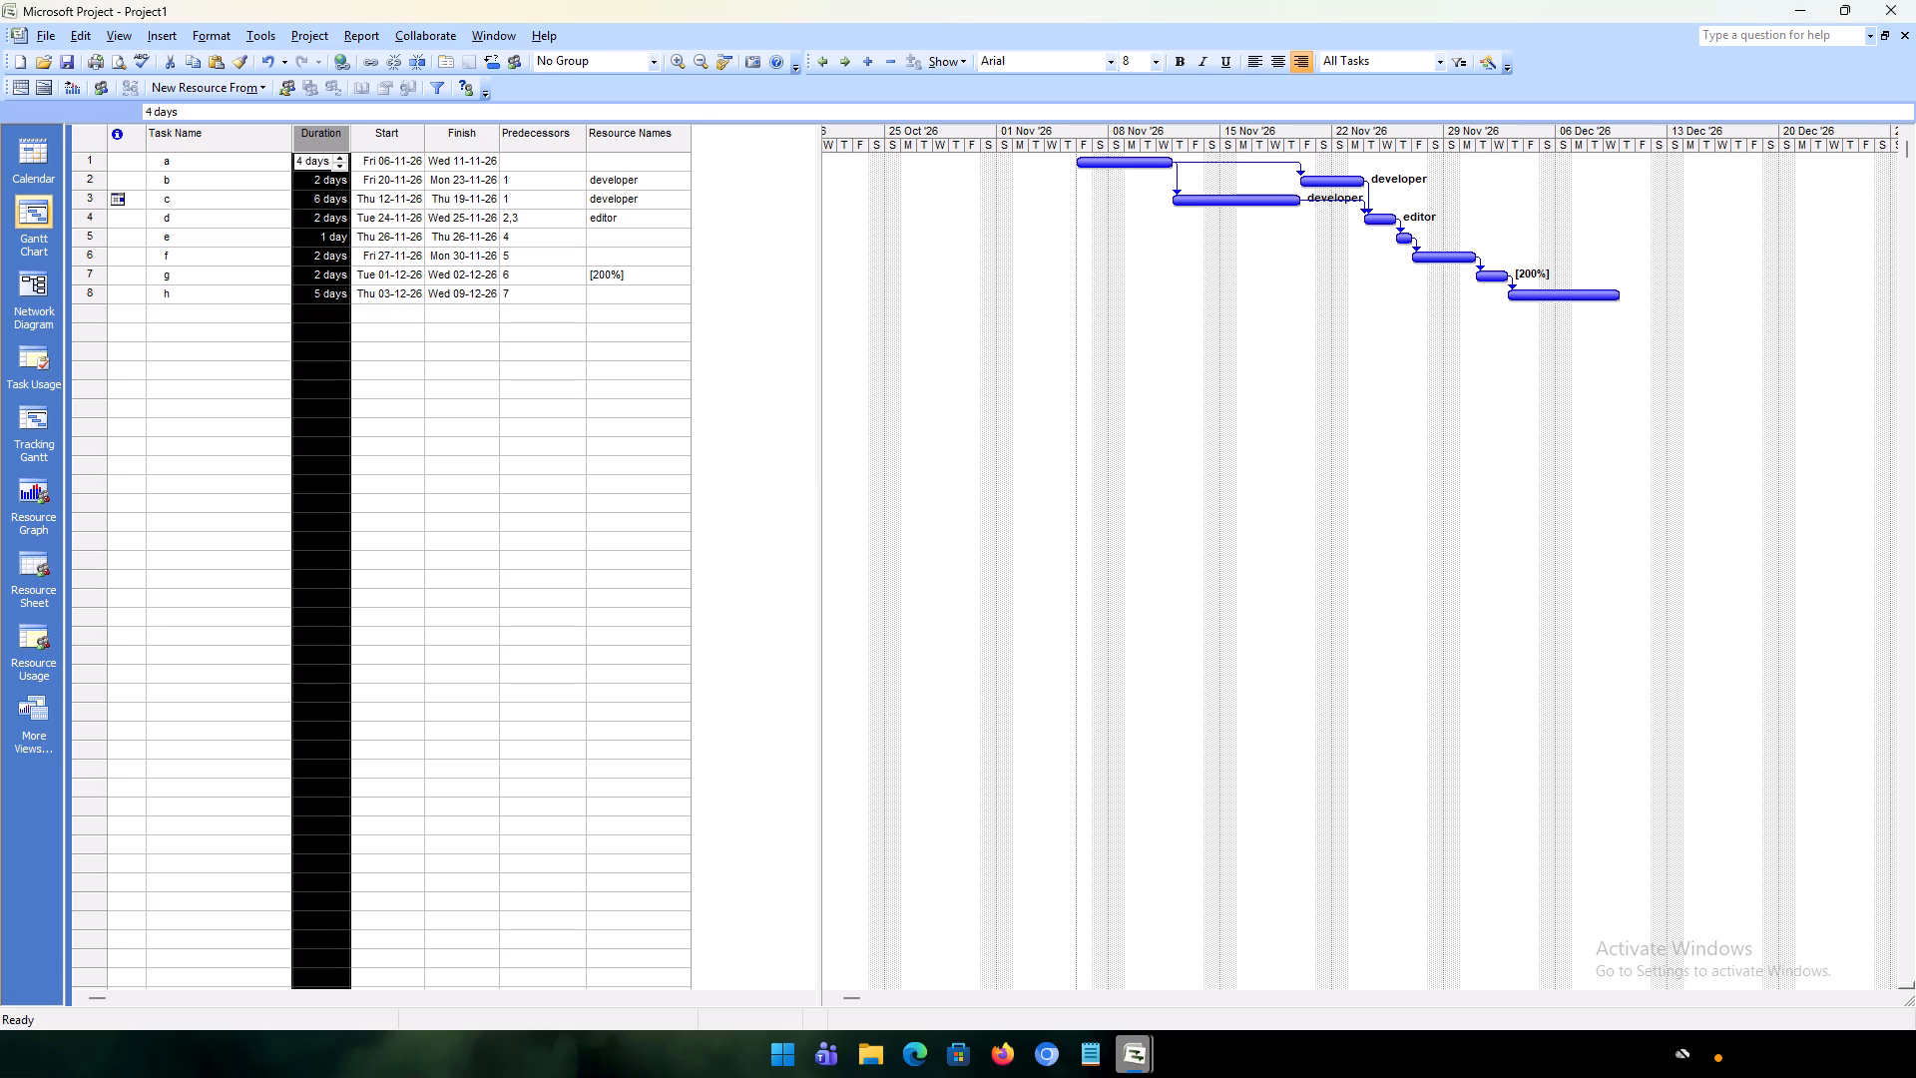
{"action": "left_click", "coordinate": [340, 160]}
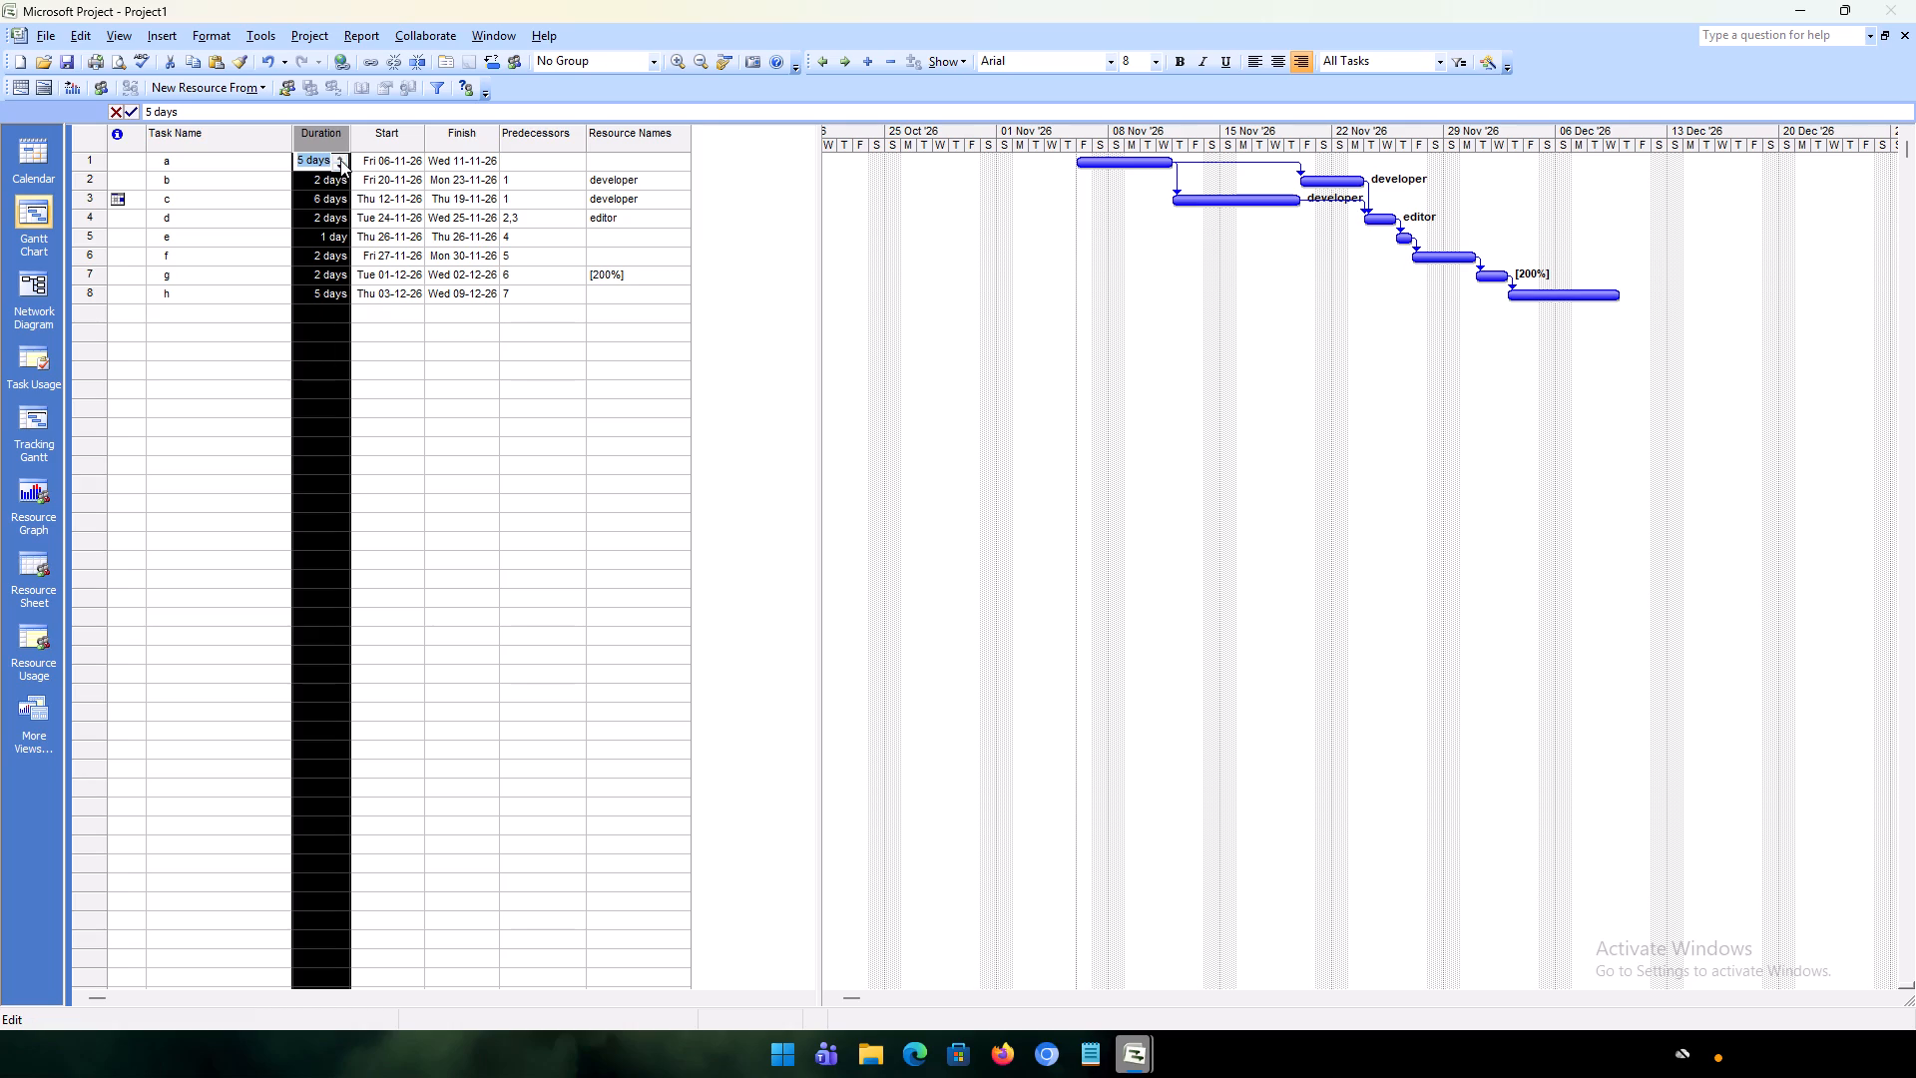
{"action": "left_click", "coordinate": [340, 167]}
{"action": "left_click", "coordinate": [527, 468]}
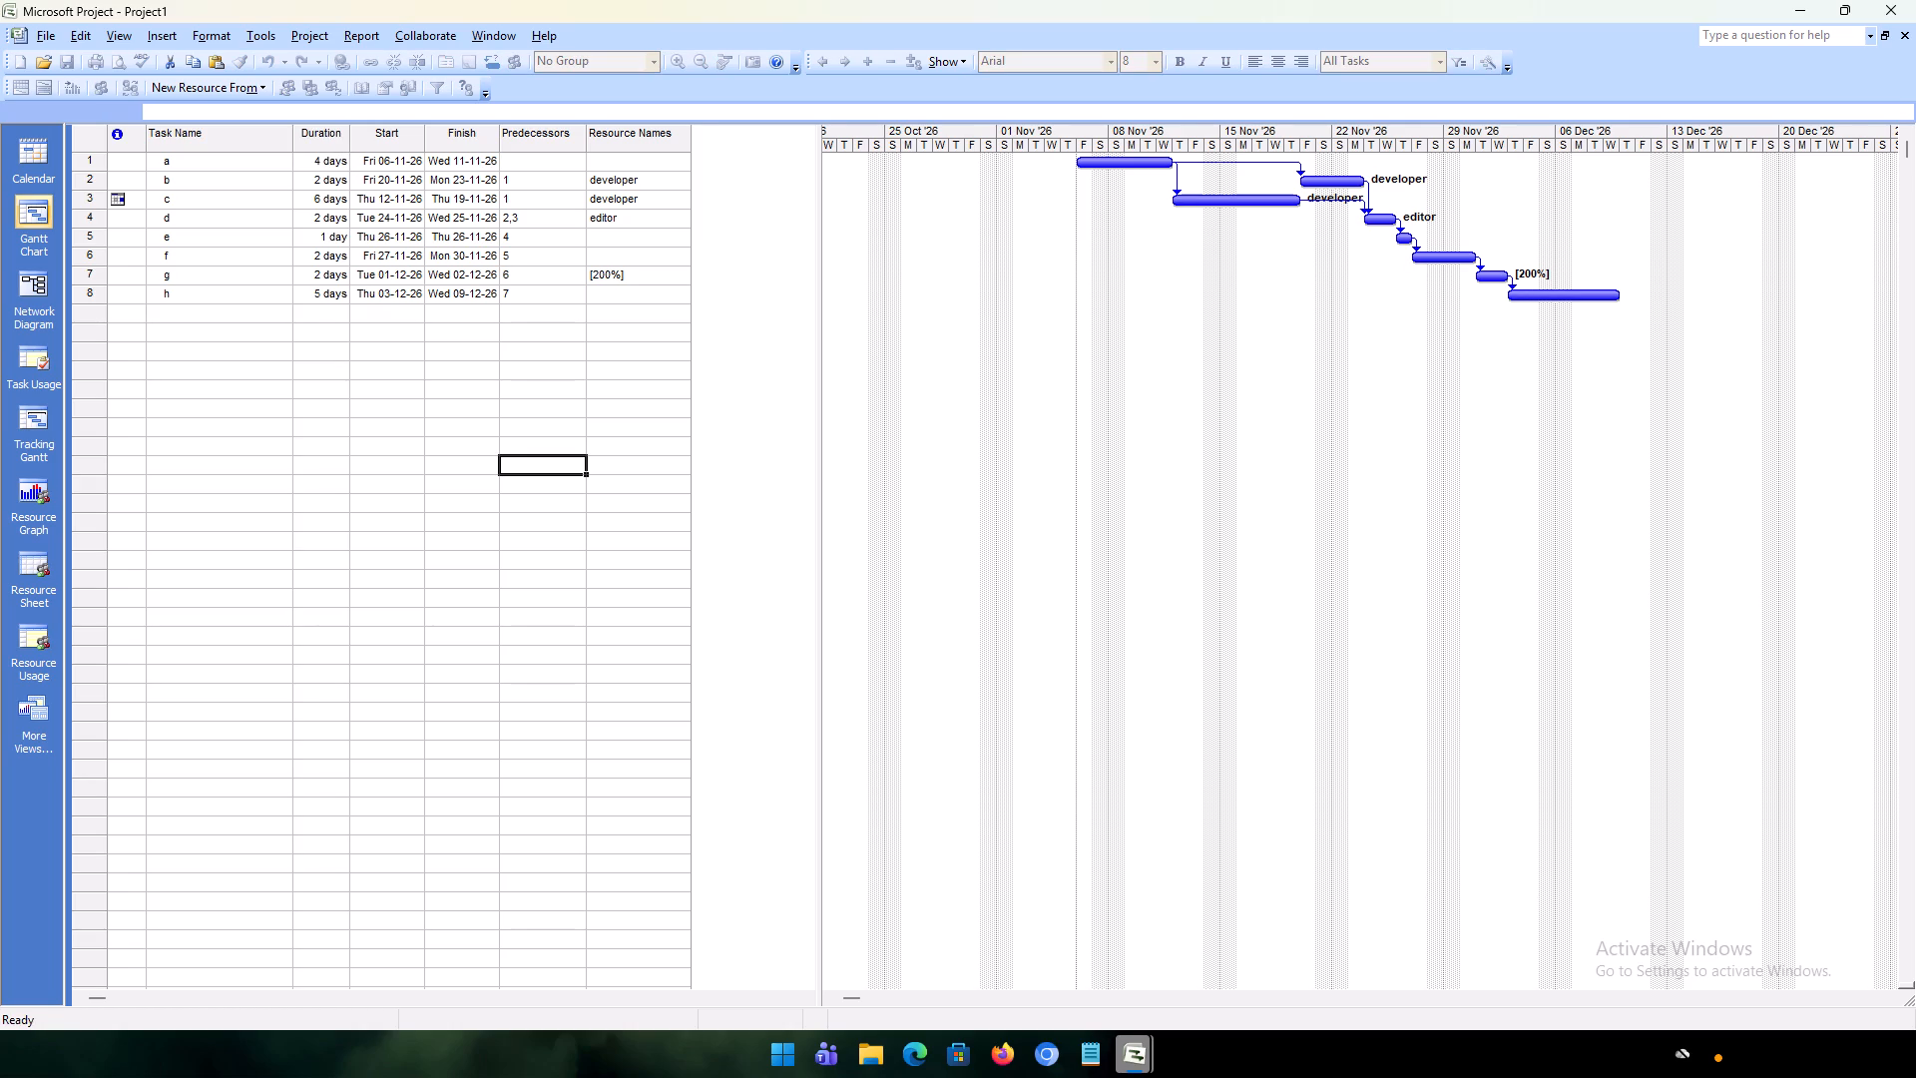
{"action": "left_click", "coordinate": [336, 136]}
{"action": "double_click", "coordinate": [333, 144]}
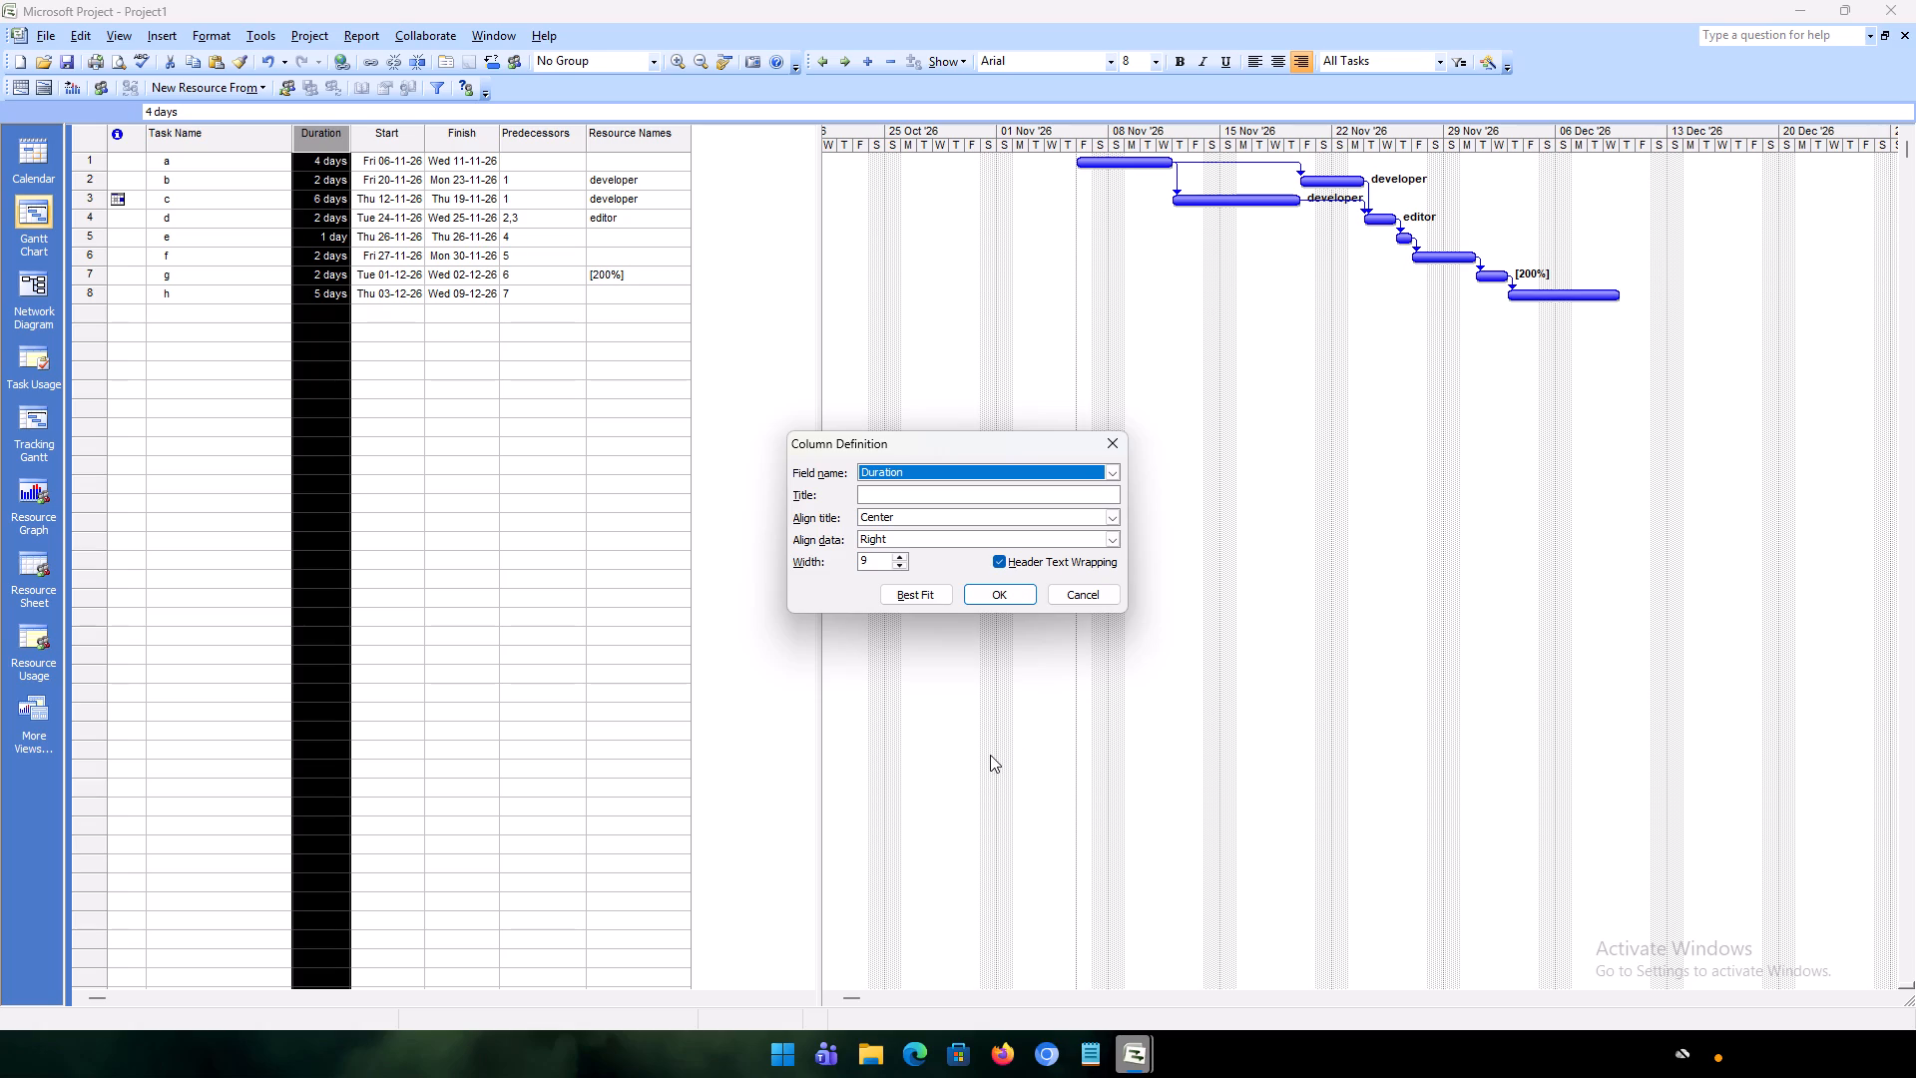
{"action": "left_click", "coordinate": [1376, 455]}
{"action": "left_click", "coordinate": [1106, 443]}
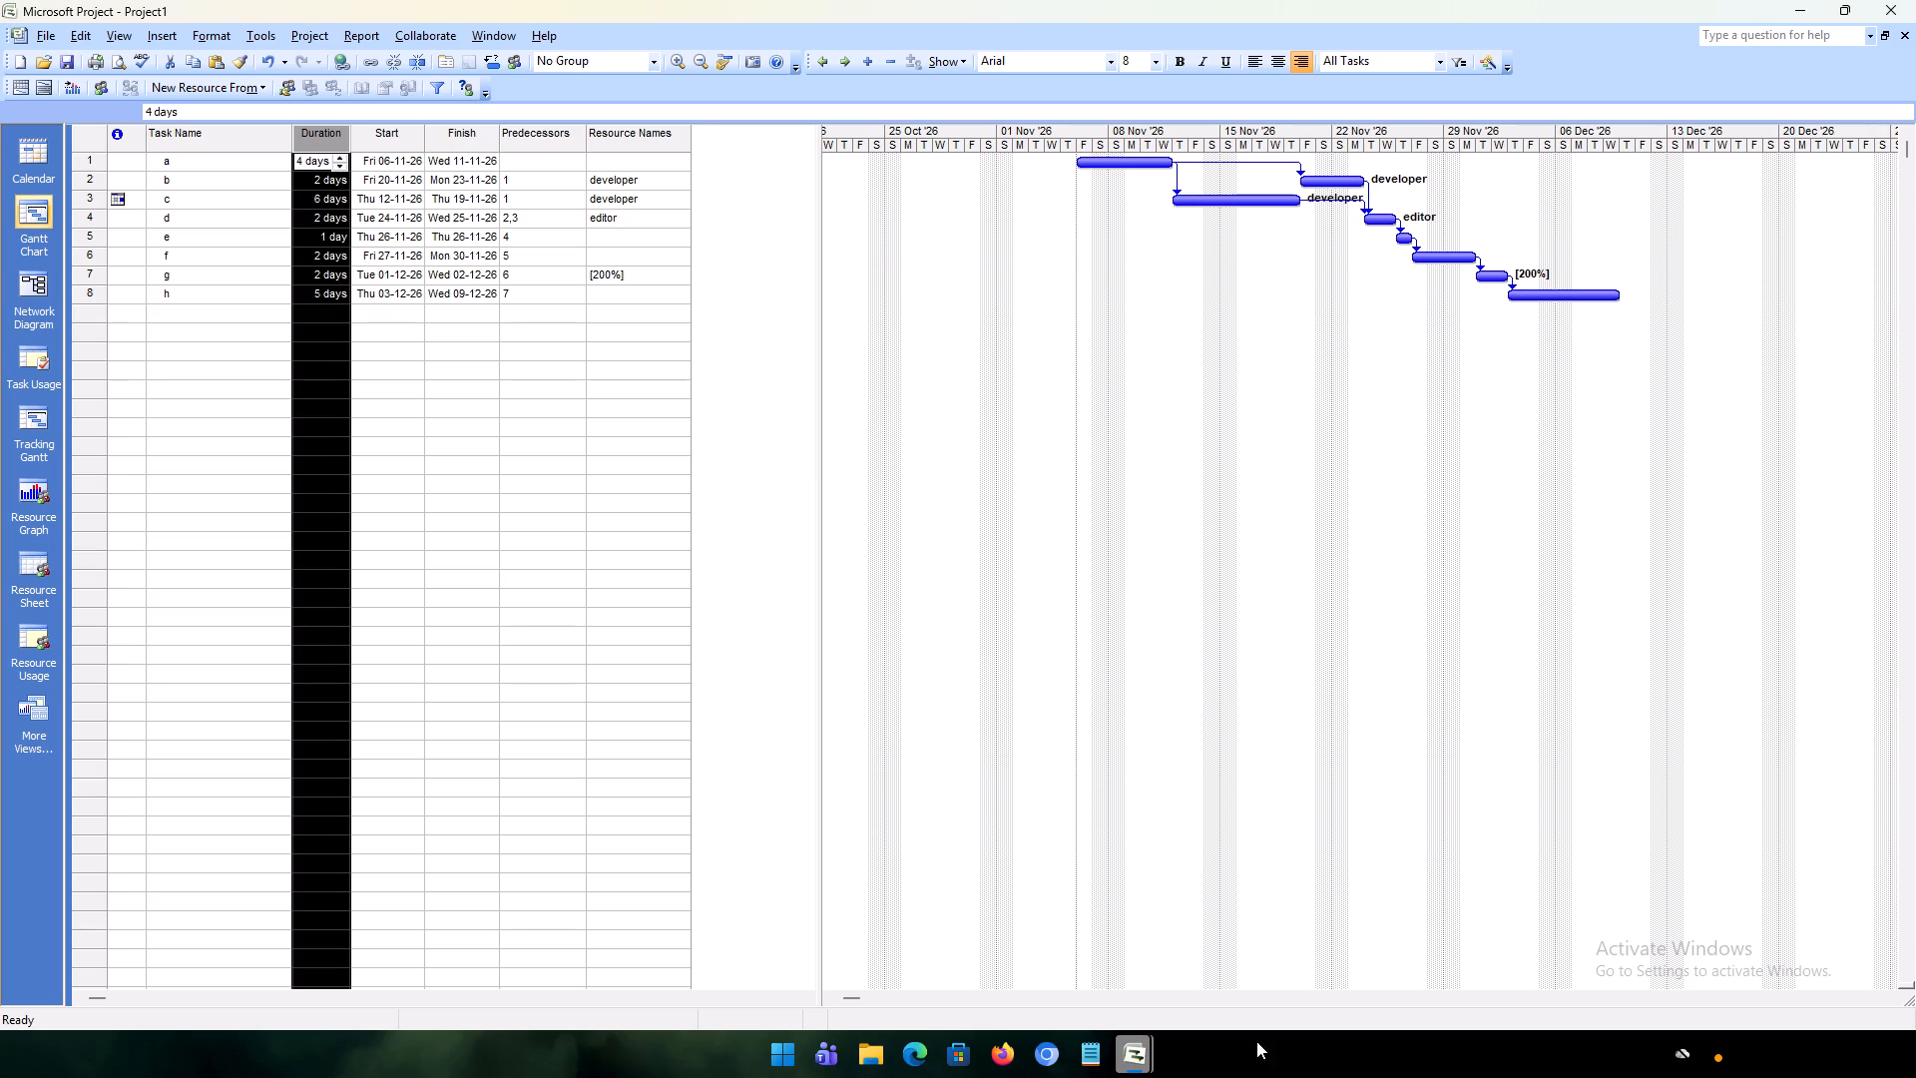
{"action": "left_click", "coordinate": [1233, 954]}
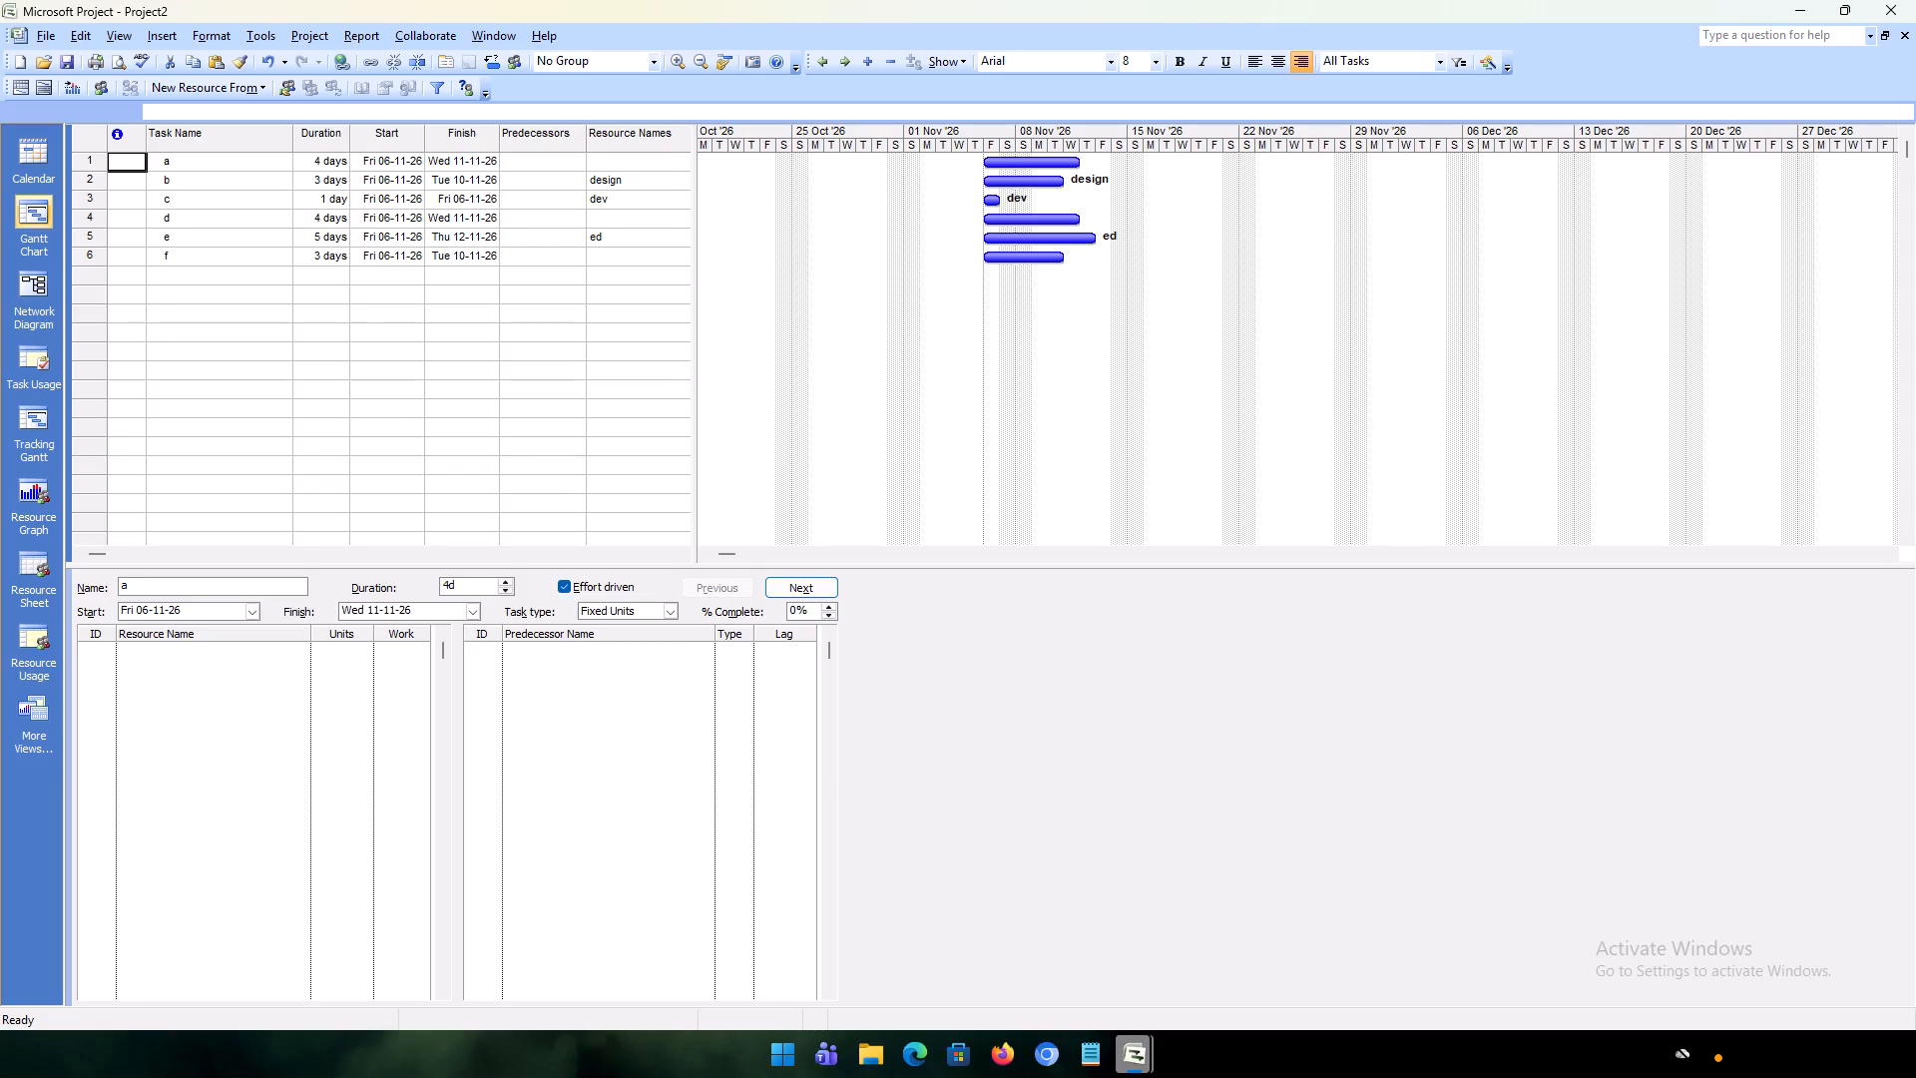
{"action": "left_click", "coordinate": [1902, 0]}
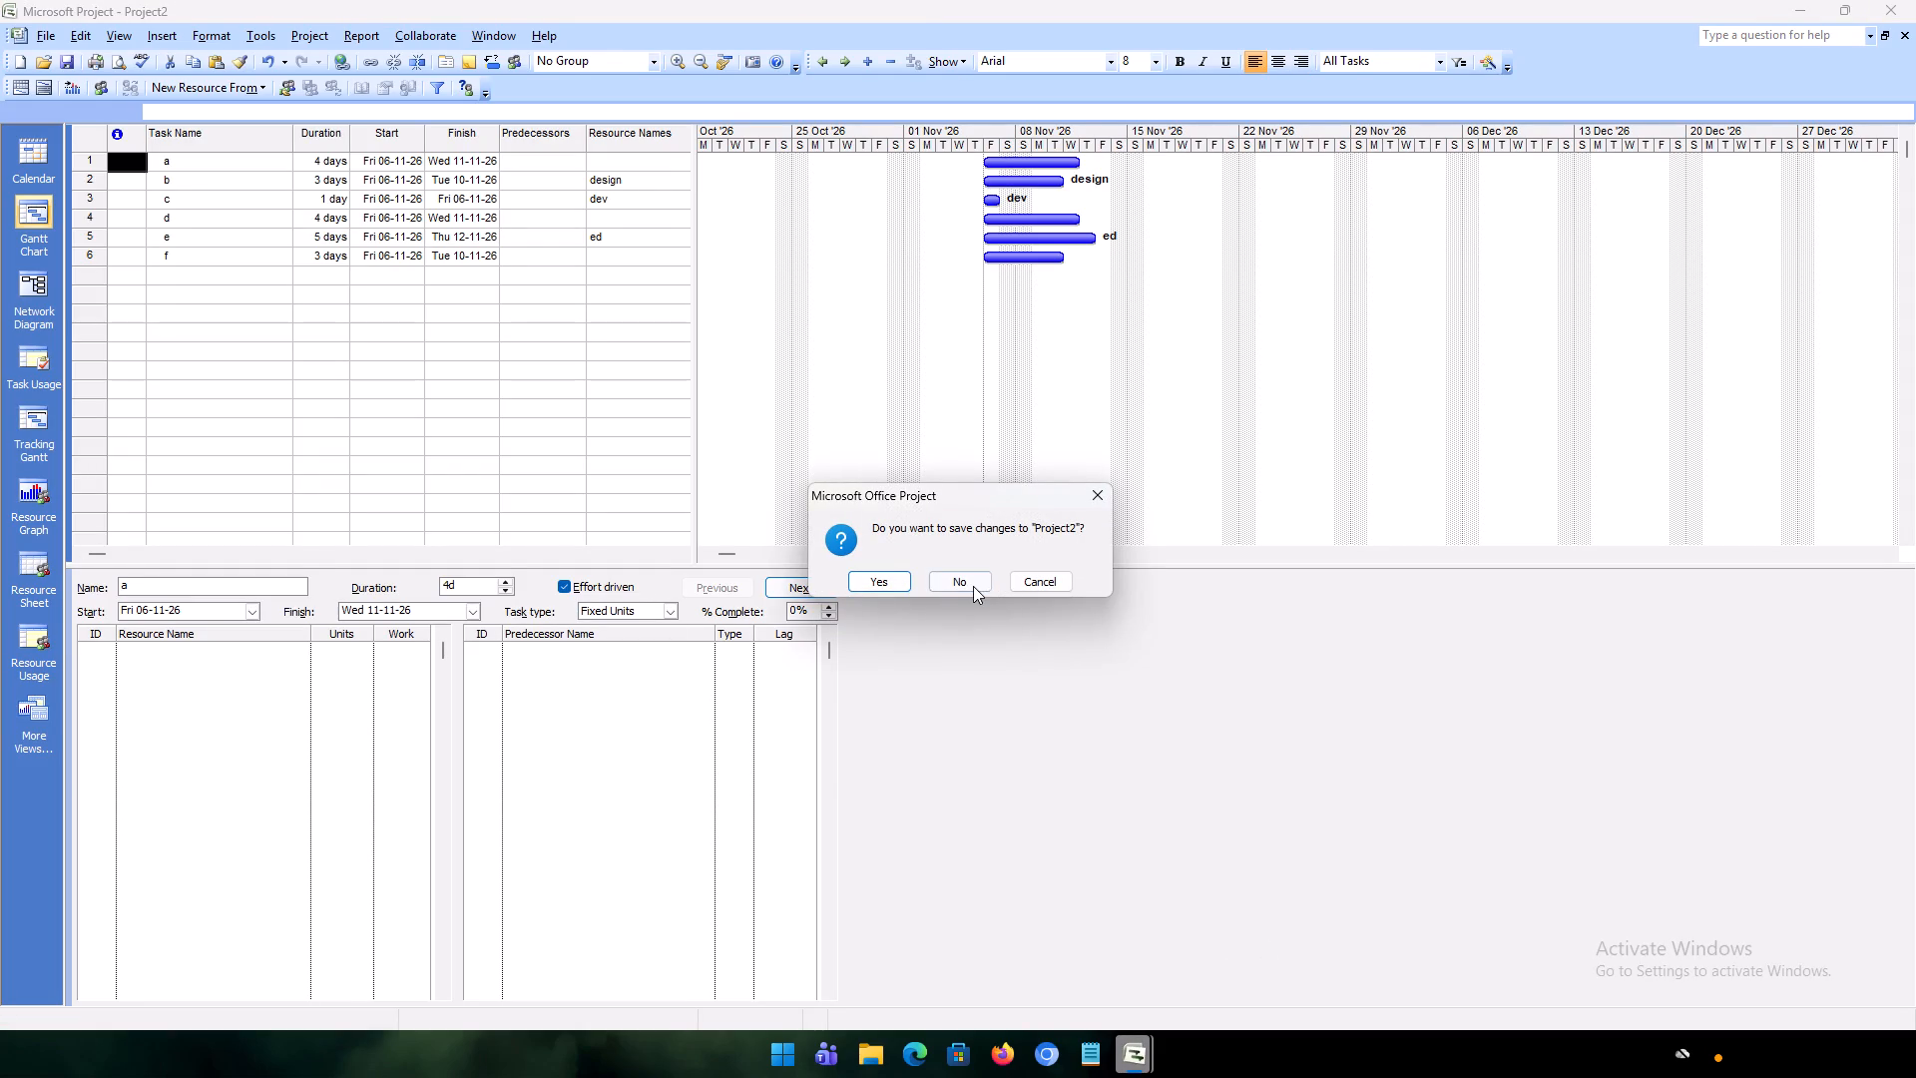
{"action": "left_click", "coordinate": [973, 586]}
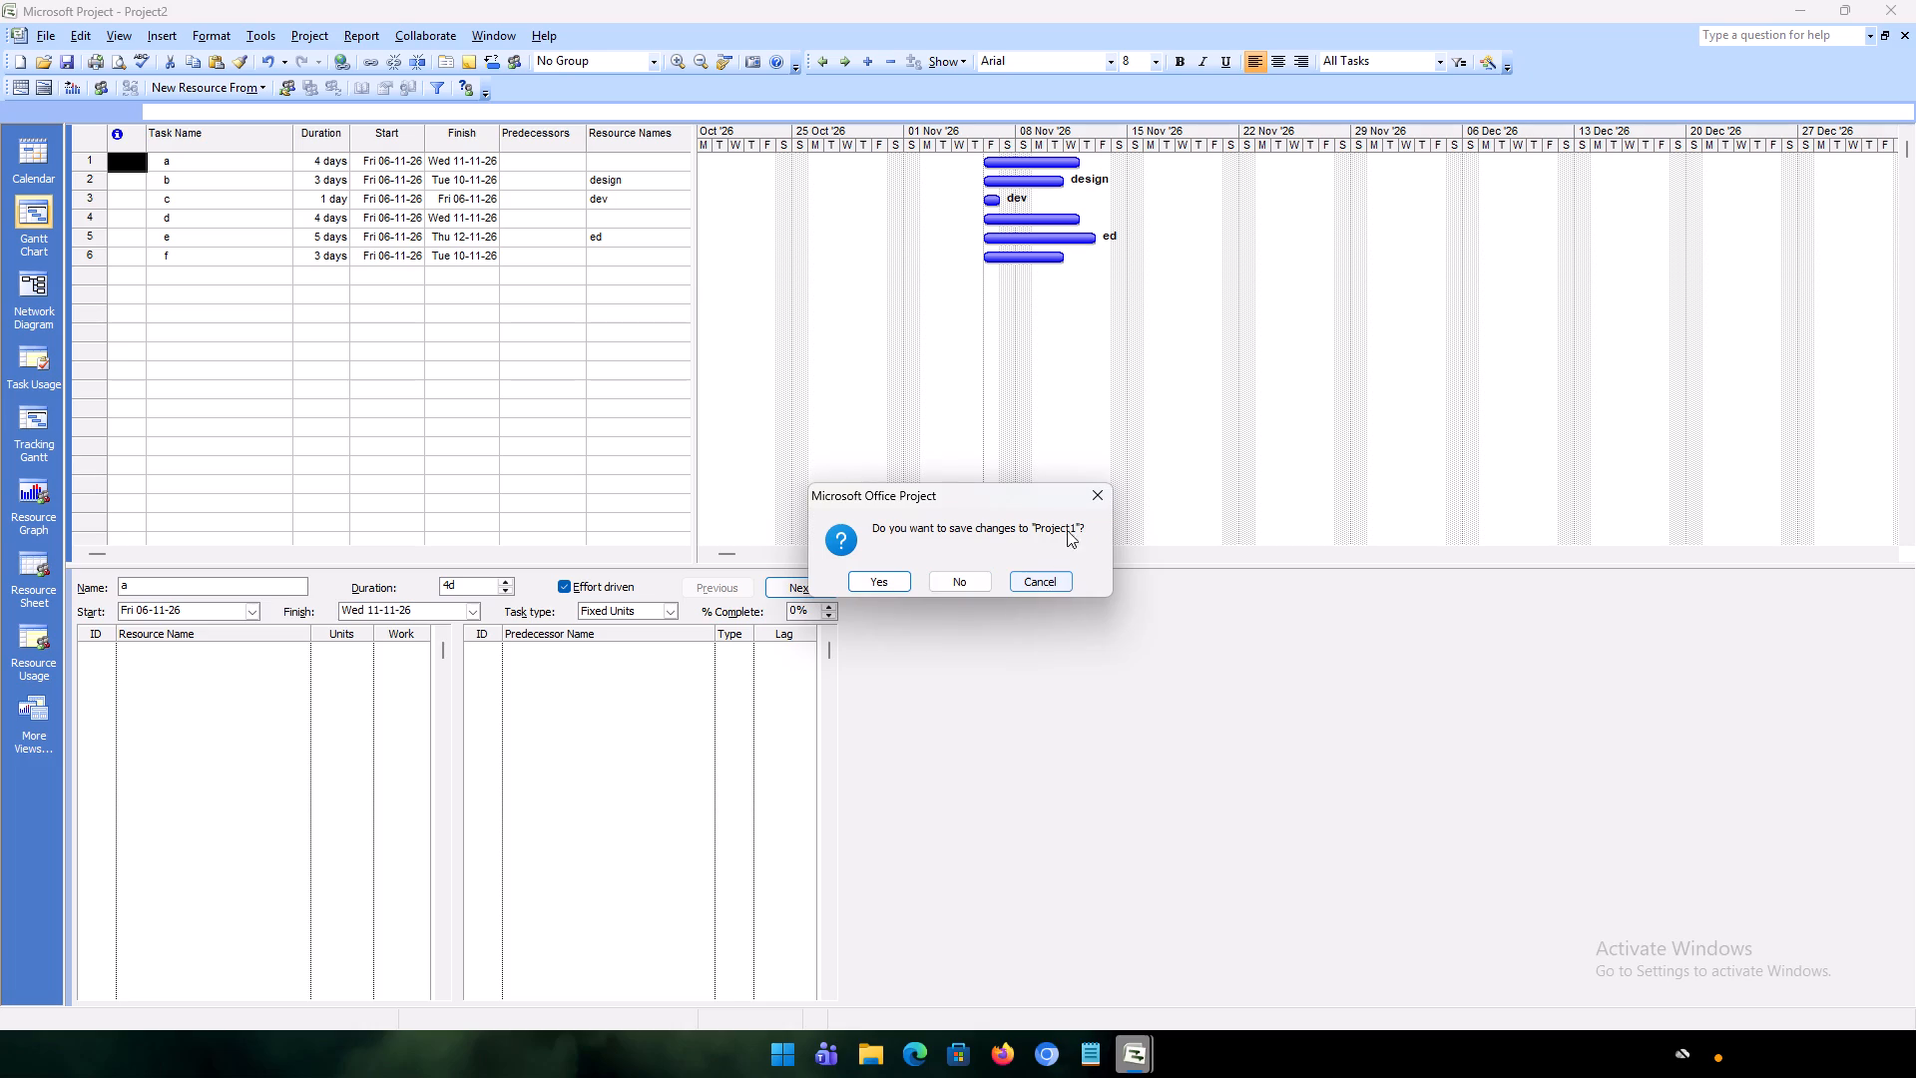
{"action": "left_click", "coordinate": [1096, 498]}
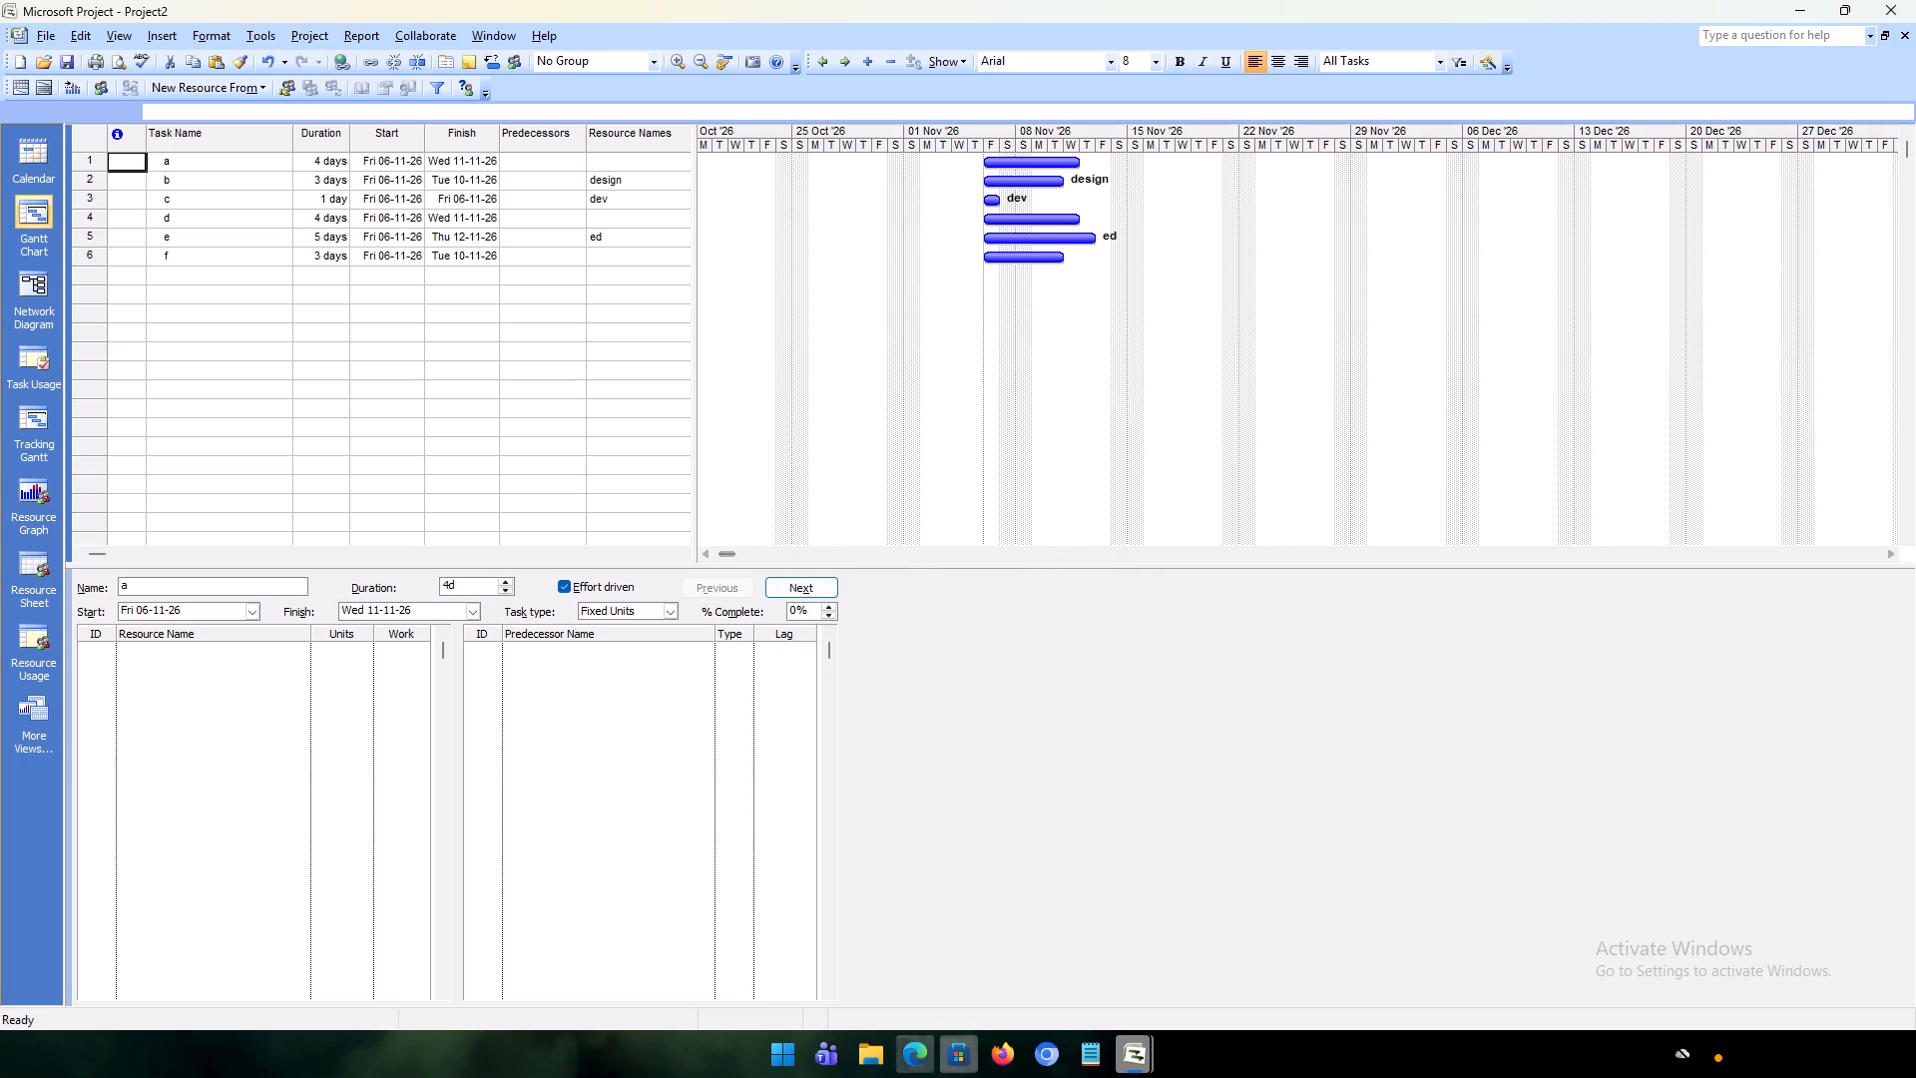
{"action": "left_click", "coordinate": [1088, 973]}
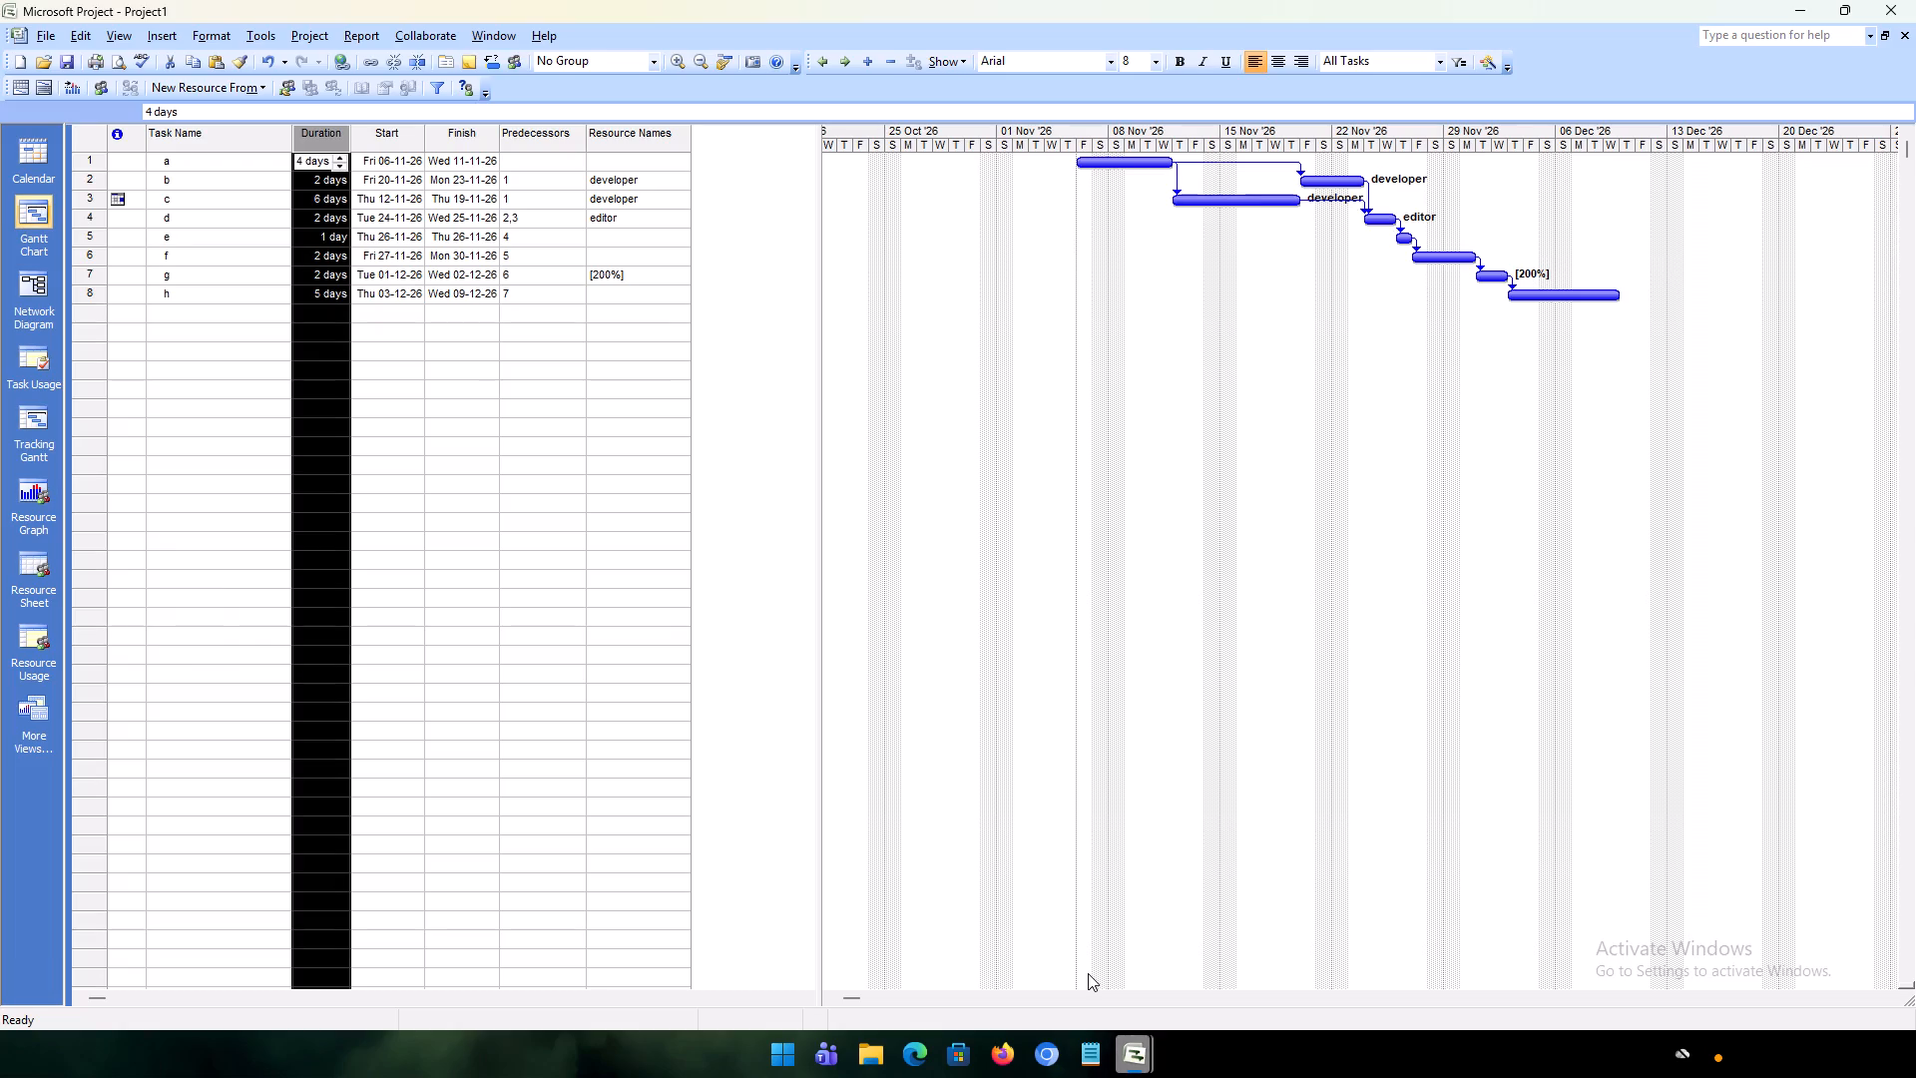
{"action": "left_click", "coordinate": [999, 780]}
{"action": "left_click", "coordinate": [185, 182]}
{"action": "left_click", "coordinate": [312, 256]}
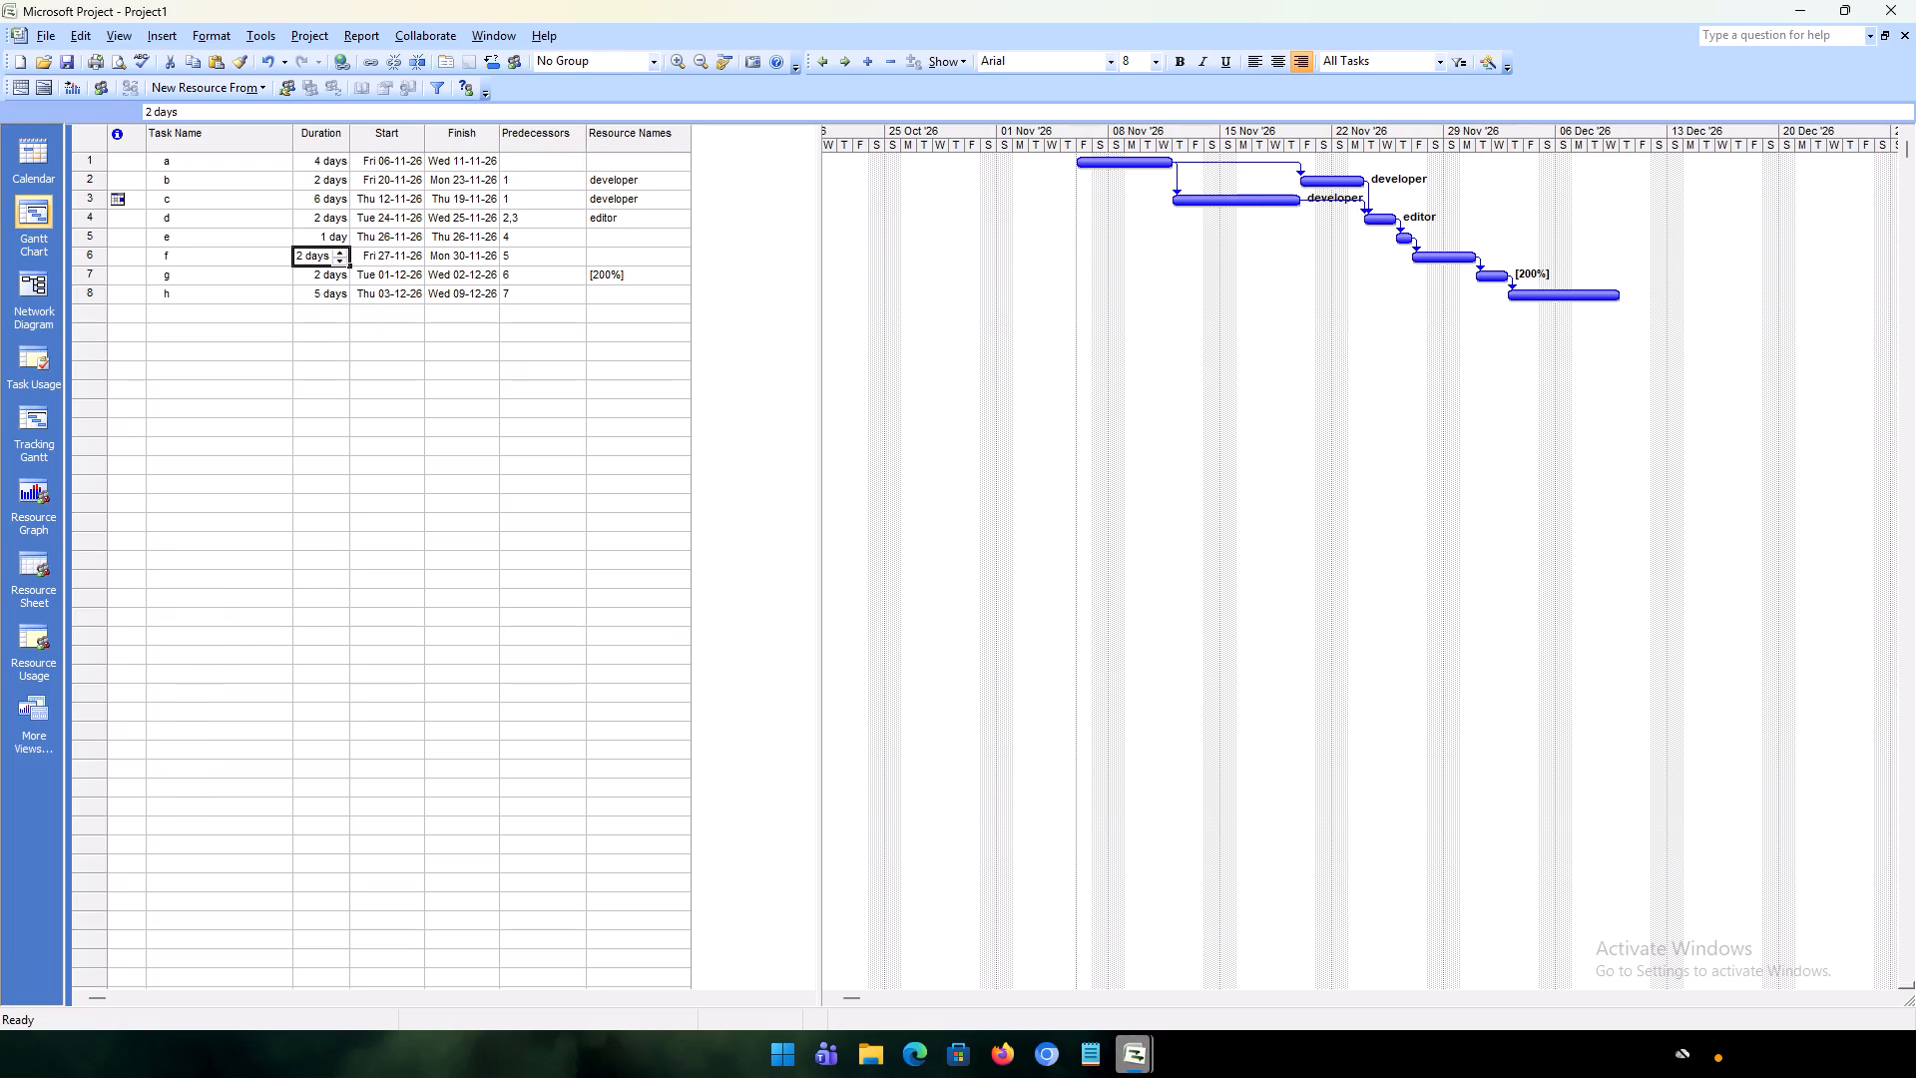
Create a new blank project.
{"action": "left_click", "coordinate": [43, 35]}
{"action": "left_click", "coordinate": [68, 66]}
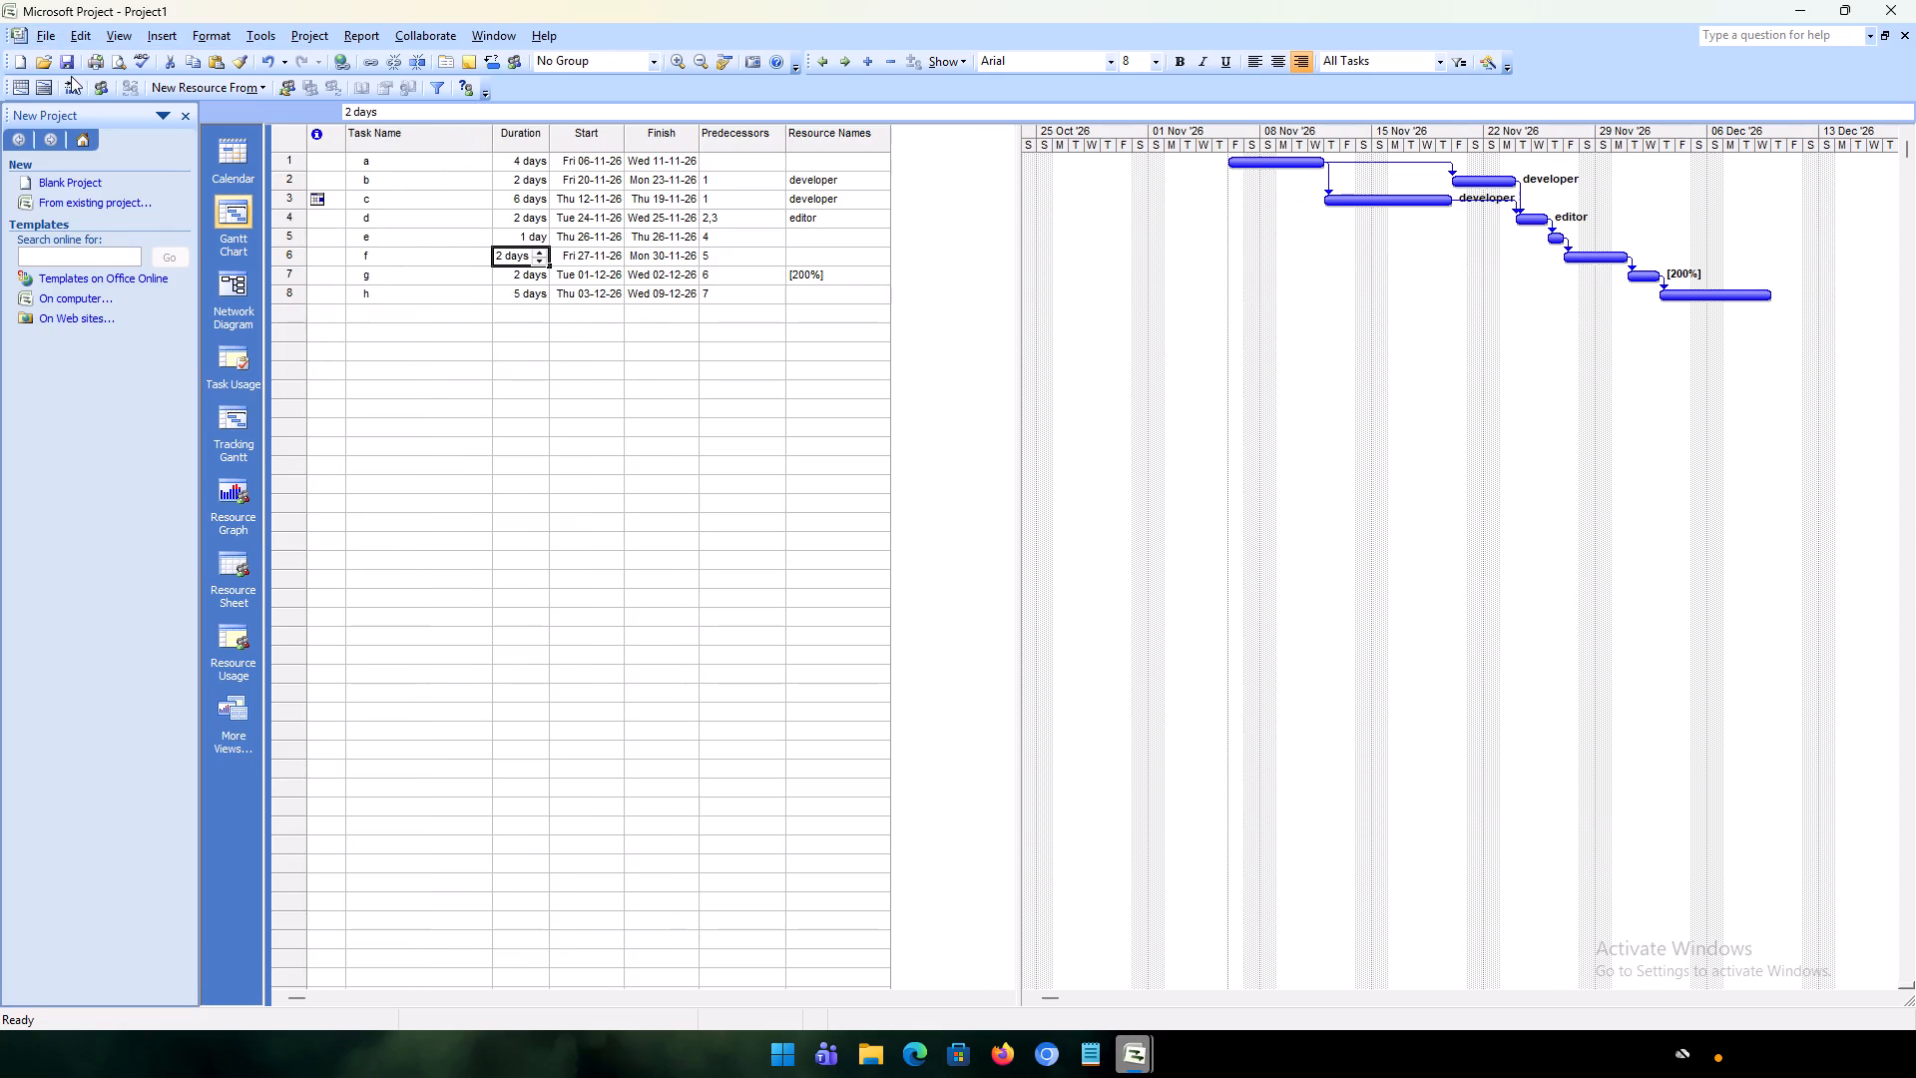
{"action": "left_click", "coordinate": [75, 181]}
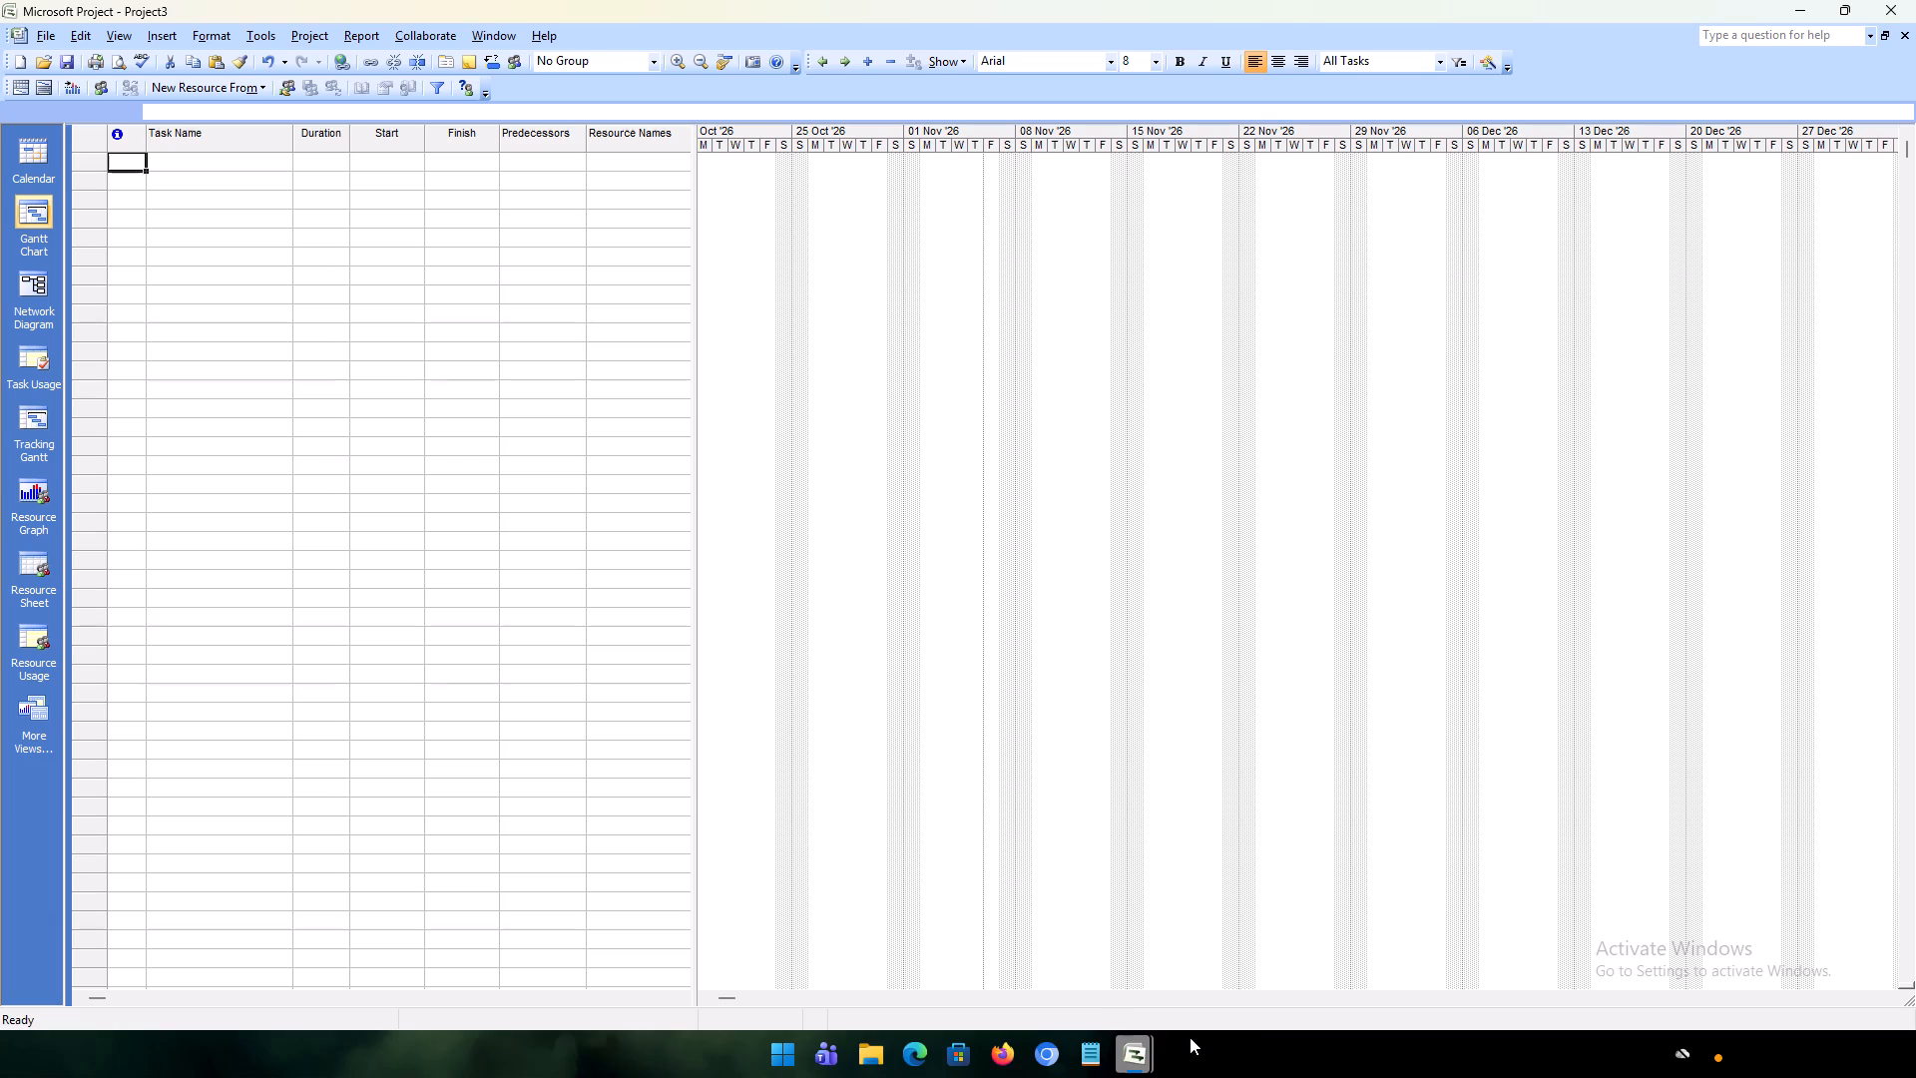
Enter "event planning" and "venue booking" as the first two tasks in the blank task table.
{"action": "left_click", "coordinate": [179, 176]}
{"action": "left_click", "coordinate": [178, 162]}
{"action": "type", "text": "event planning"}
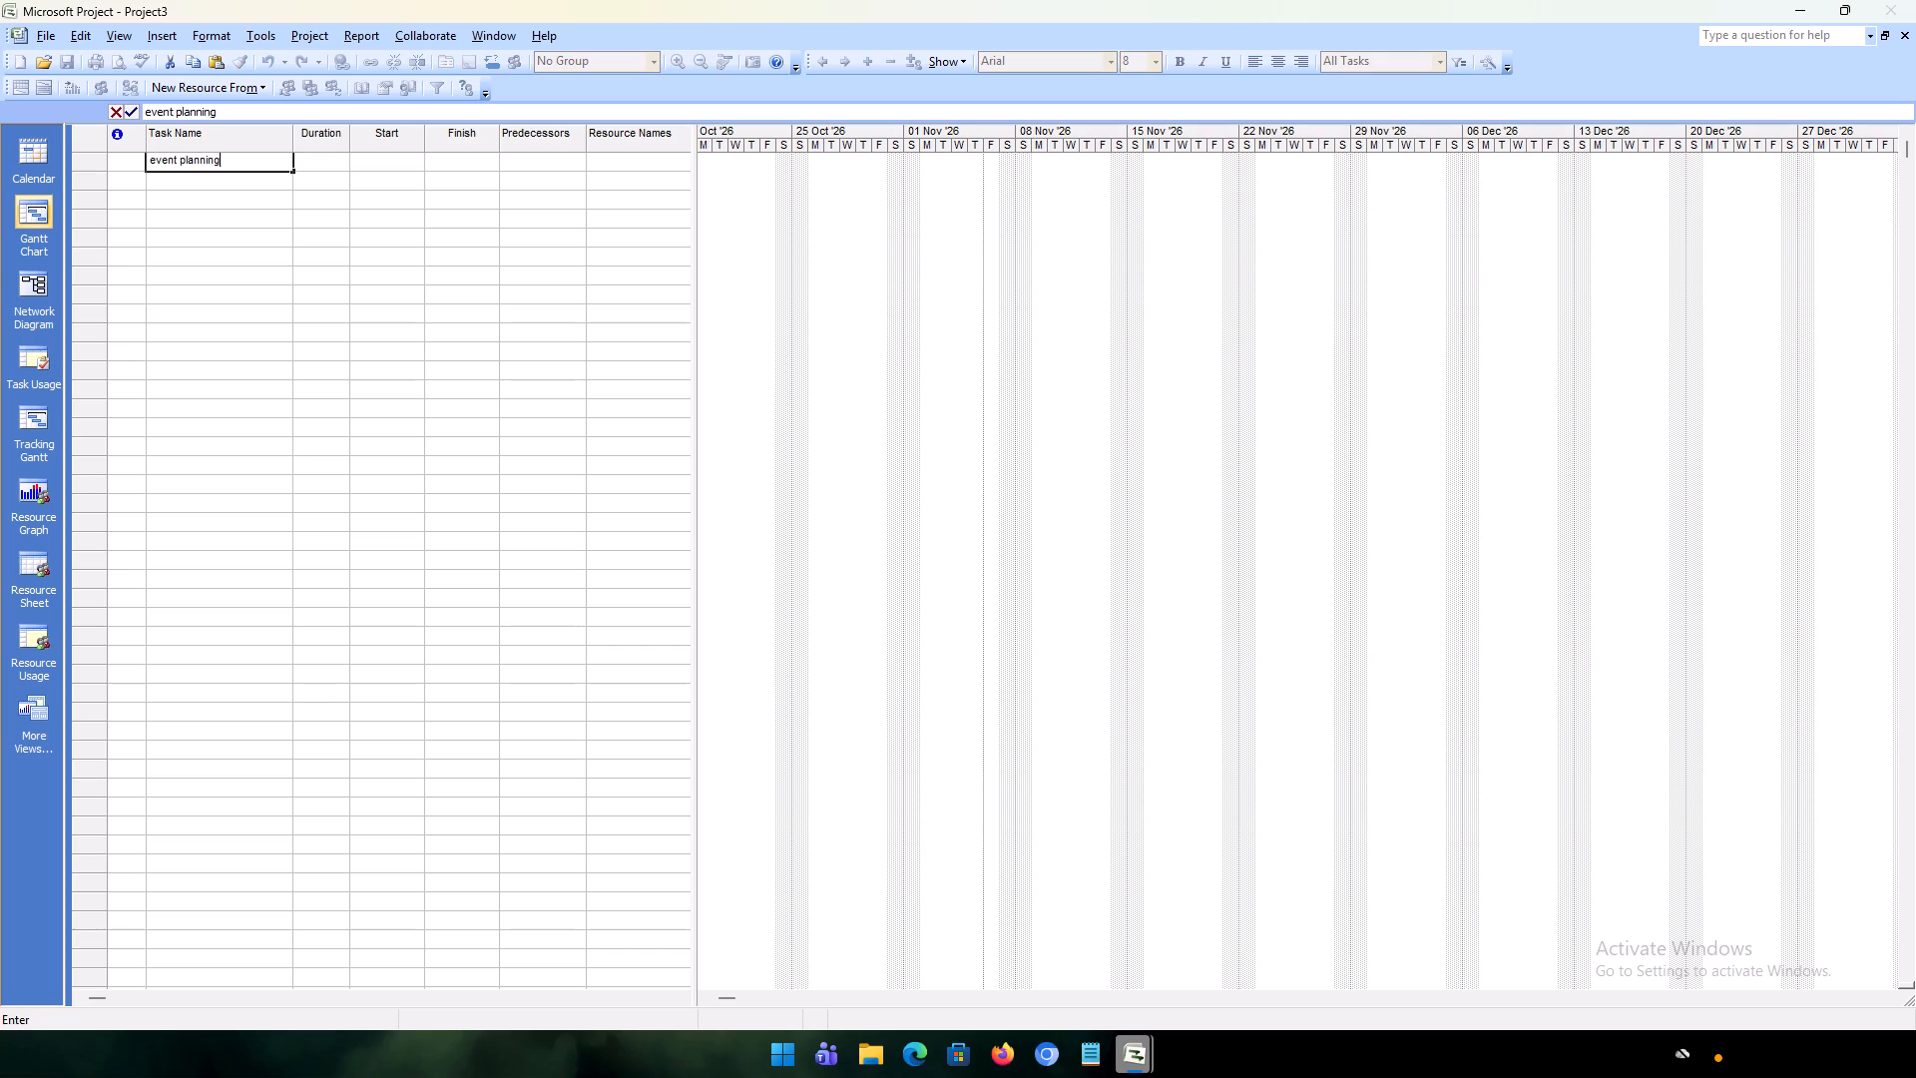
{"action": "key", "text": "Return"}
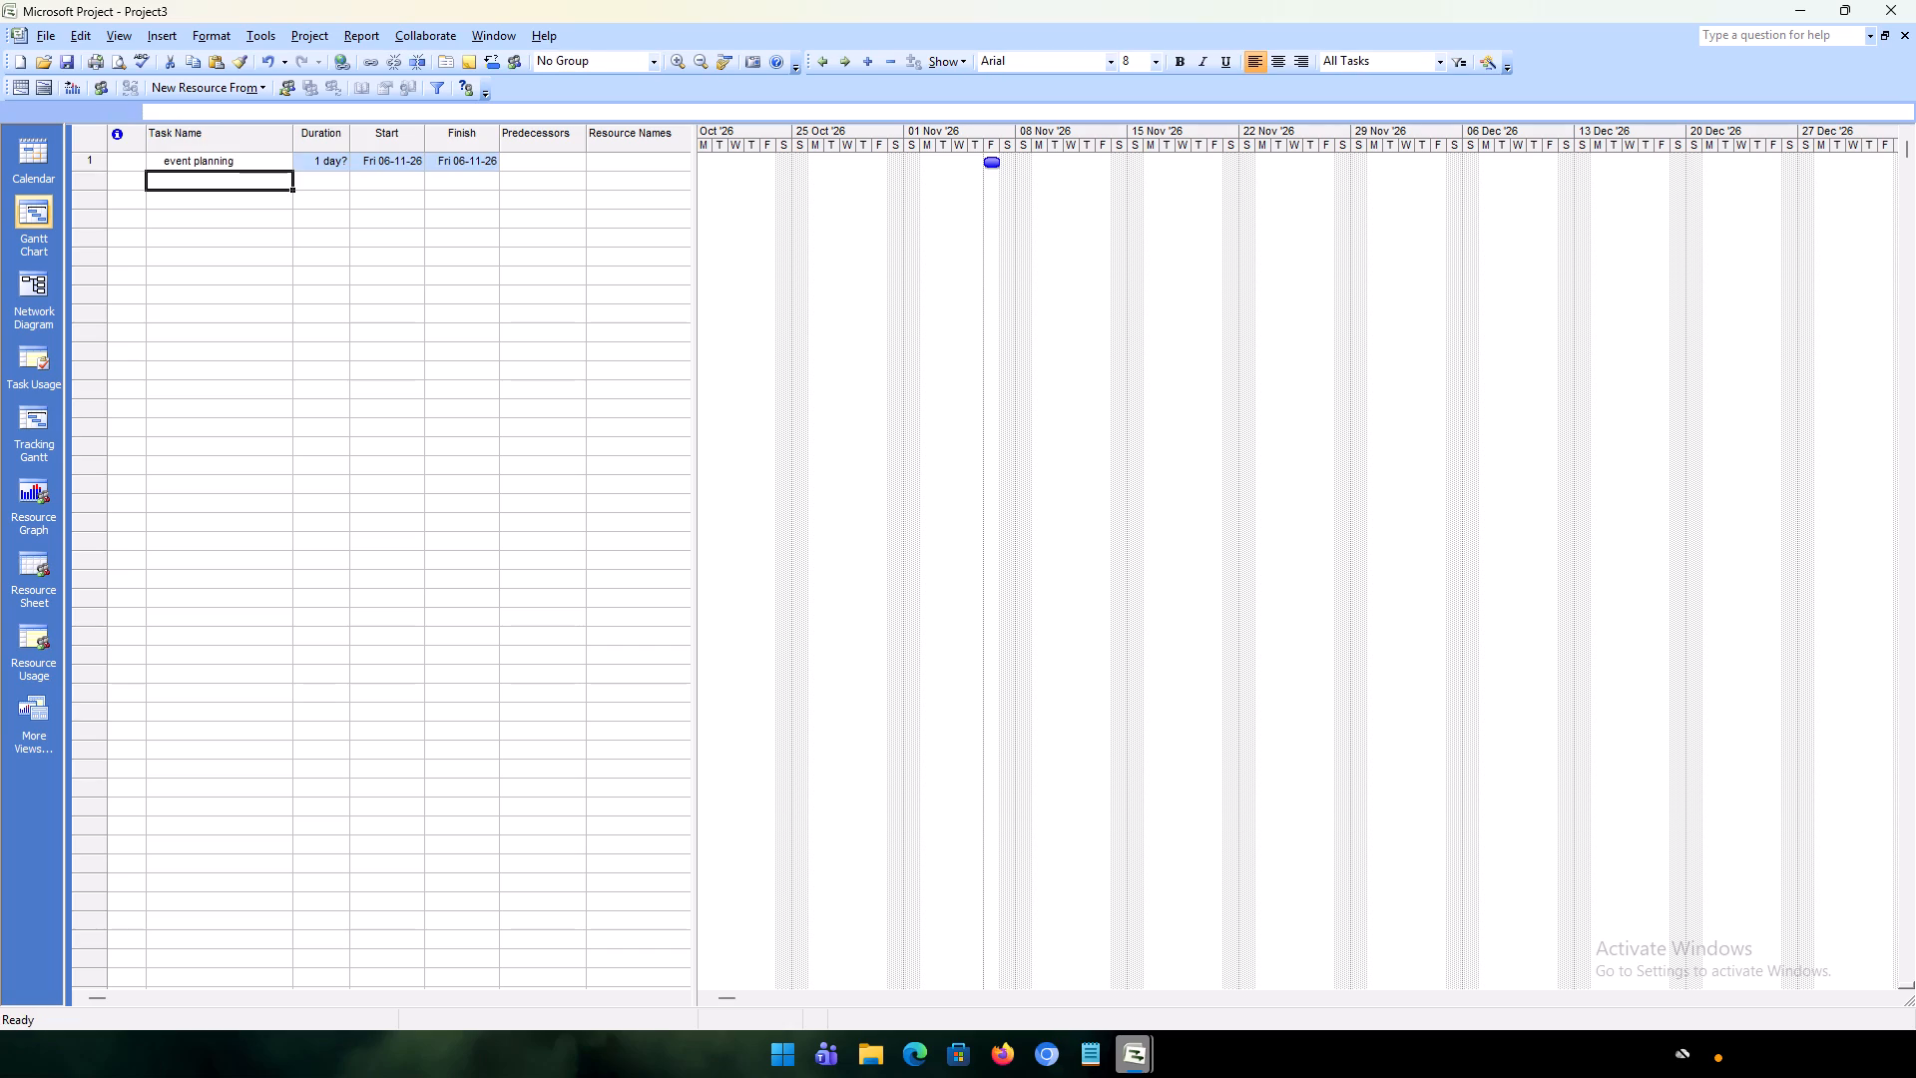
{"action": "type", "text": "vr"}
{"action": "key", "text": "BackSpace"}
{"action": "type", "text": "enue"}
{"action": "key", "text": "space"}
{"action": "type", "text": "booi"}
{"action": "key", "text": "BackSpace"}
{"action": "type", "text": "king"}
{"action": "key", "text": "Return"}
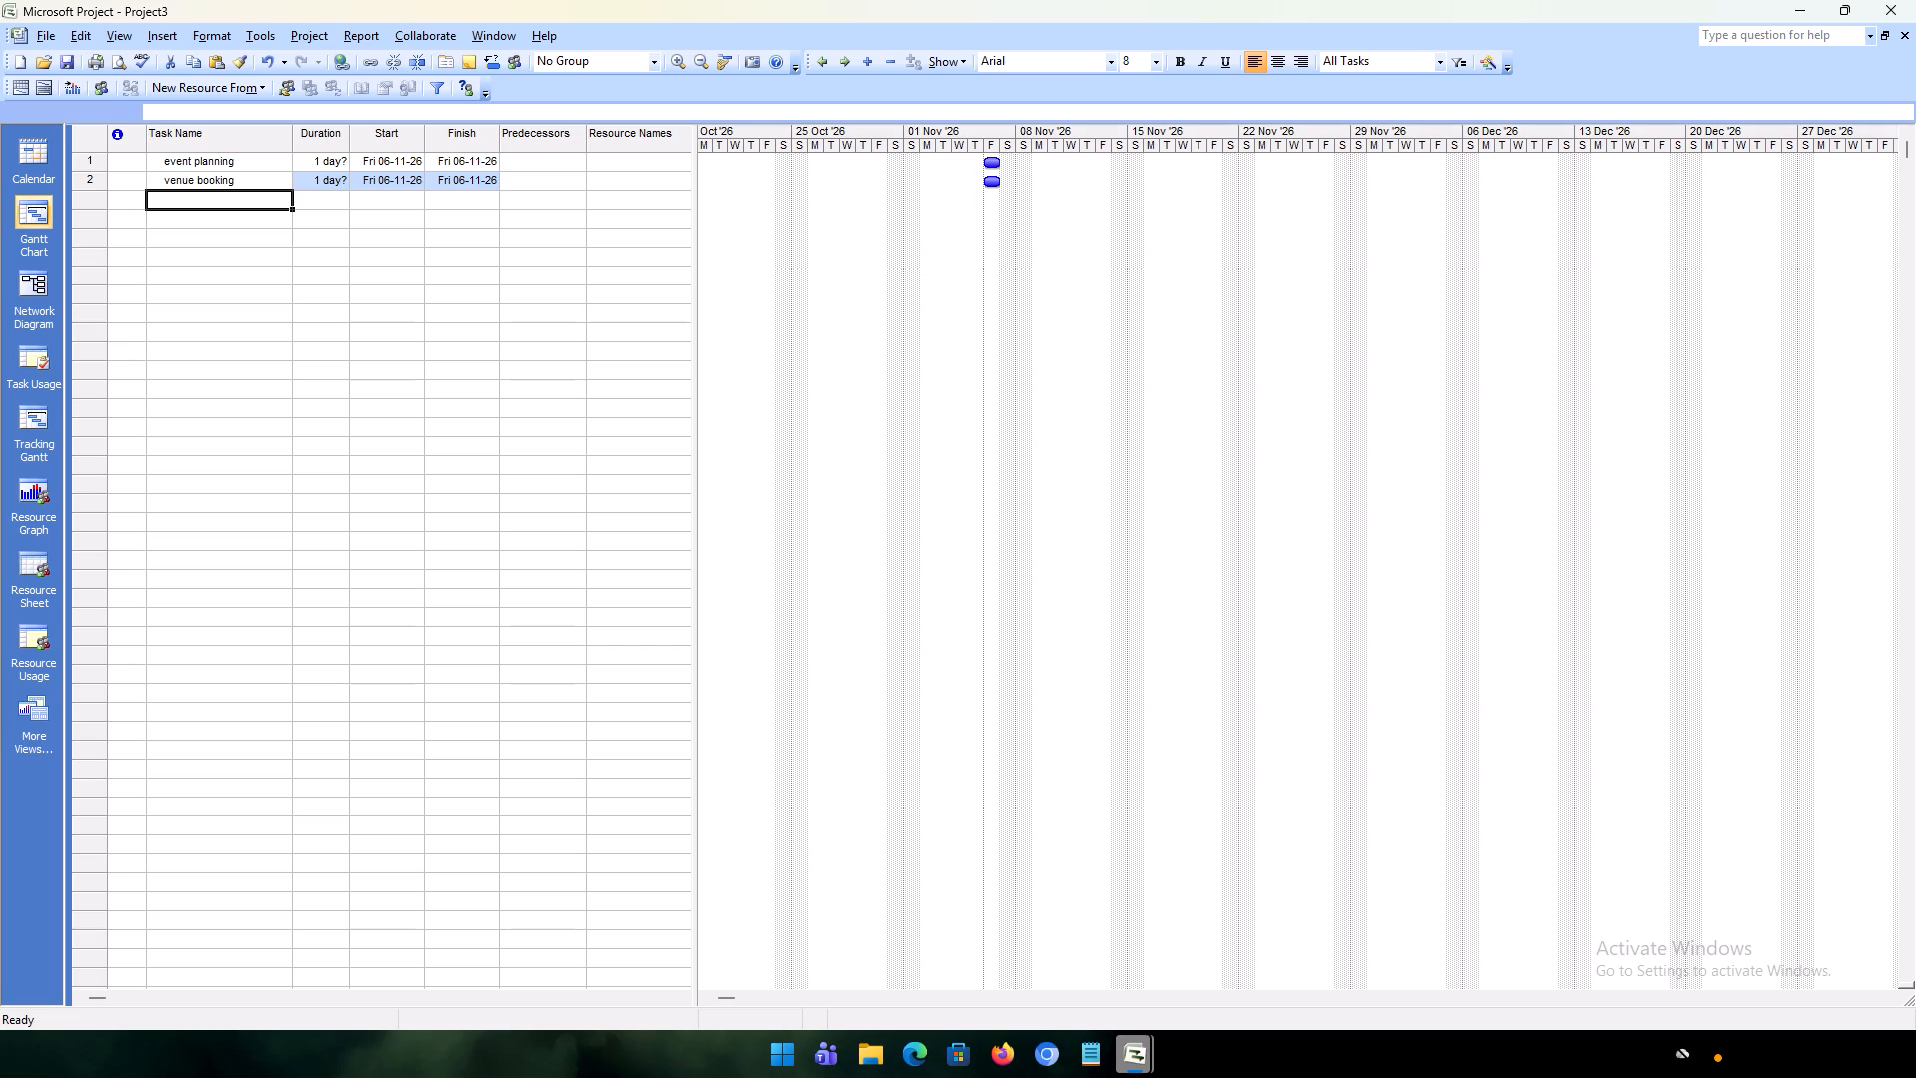
Add the tasks "sponsorship", "event website" and "registration system" below venue booking.
{"action": "type", "text": "spon"}
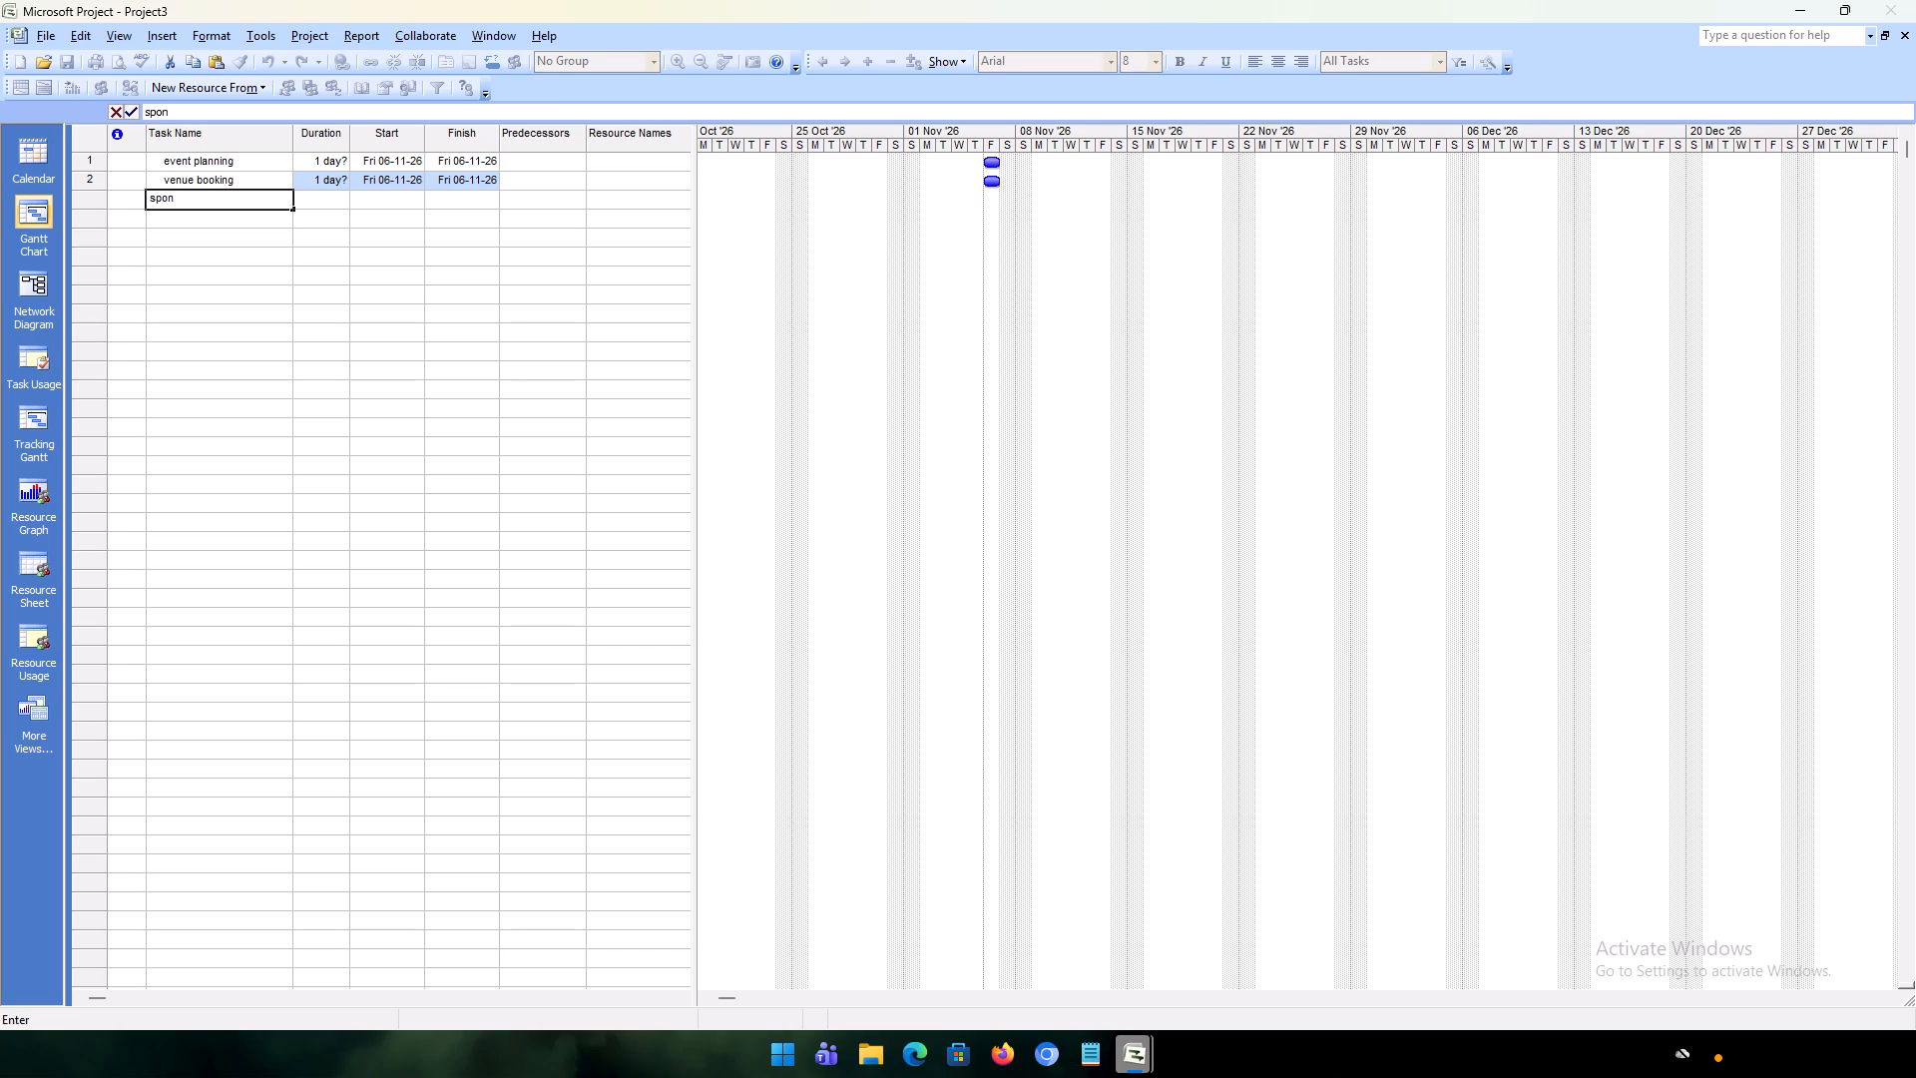
{"action": "type", "text": "sorship"}
{"action": "key", "text": "Return"}
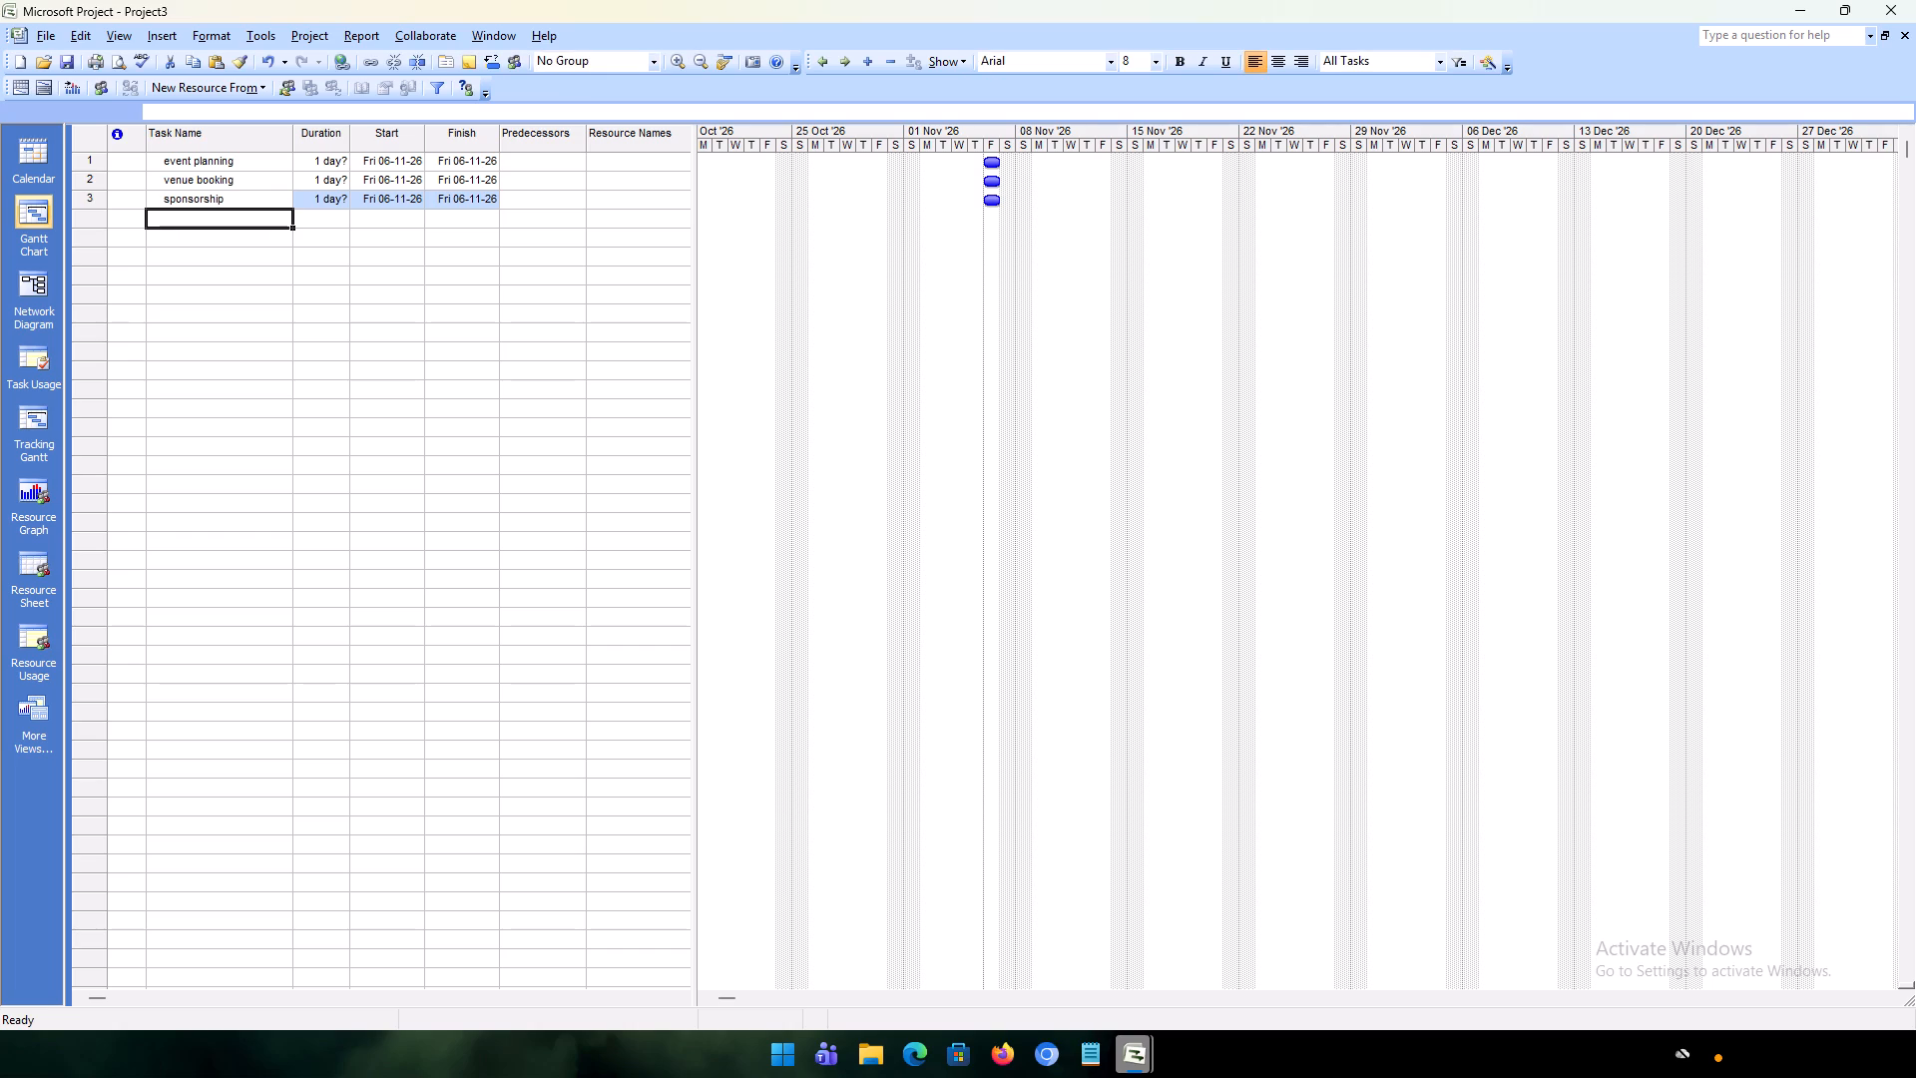
{"action": "type", "text": "event website"}
{"action": "key", "text": "Return"}
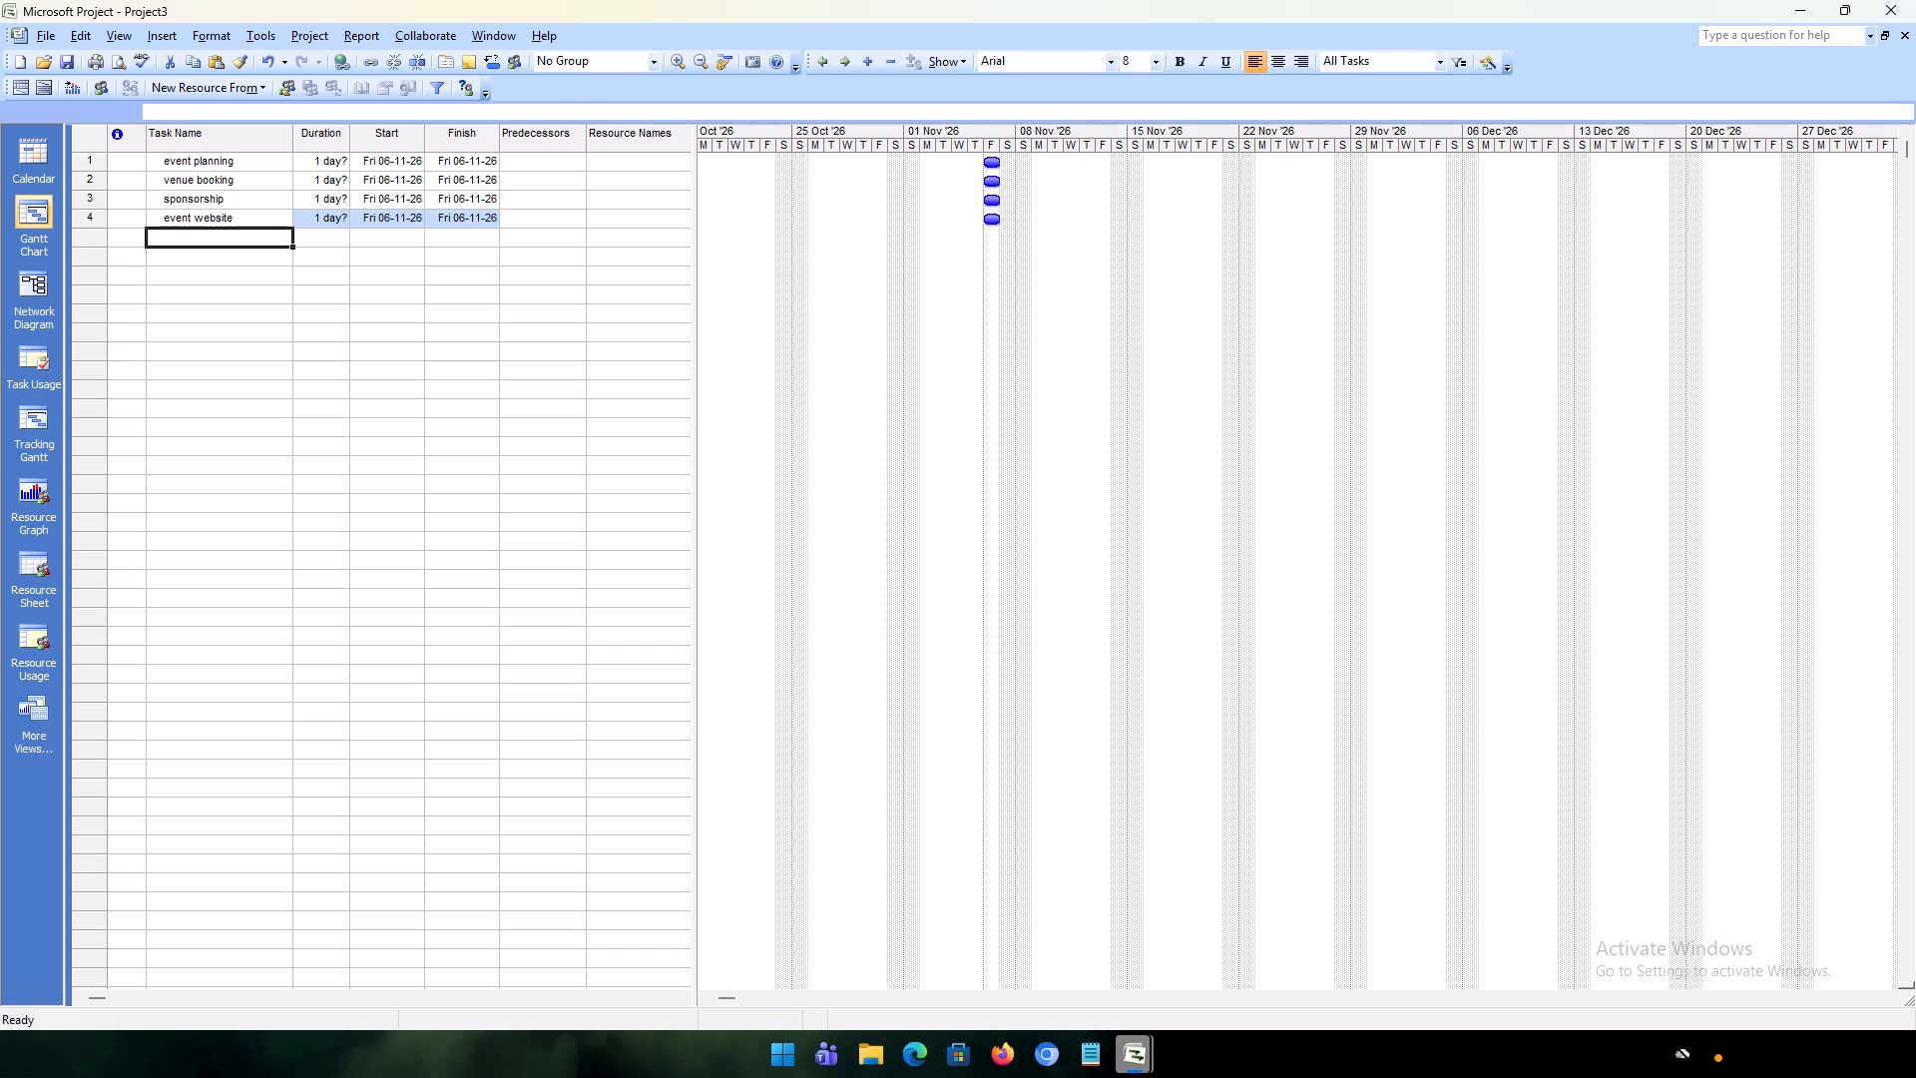
{"action": "type", "text": "reg"}
{"action": "type", "text": "istration system"}
{"action": "key", "text": "Return"}
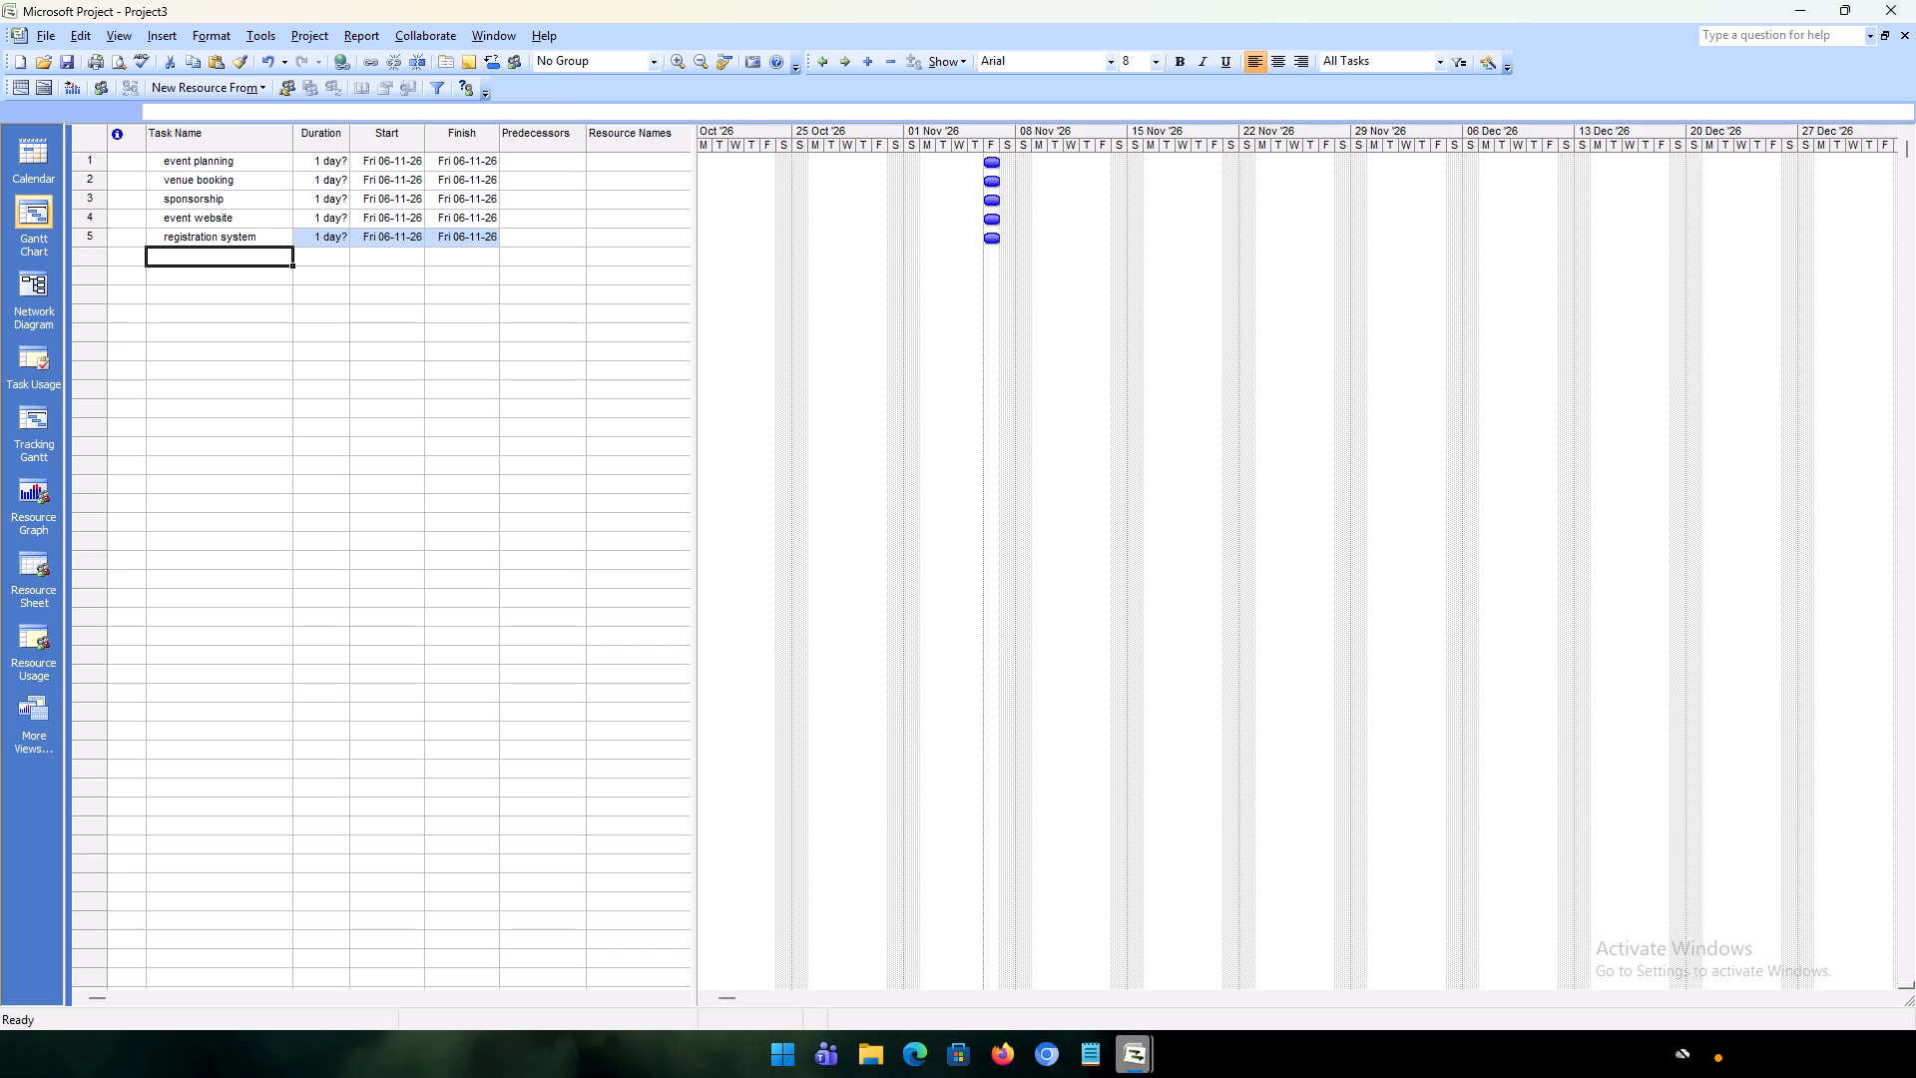
Add the task "equipment arrangement" below registration system.
{"action": "type", "text": "equipment"}
{"action": "key", "text": "space"}
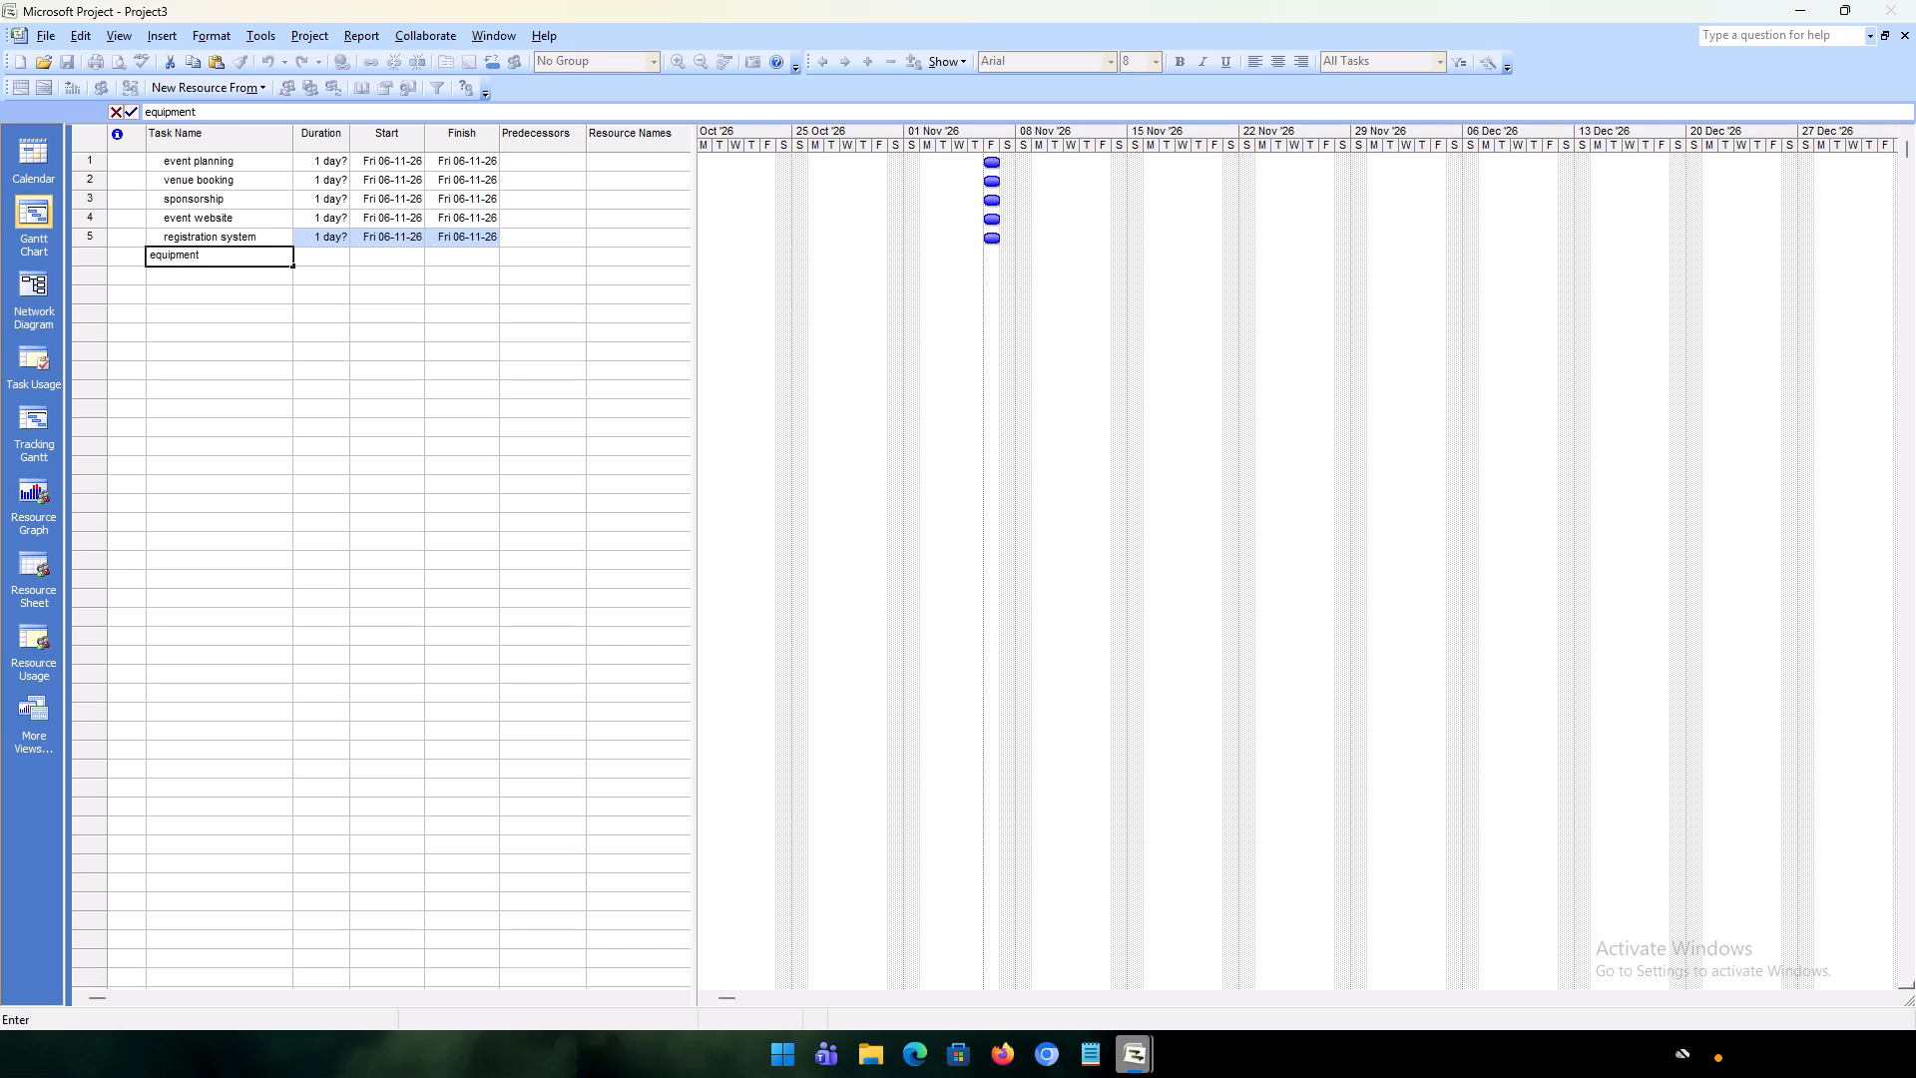
{"action": "key", "text": "BackSpace"}
{"action": "key", "text": "space"}
{"action": "type", "text": "ara"}
{"action": "key", "text": "BackSpace"}
{"action": "type", "text": "rangement"}
{"action": "key", "text": "Return"}
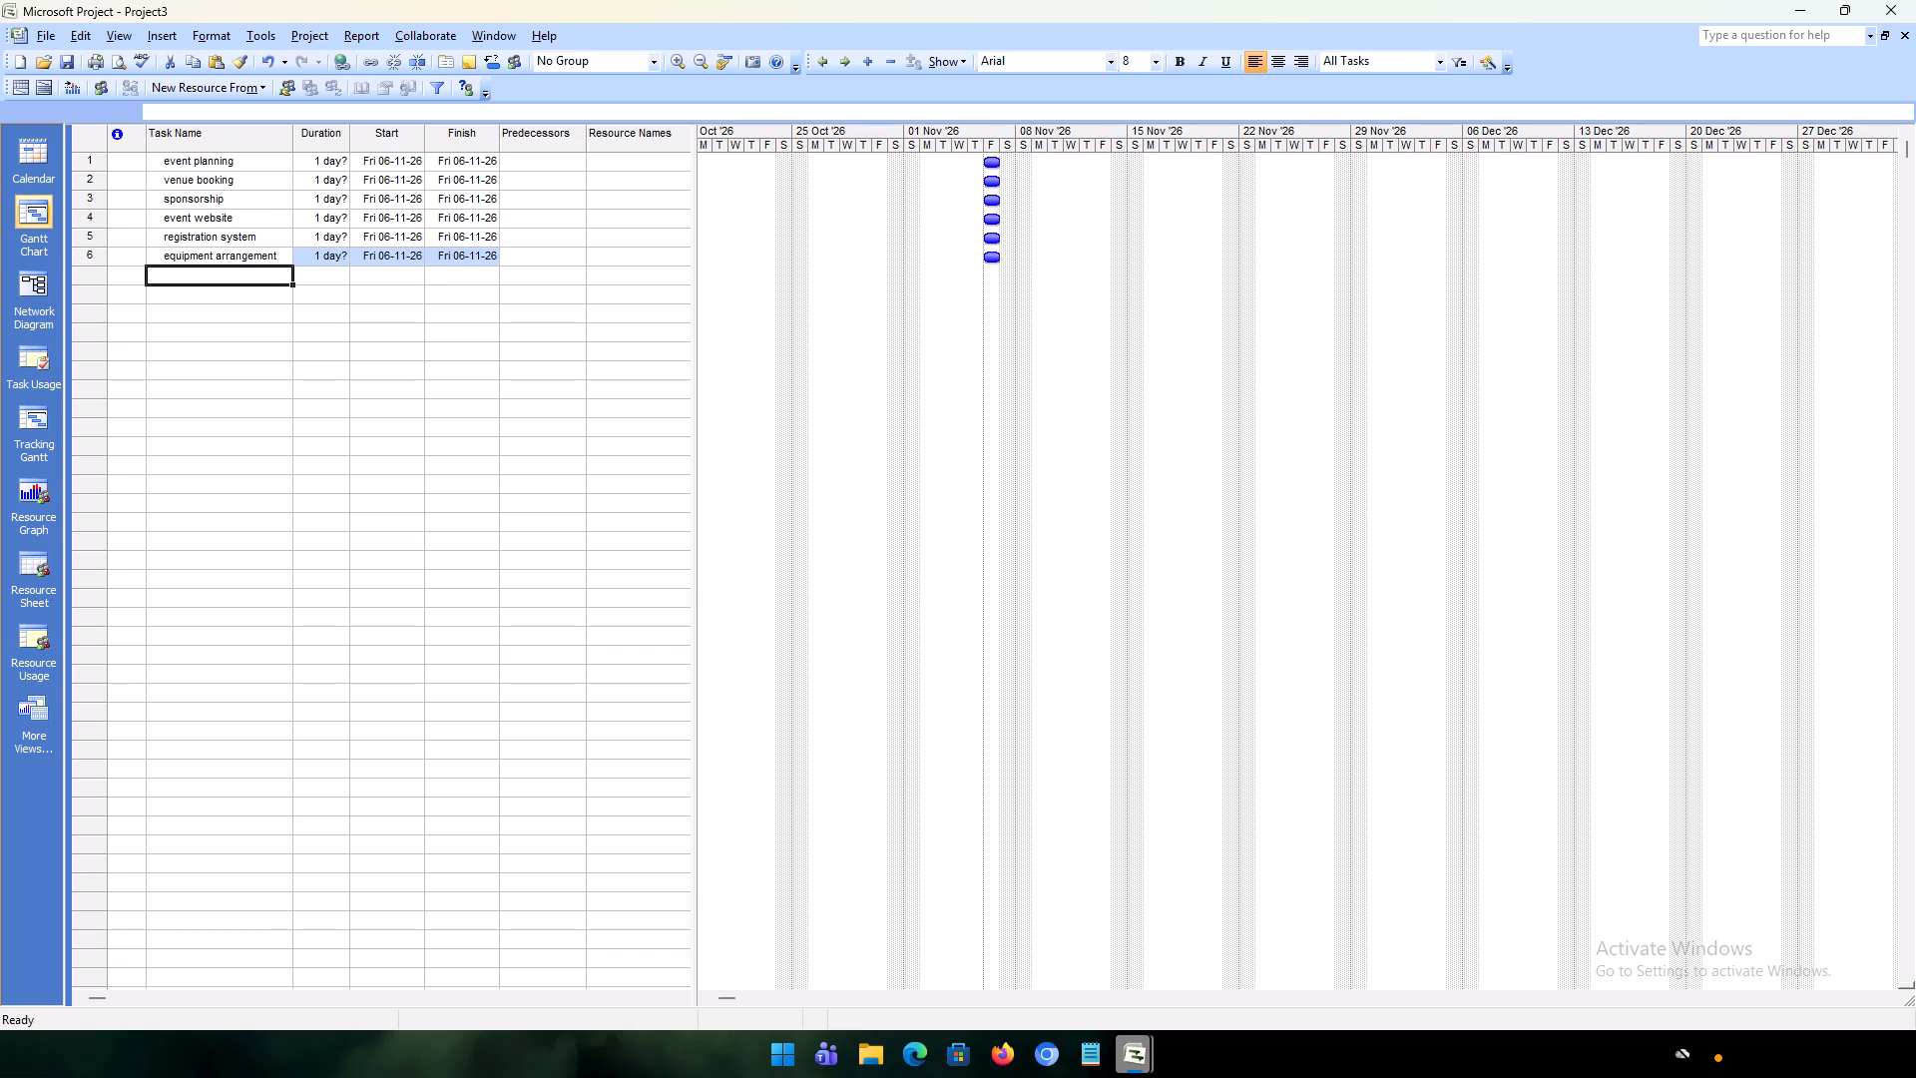
Add the task "event promotion" below equipment arrangement.
{"action": "type", "text": "event"}
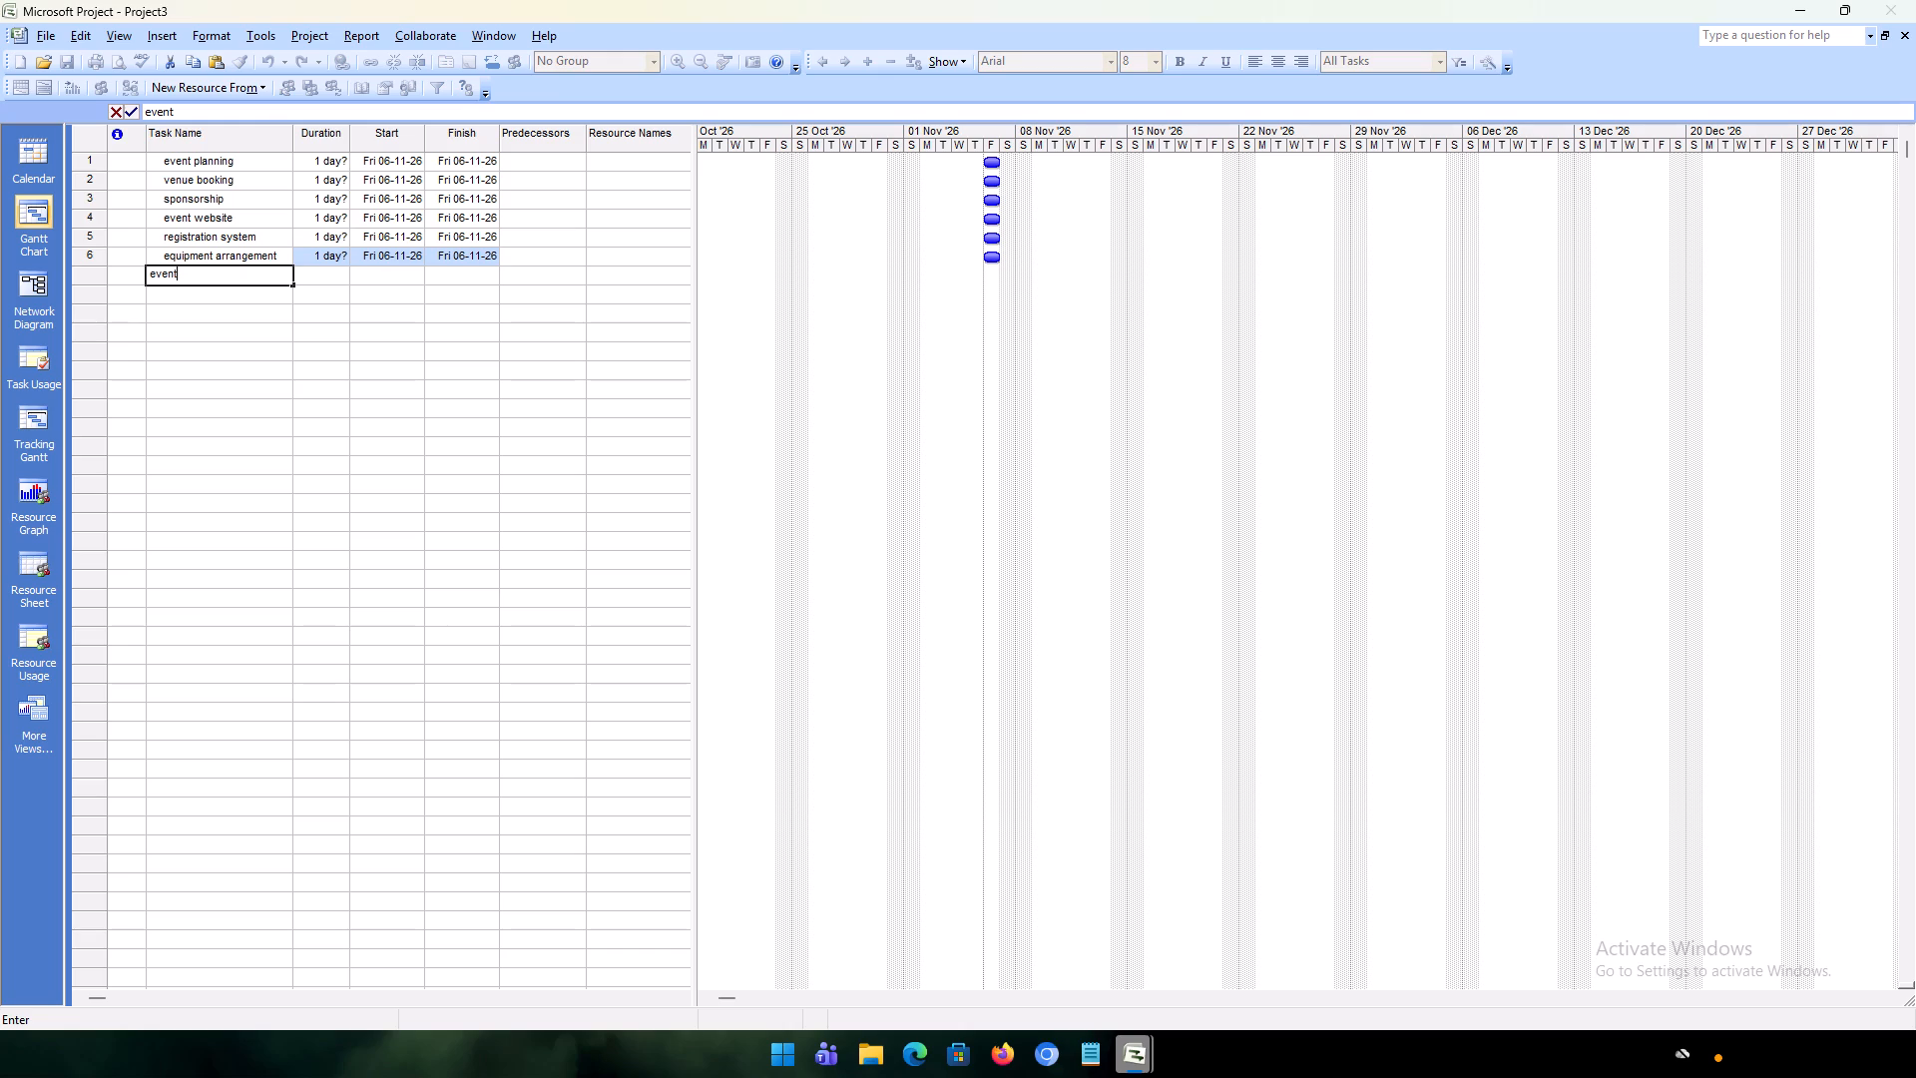
{"action": "key", "text": "space"}
{"action": "type", "text": "promotioi"}
{"action": "key", "text": "BackSpace"}
{"action": "key", "text": "BackSpace"}
{"action": "type", "text": "ion"}
{"action": "key", "text": "Return"}
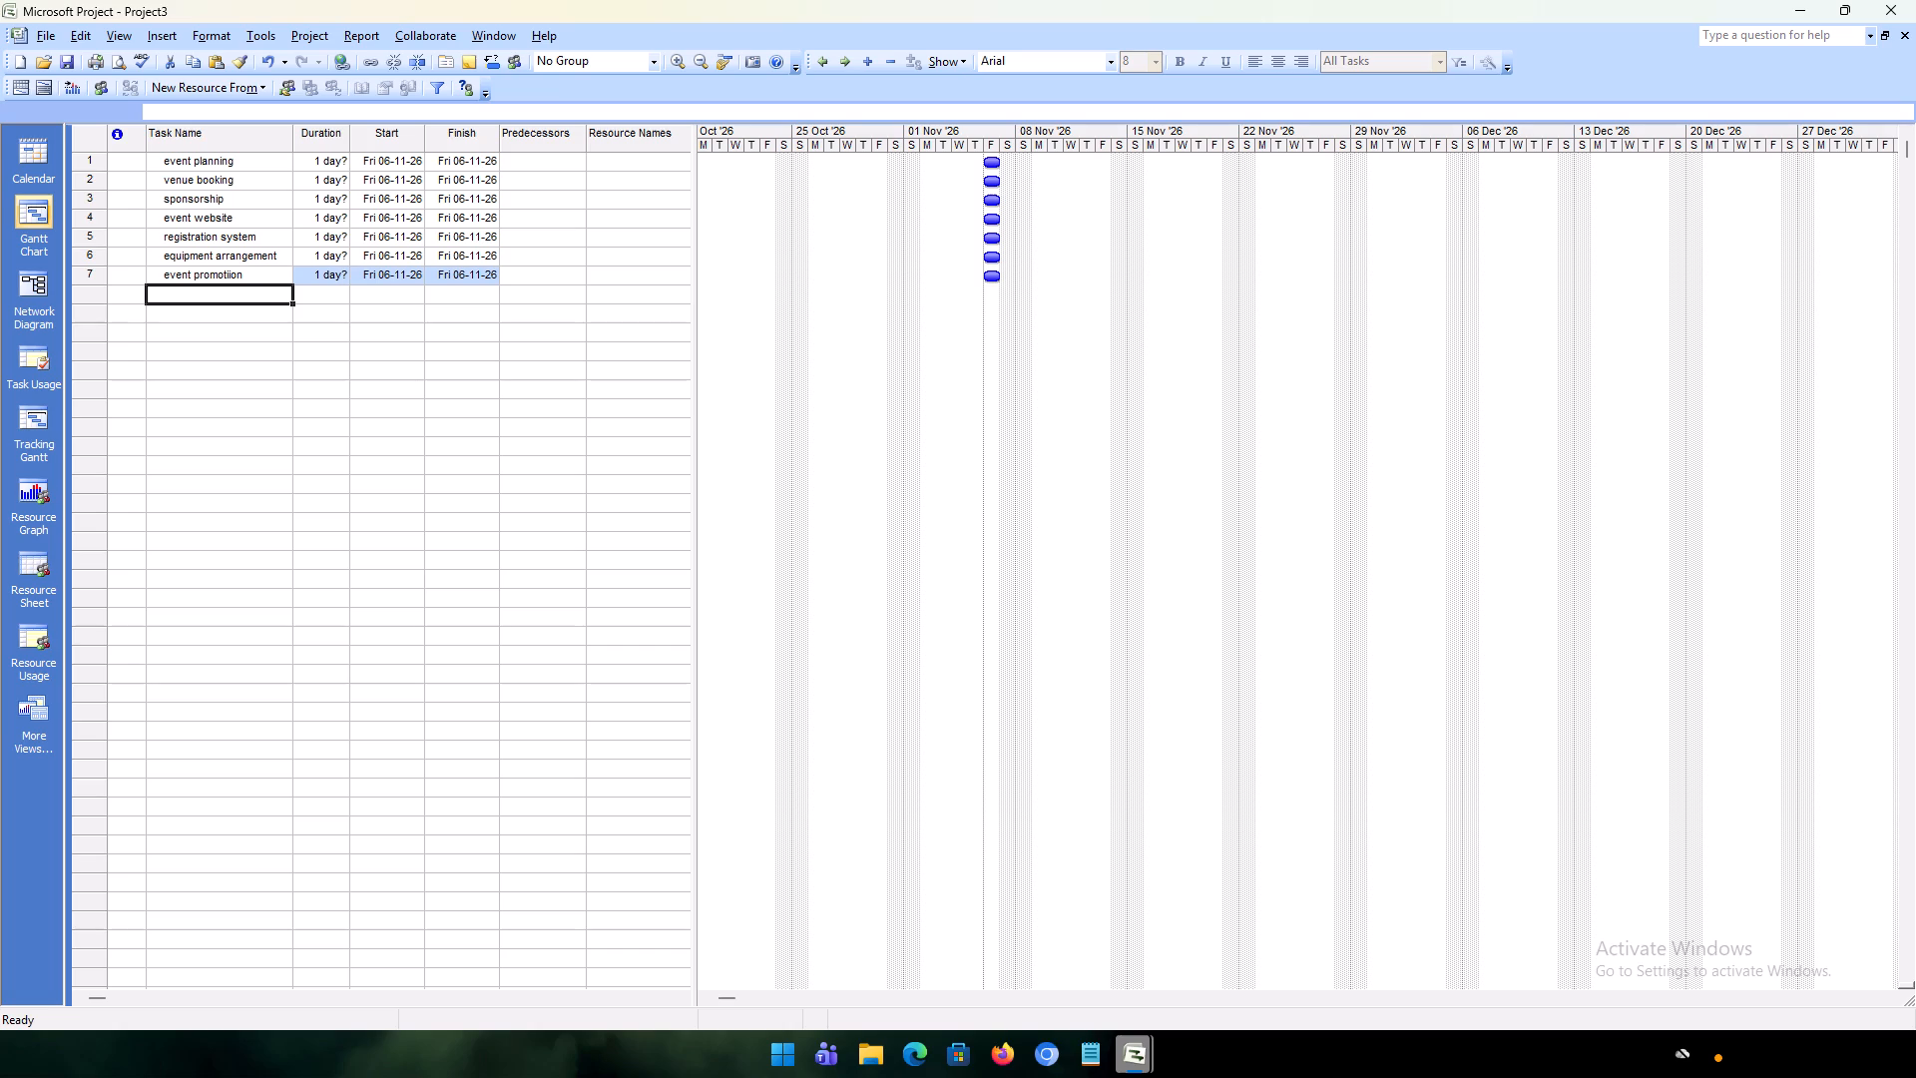
Add the task "final preparation" below event promotion.
{"action": "type", "text": "fi"}
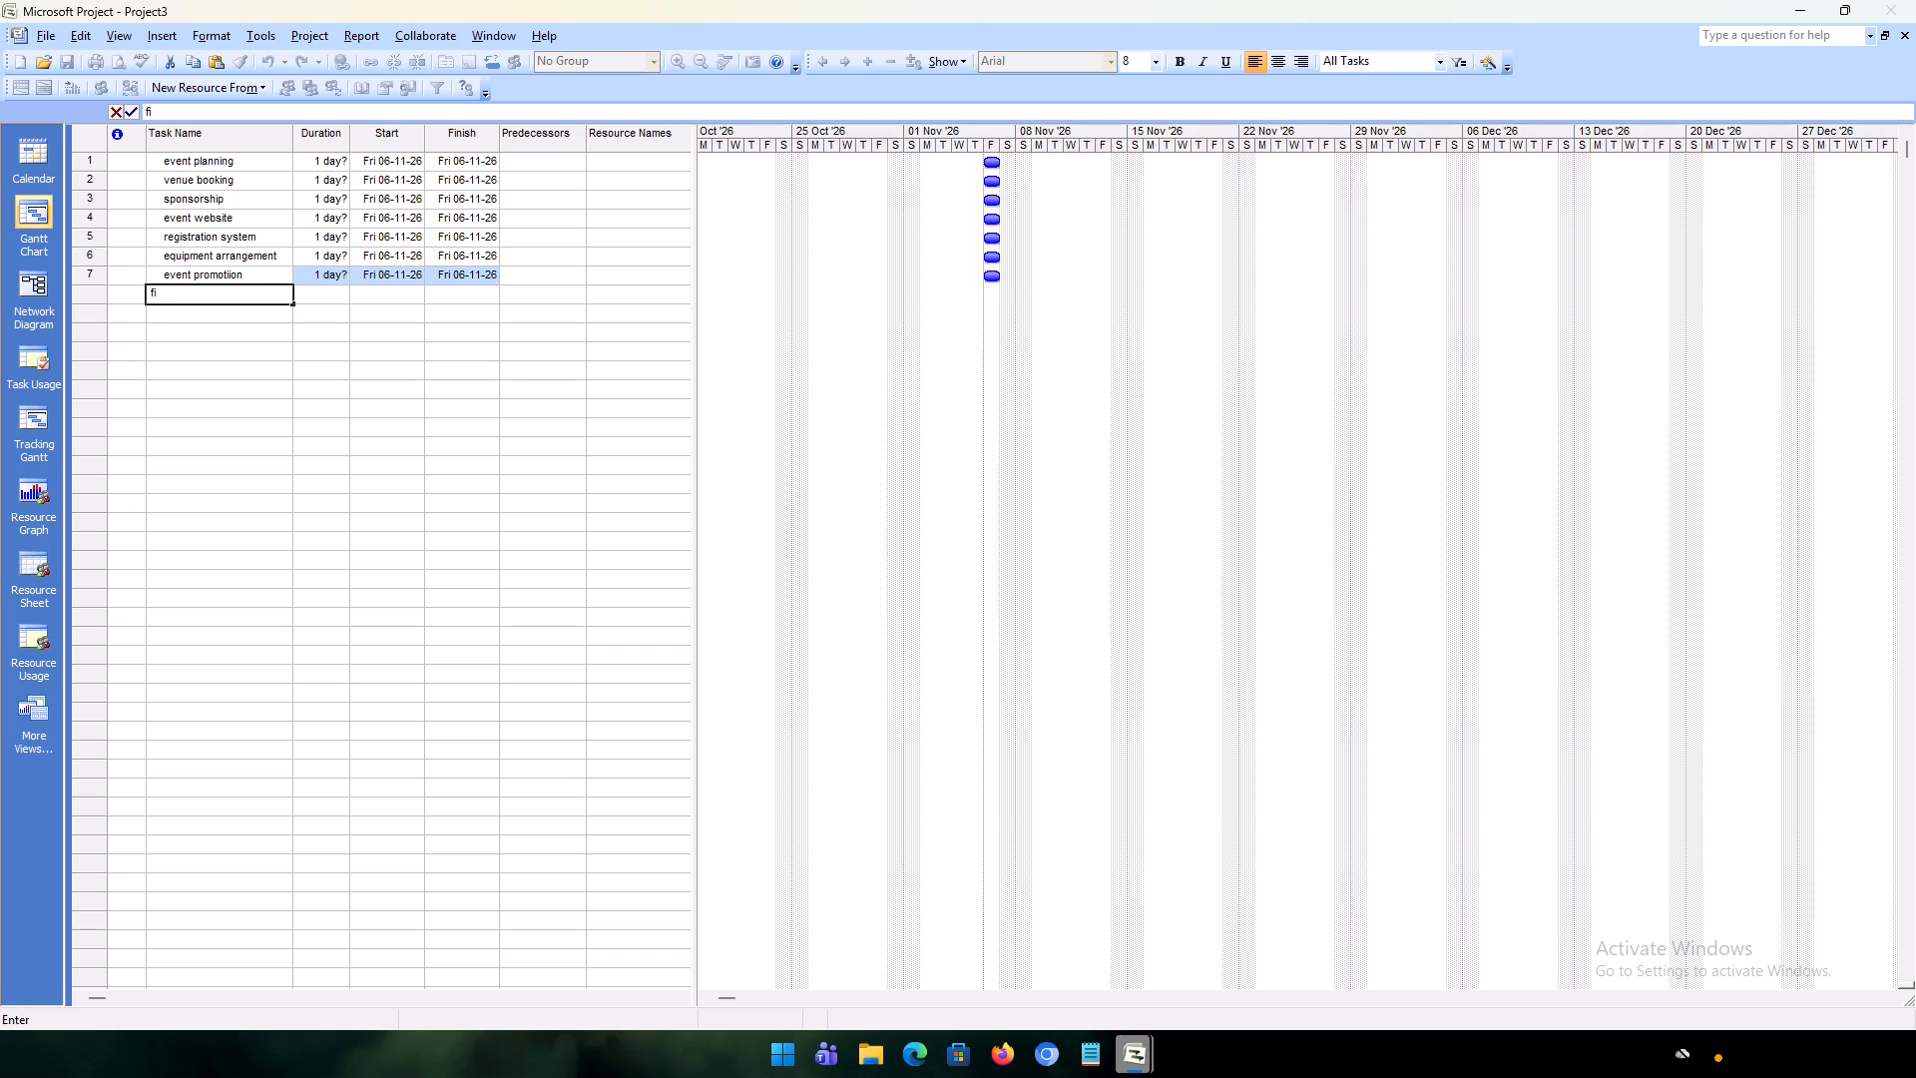
{"action": "type", "text": "nal"}
{"action": "key", "text": "space"}
{"action": "type", "text": "prepa"}
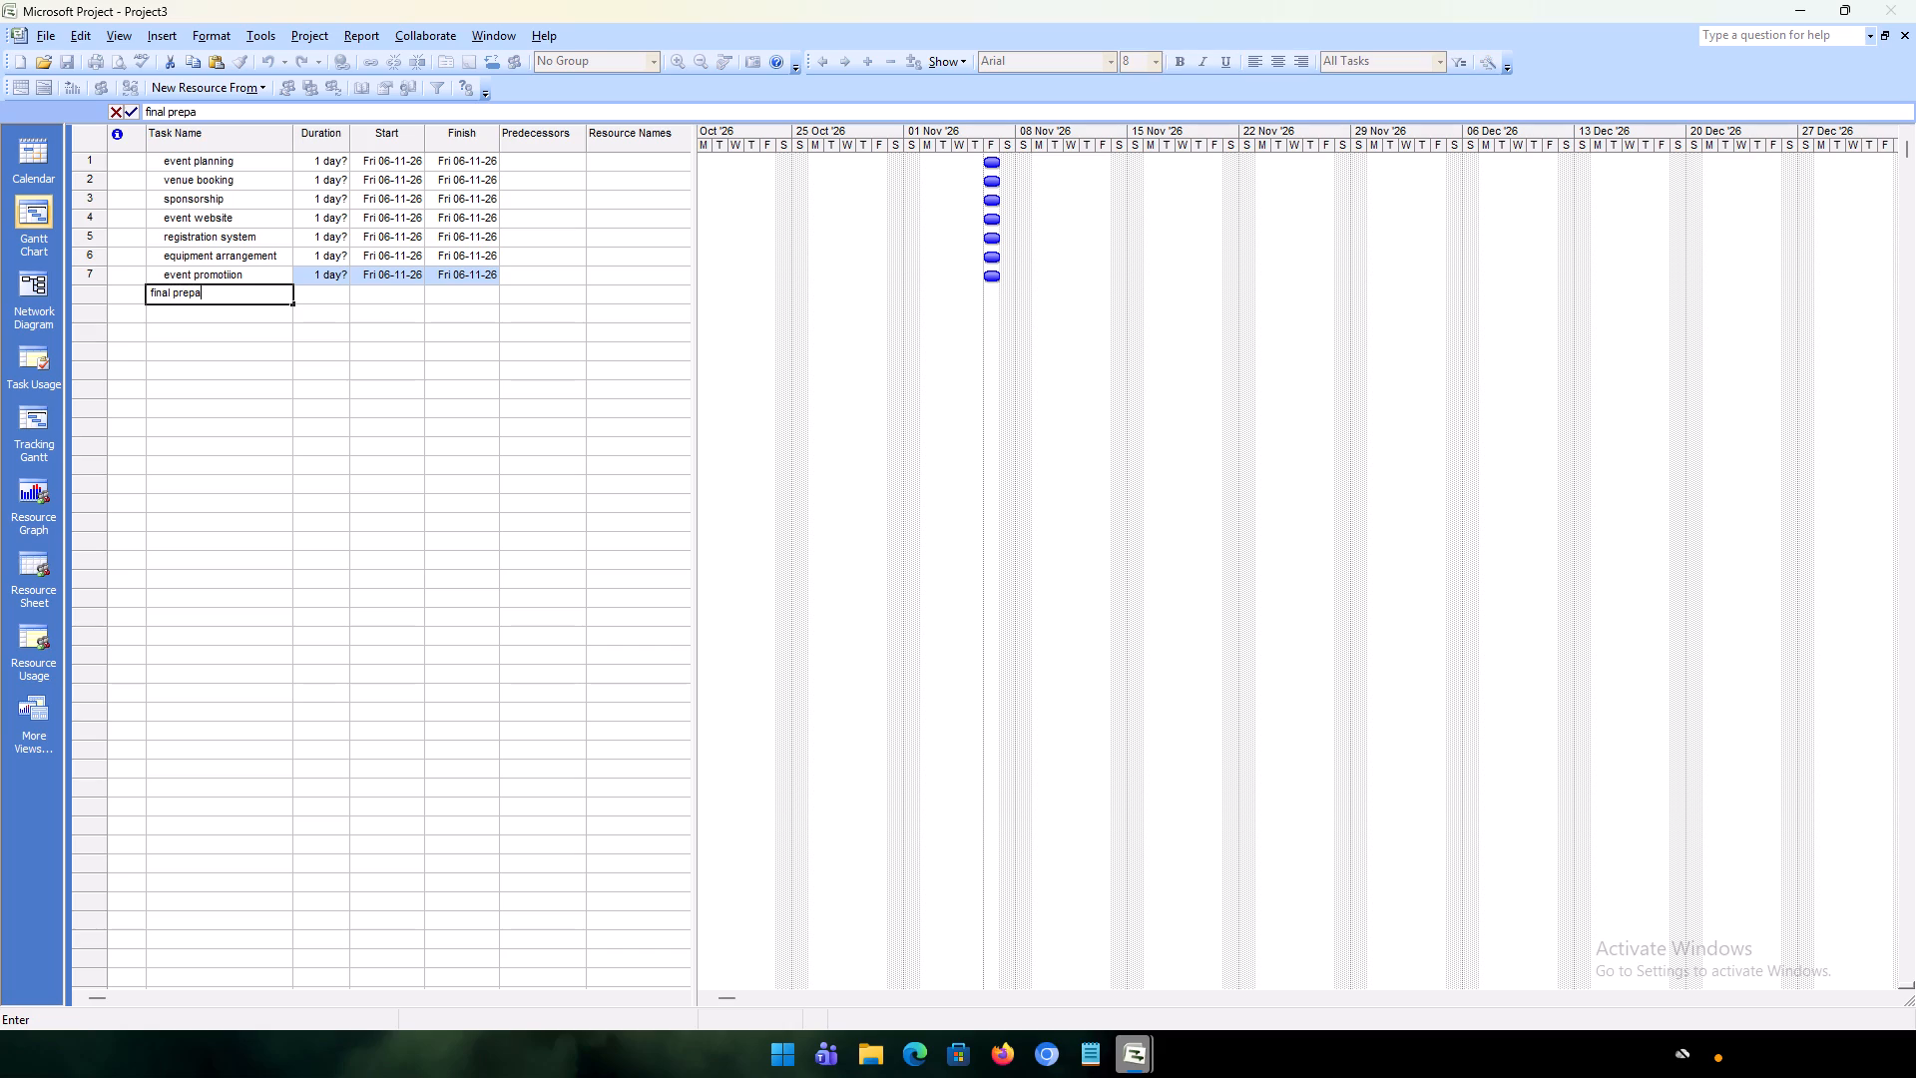
{"action": "type", "text": "ration"}
{"action": "key", "text": "Return"}
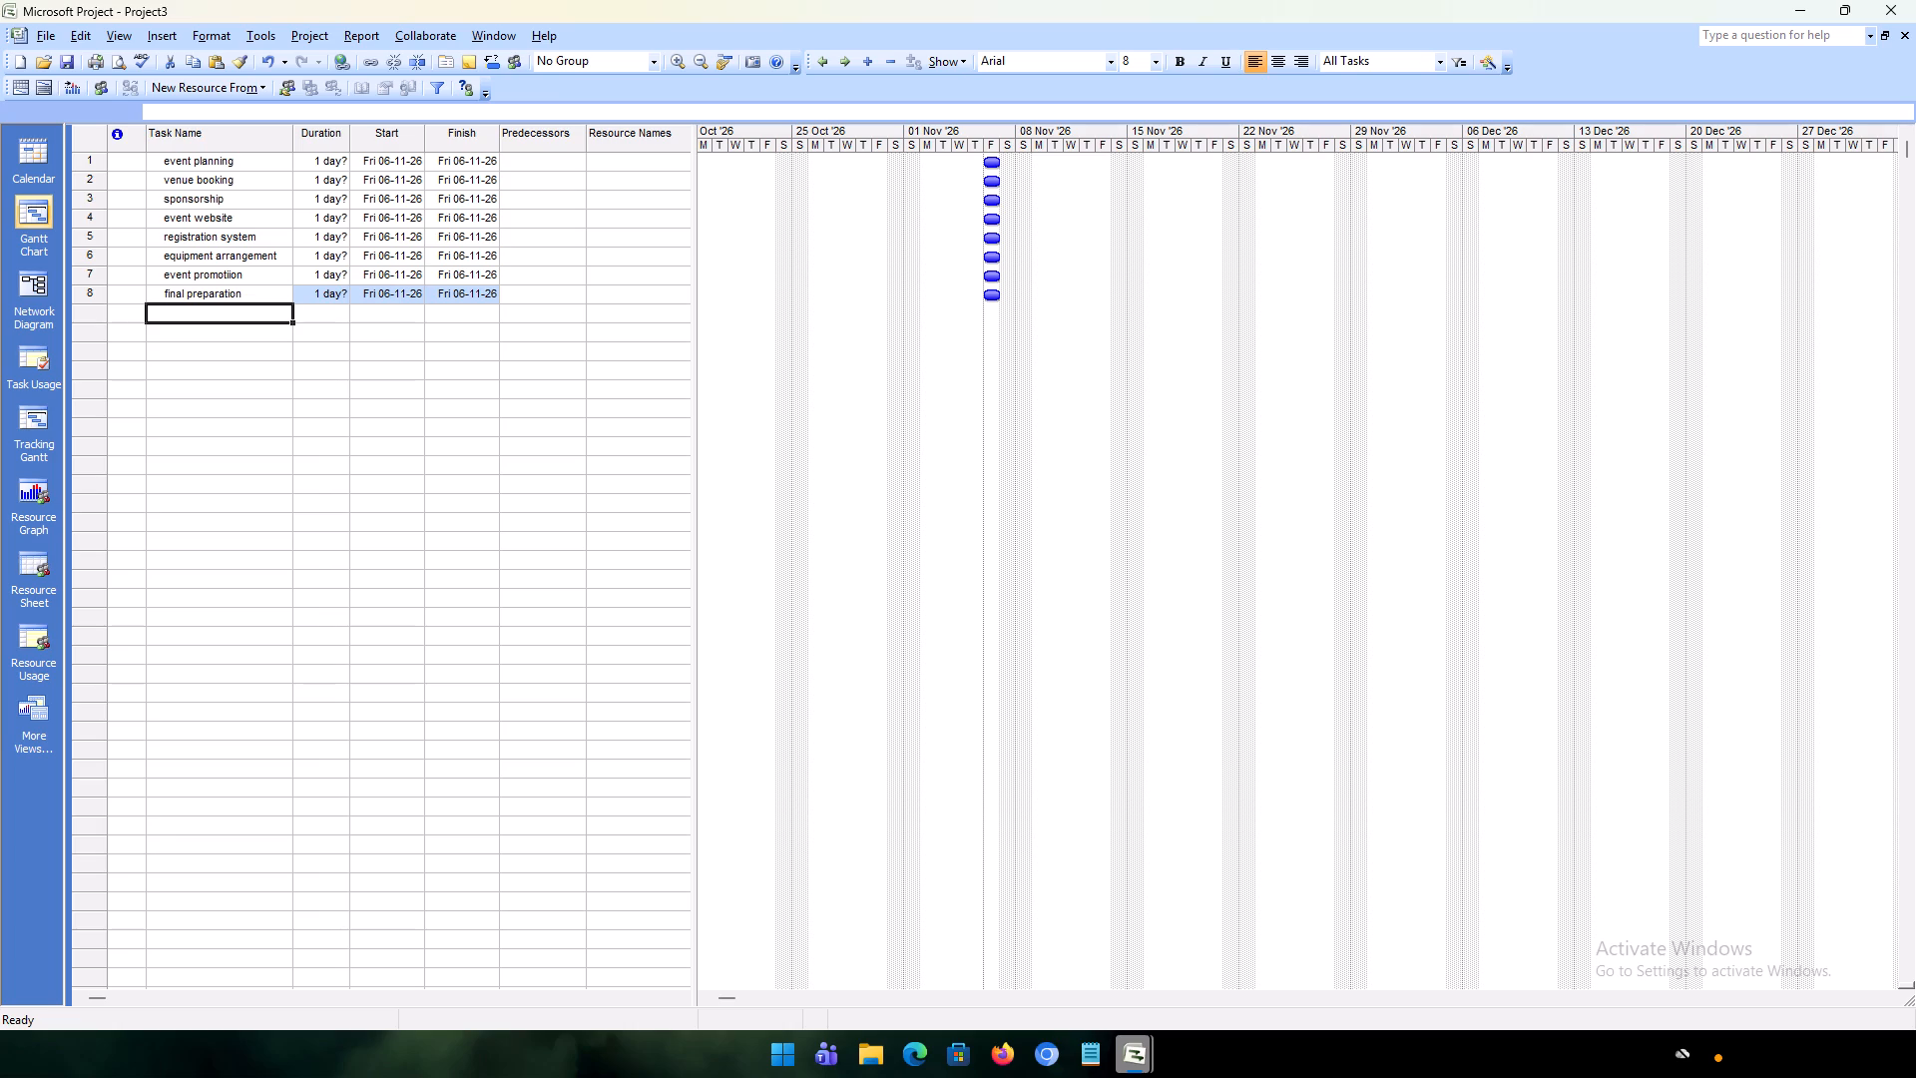
Add the task "tech fest exectution" below final preparation.
{"action": "type", "text": "tech"}
{"action": "key", "text": "space"}
{"action": "type", "text": "fest"}
{"action": "key", "text": "space"}
{"action": "key", "text": "e"}
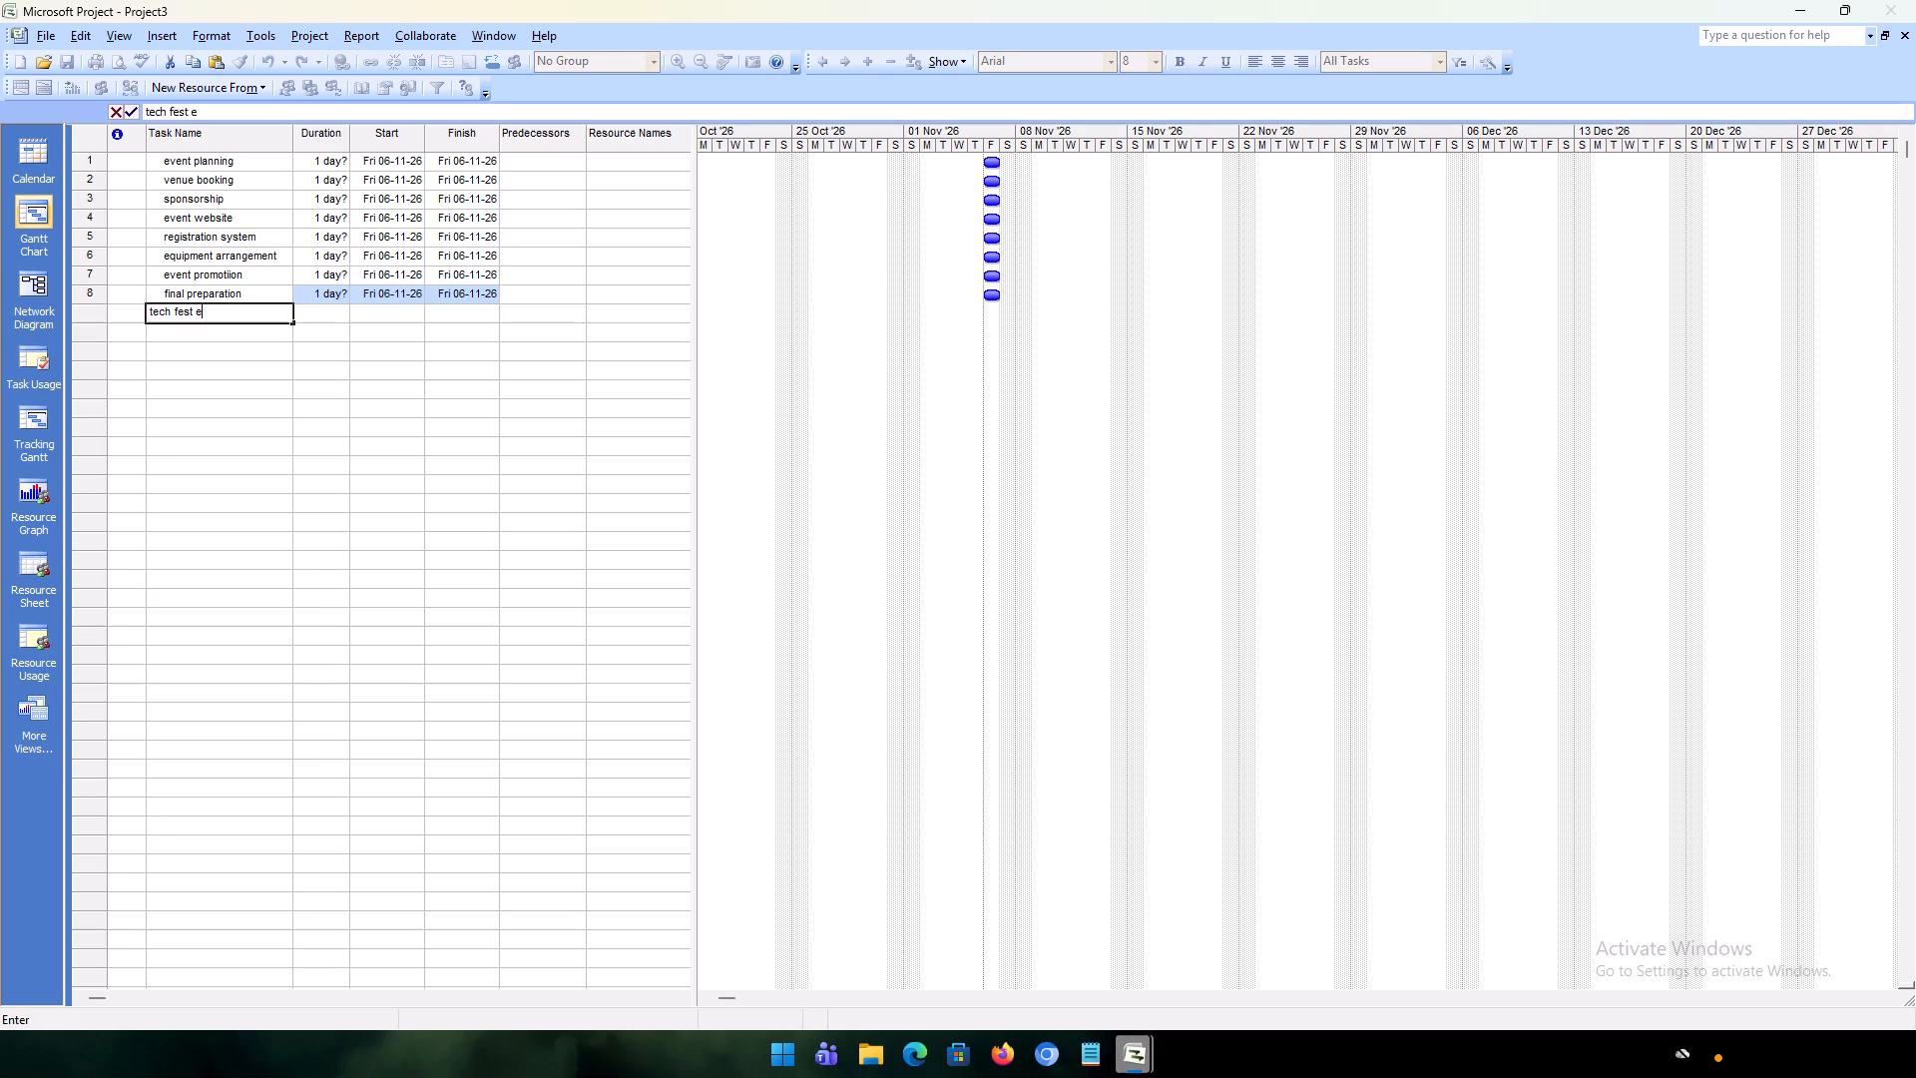
{"action": "key", "text": "e"}
{"action": "key", "text": "BackSpace"}
{"action": "type", "text": "xectution"}
{"action": "key", "text": "Left"}
{"action": "key", "text": "Left"}
{"action": "key", "text": "Right"}
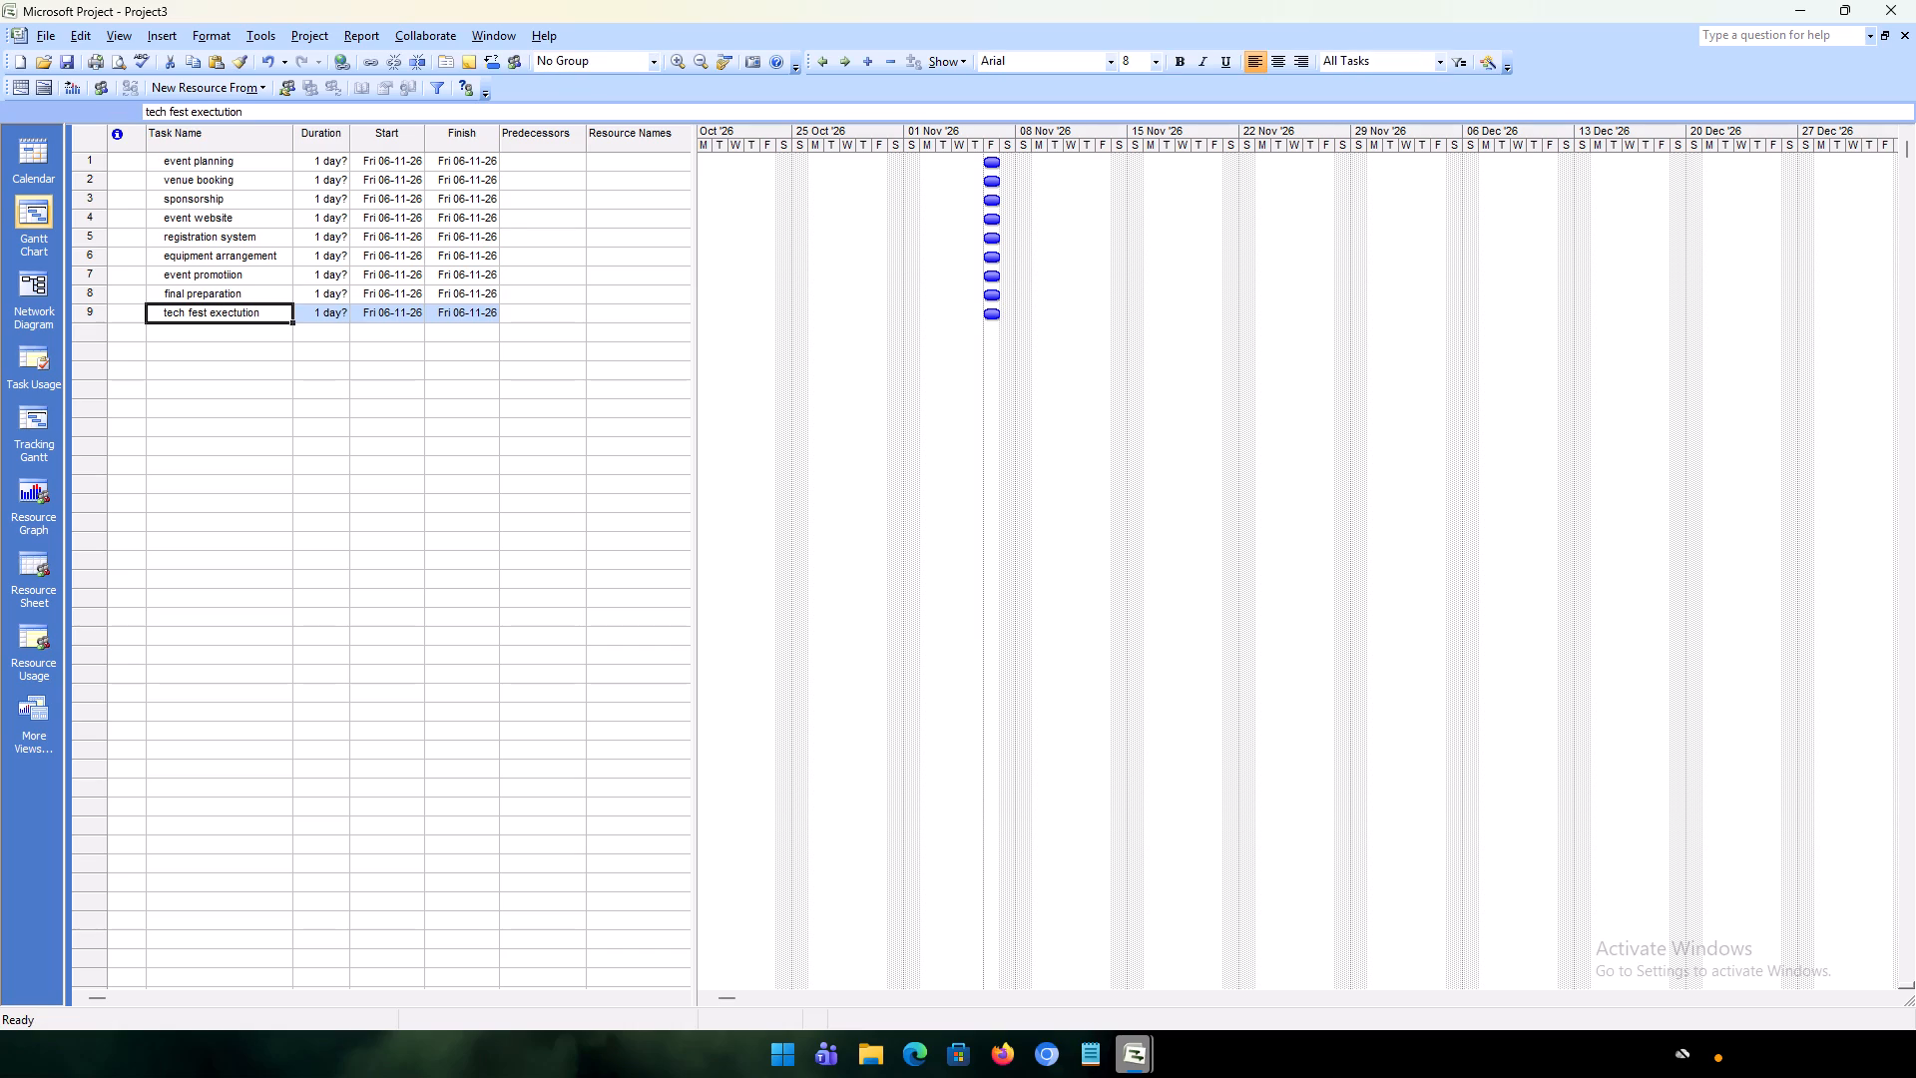
Correct the spelling of the ninth task's name to "tech fest execution".
{"action": "left_click", "coordinate": [239, 300]}
{"action": "left_click", "coordinate": [257, 309]}
{"action": "left_click", "coordinate": [215, 111]}
{"action": "key", "text": "BackSpace"}
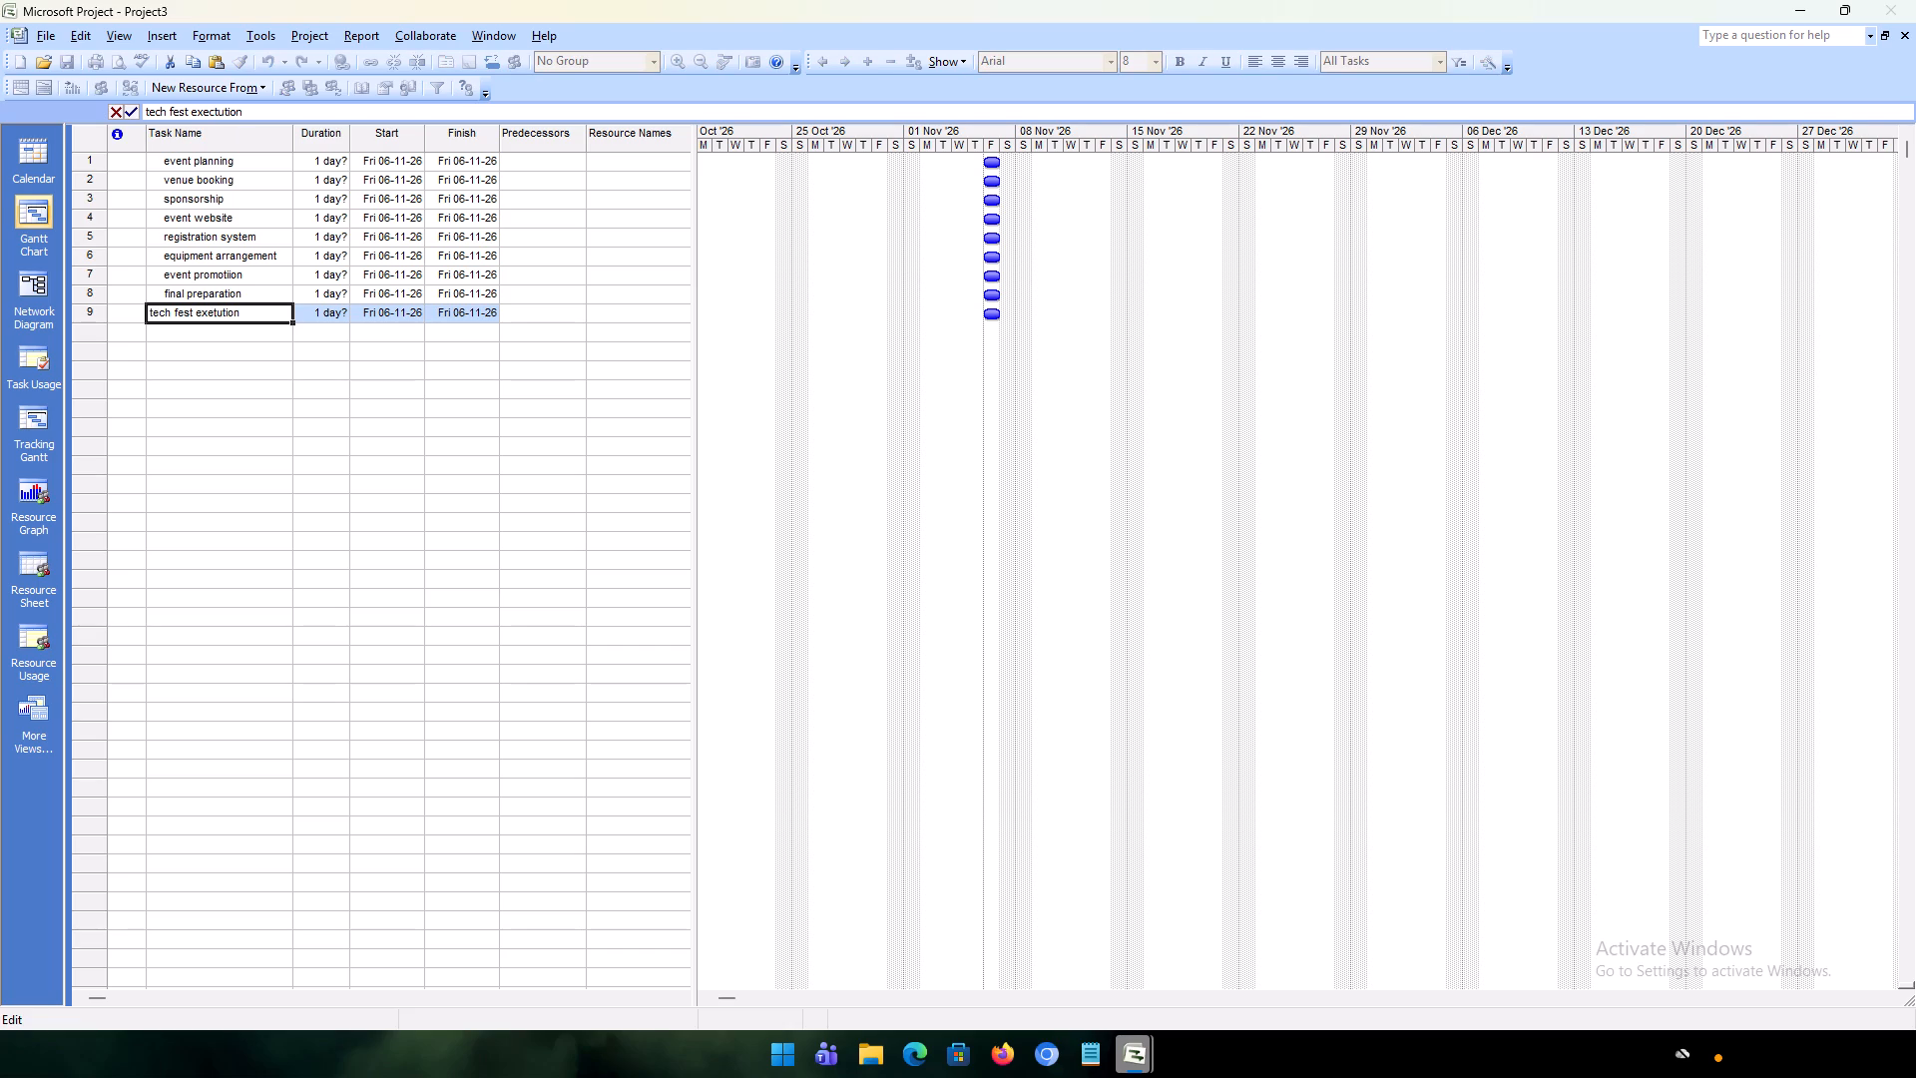
{"action": "key", "text": "BackSpace"}
{"action": "key", "text": "c"}
{"action": "key", "text": "Left"}
{"action": "key", "text": "Right"}
{"action": "key", "text": "Right"}
{"action": "key", "text": "BackSpace"}
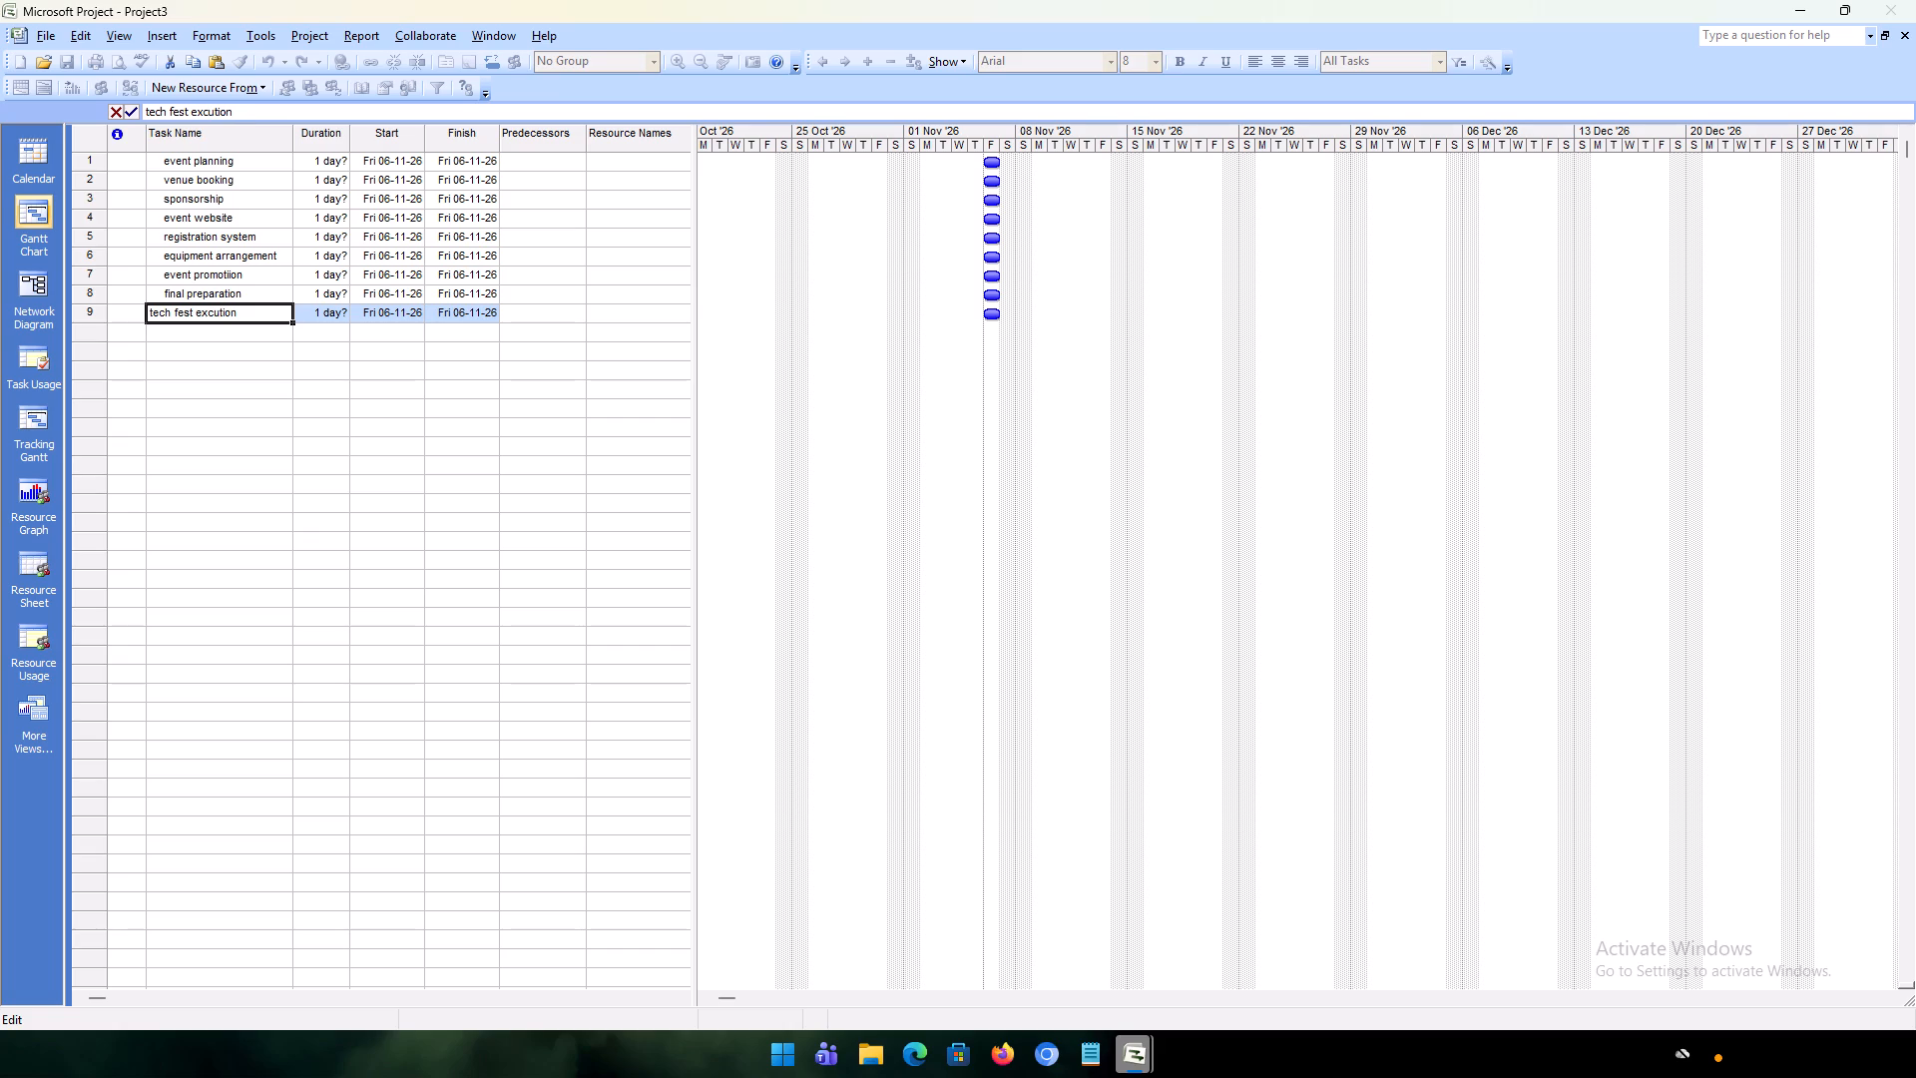
{"action": "key", "text": "Left"}
{"action": "key", "text": "e"}
{"action": "key", "text": "Right"}
{"action": "key", "text": "Right"}
{"action": "key", "text": "Right"}
{"action": "key", "text": "Right"}
{"action": "key", "text": "Right"}
{"action": "key", "text": "Right"}
{"action": "key", "text": "Return"}
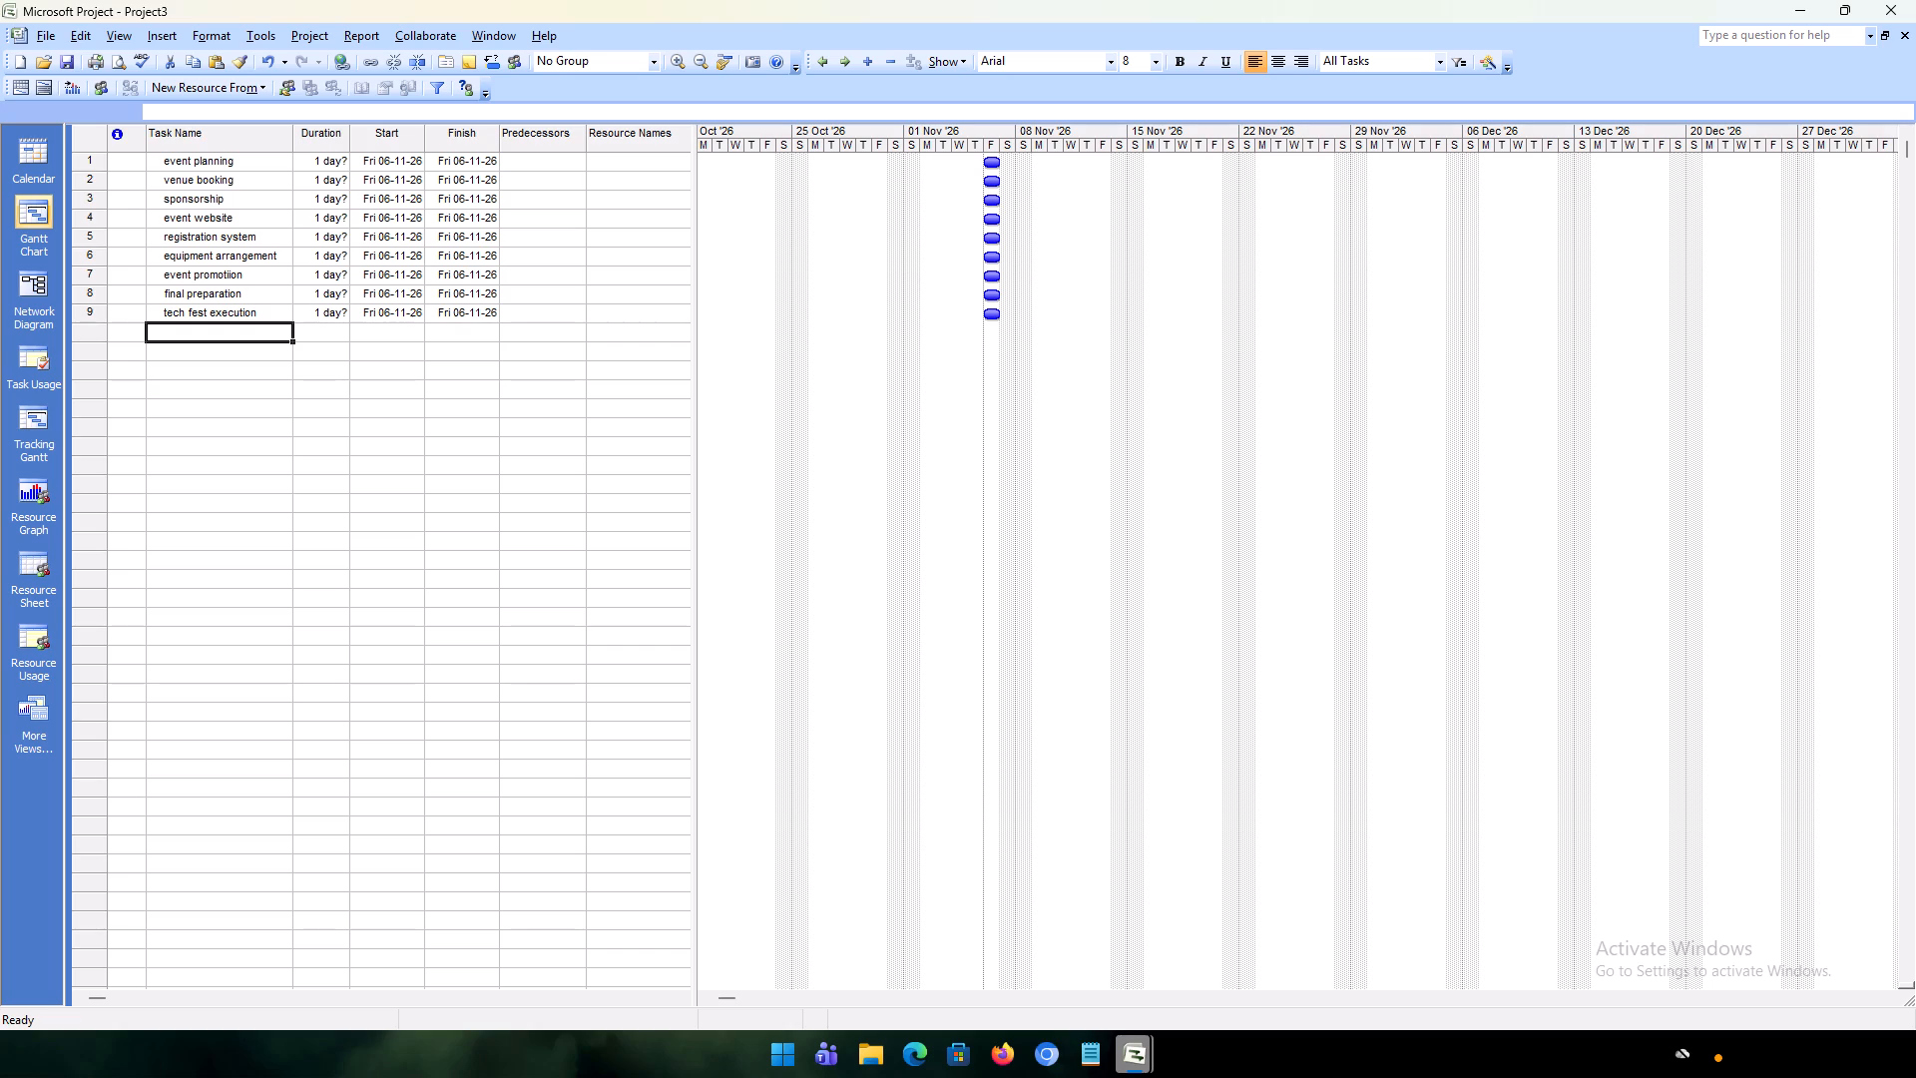
Set task 1 as the predecessor of venue booking, sponsorship and event website.
{"action": "left_click", "coordinate": [537, 181]}
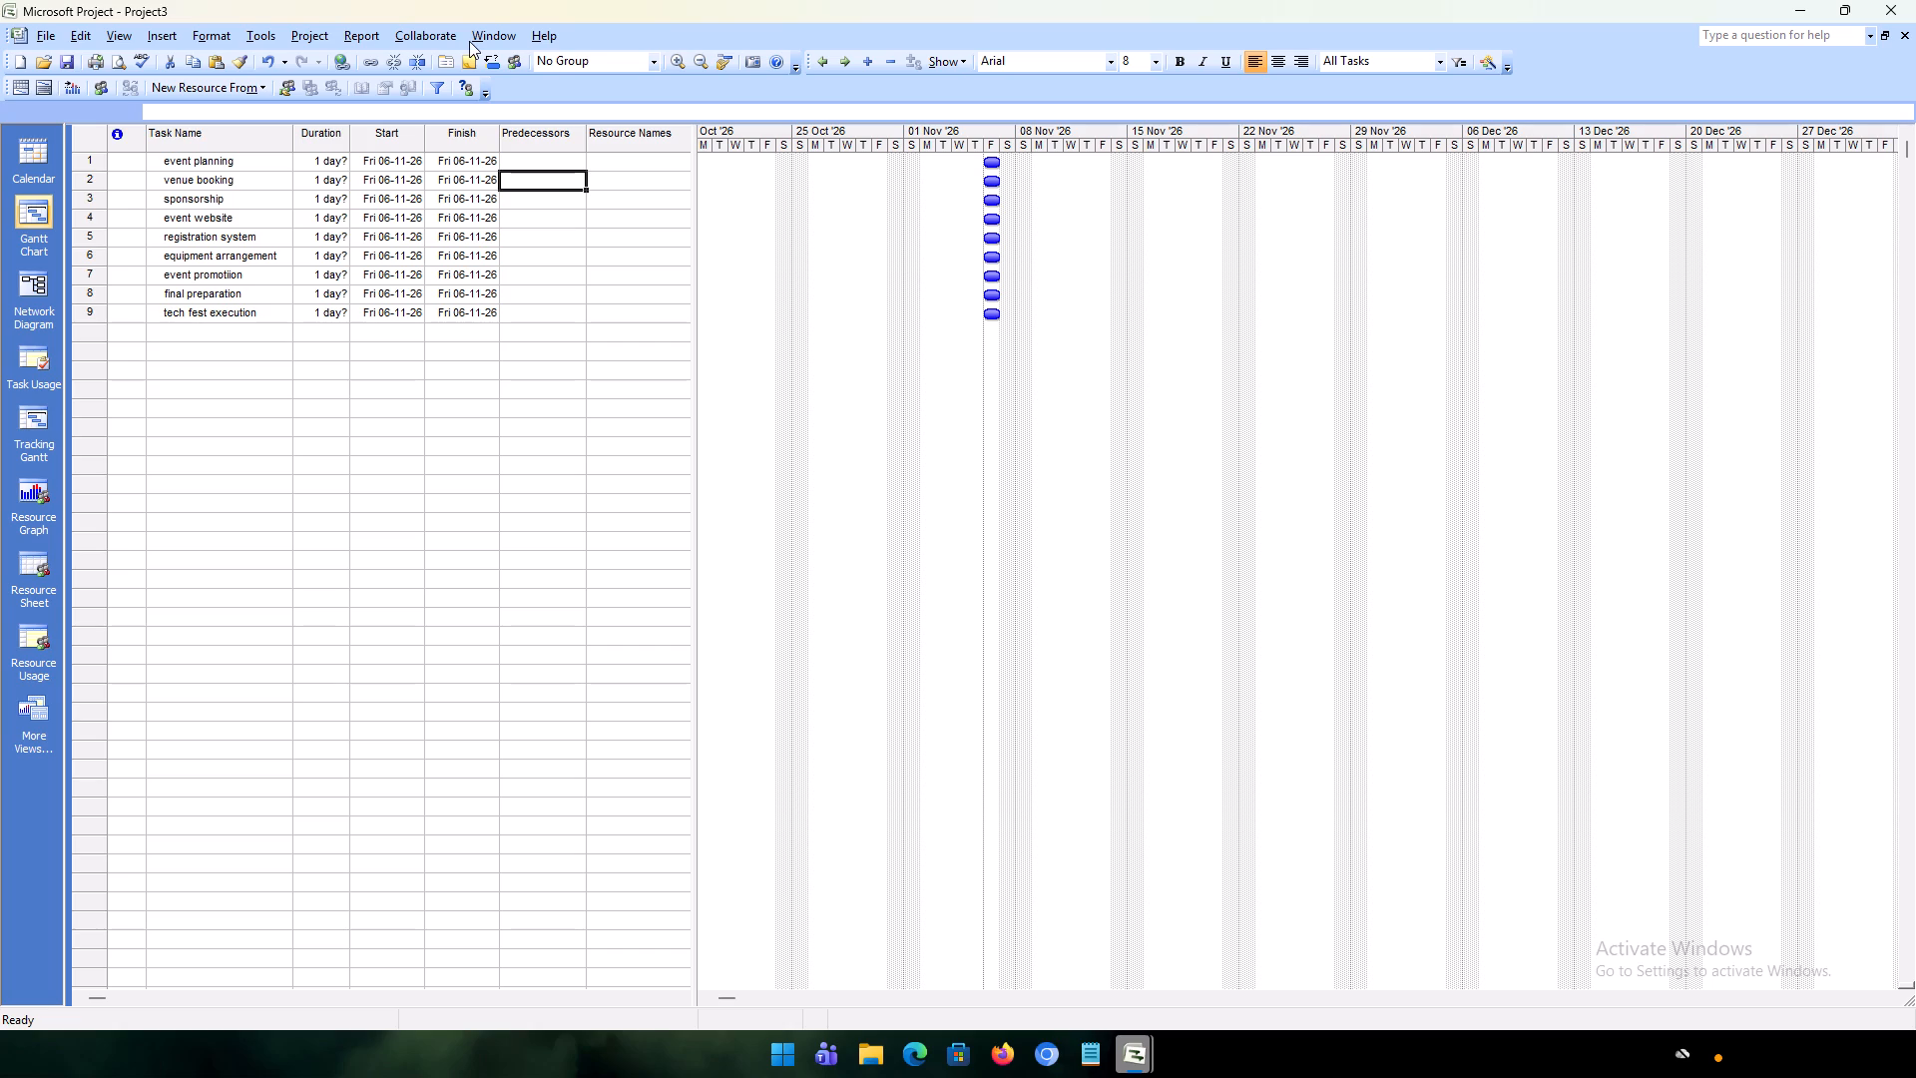
{"action": "key", "text": "1"}
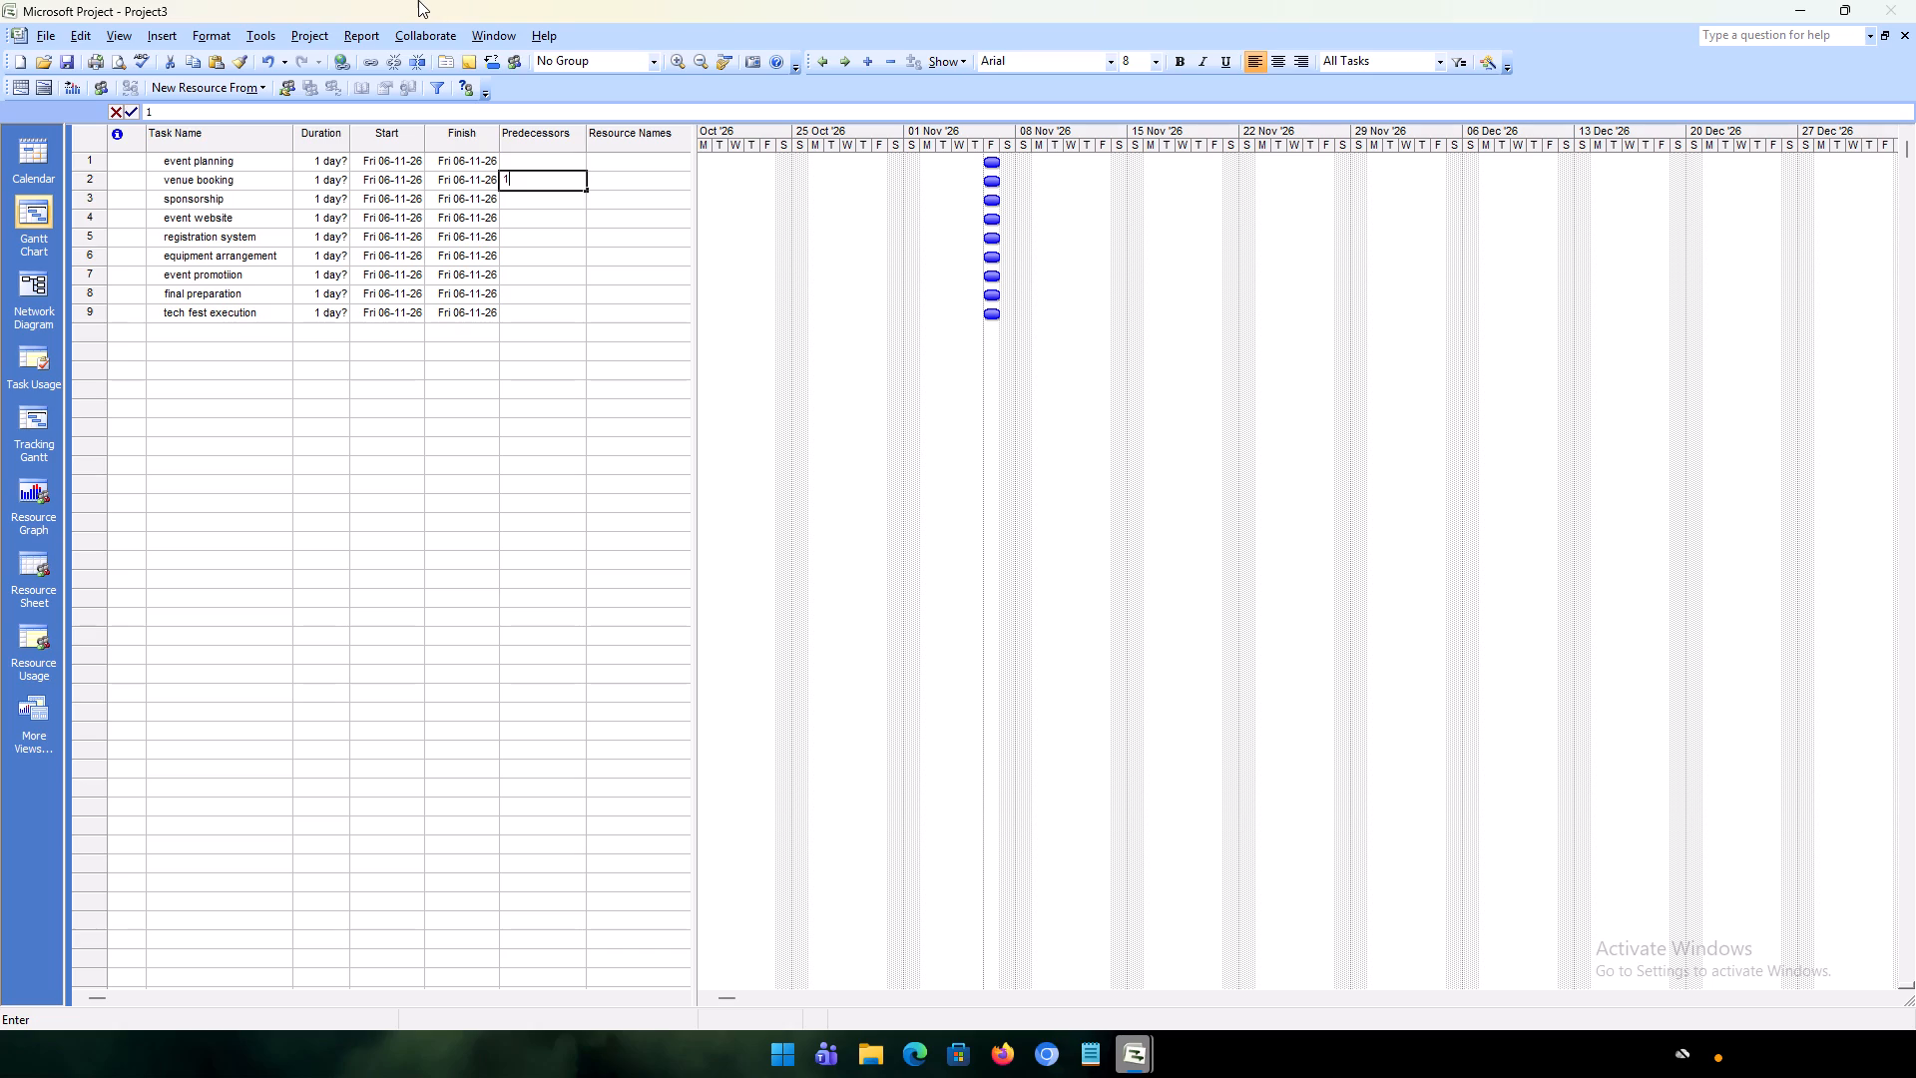
{"action": "key", "text": "Return"}
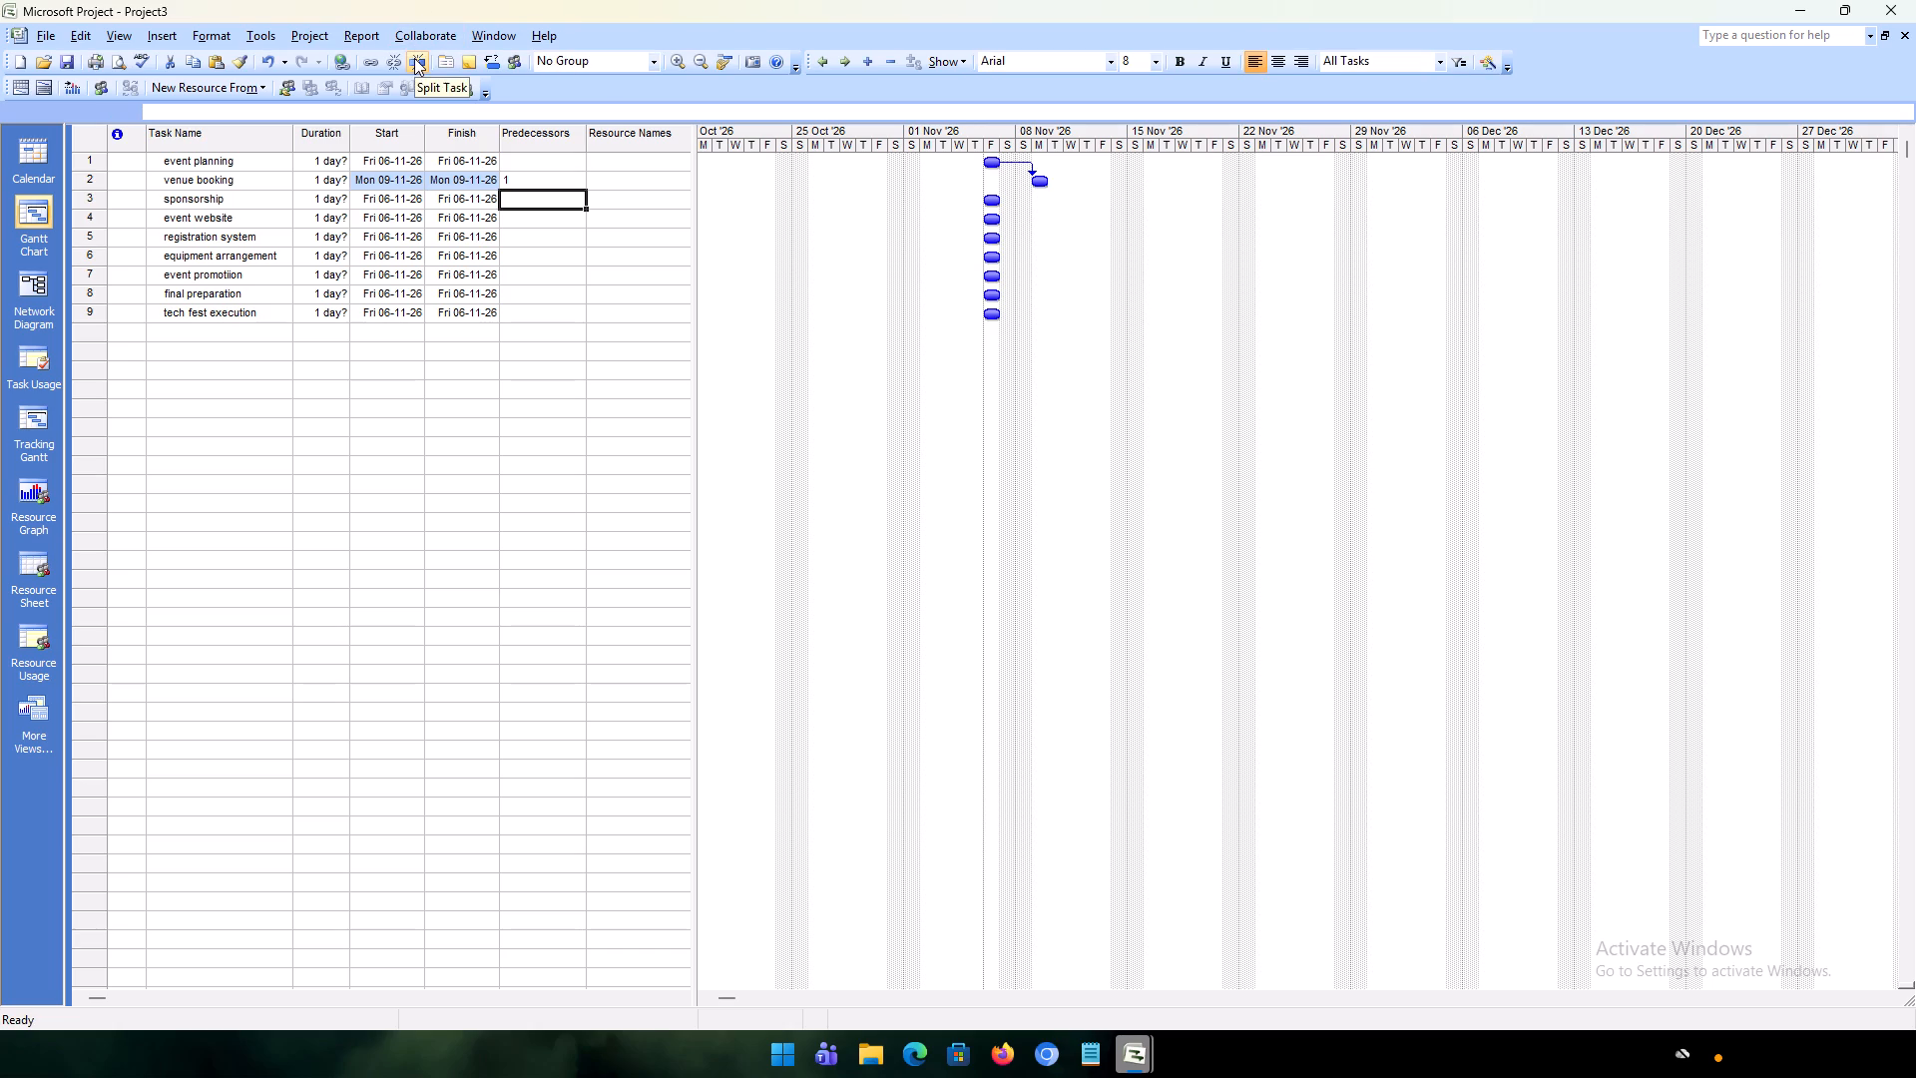
{"action": "key", "text": "1"}
{"action": "key", "text": "Return"}
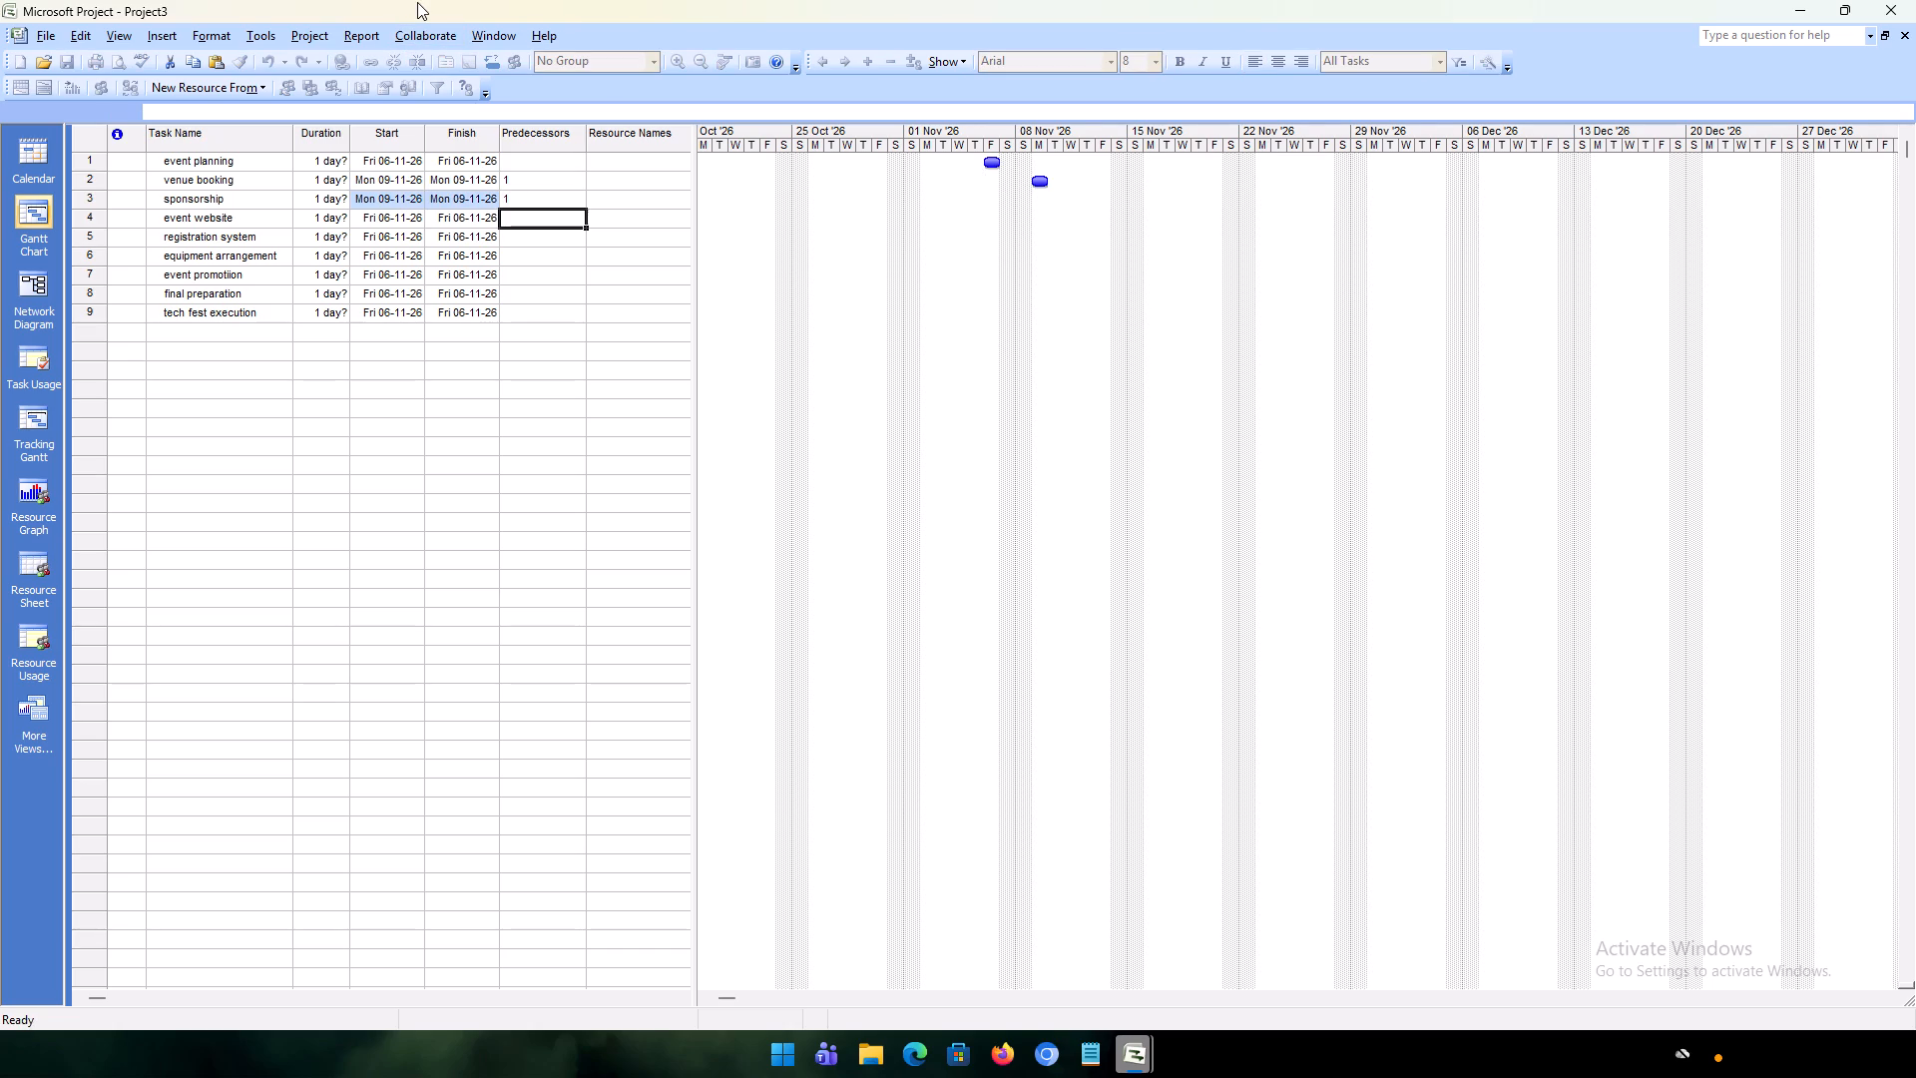
{"action": "key", "text": "1"}
{"action": "key", "text": "Return"}
Set predecessor 4 for registration system and predecessor 2 for equipment arrangement.
{"action": "key", "text": "4"}
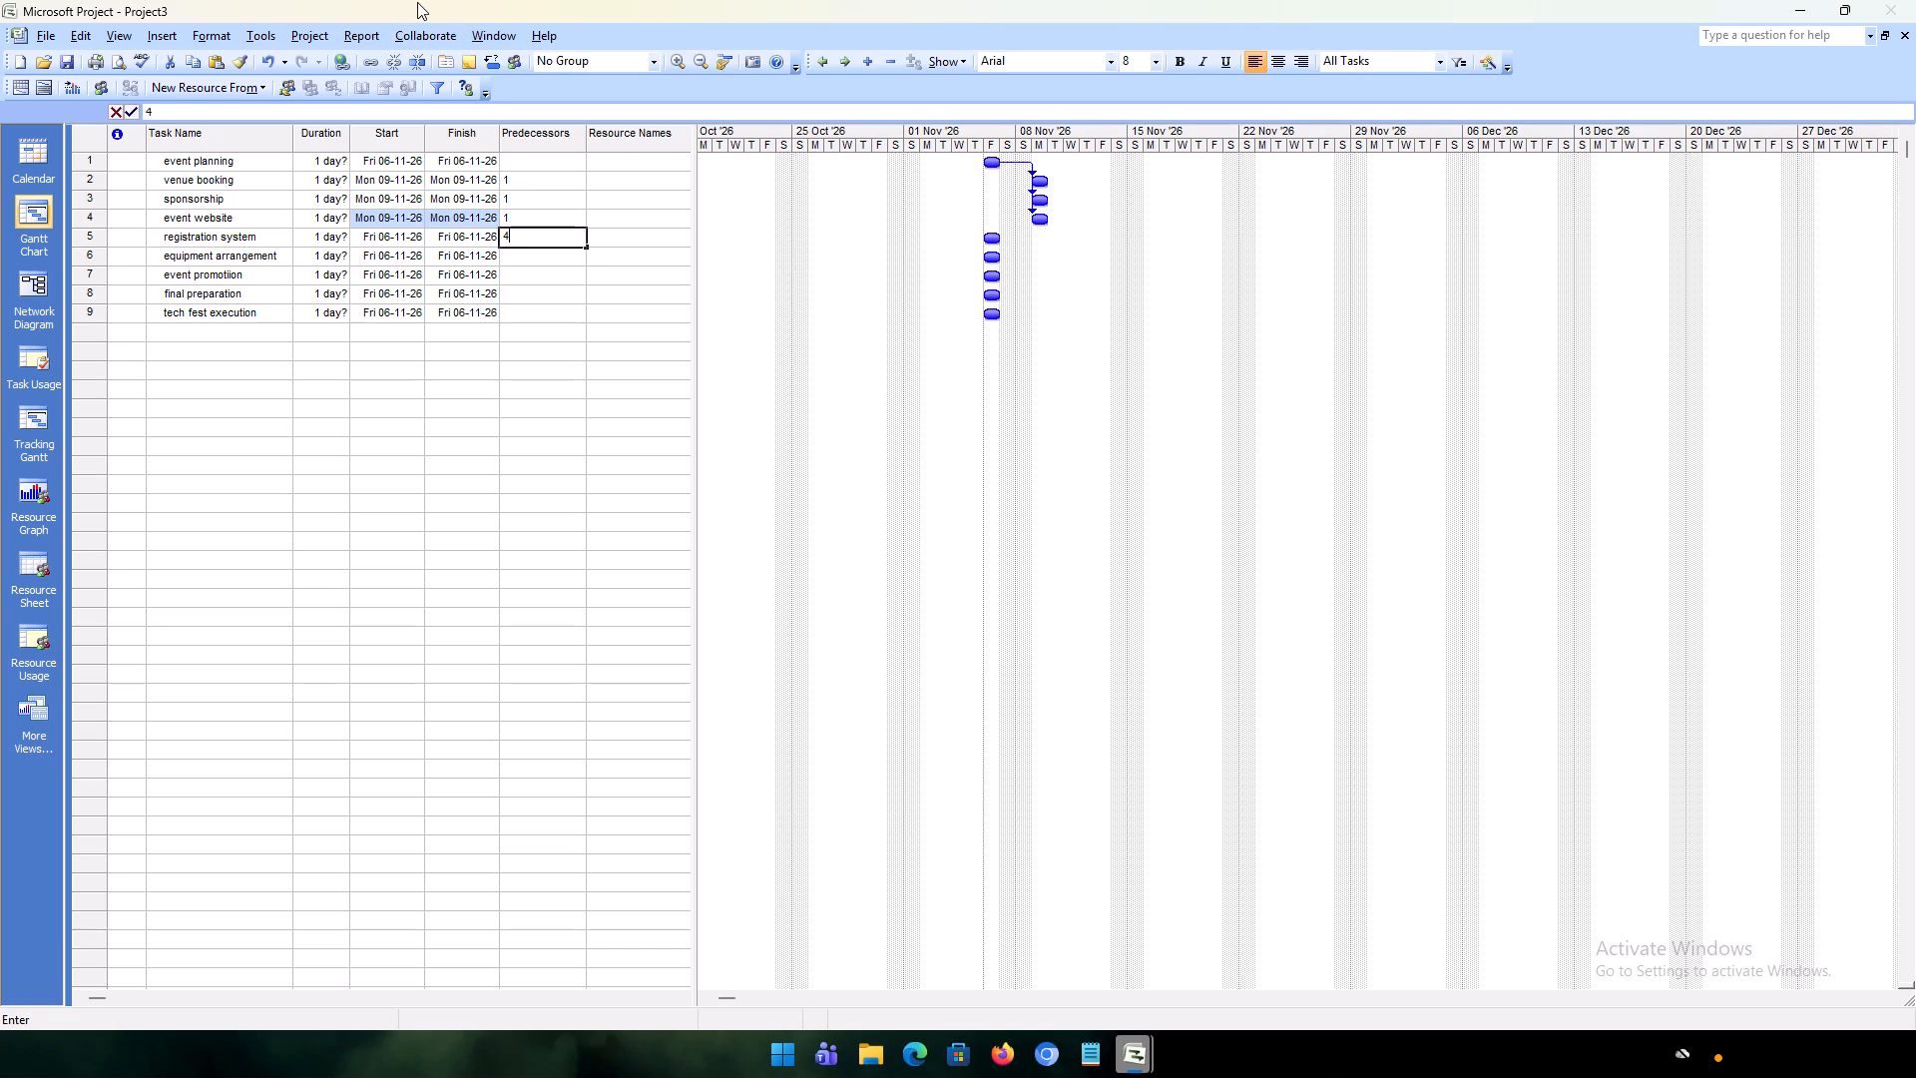
{"action": "key", "text": "Return"}
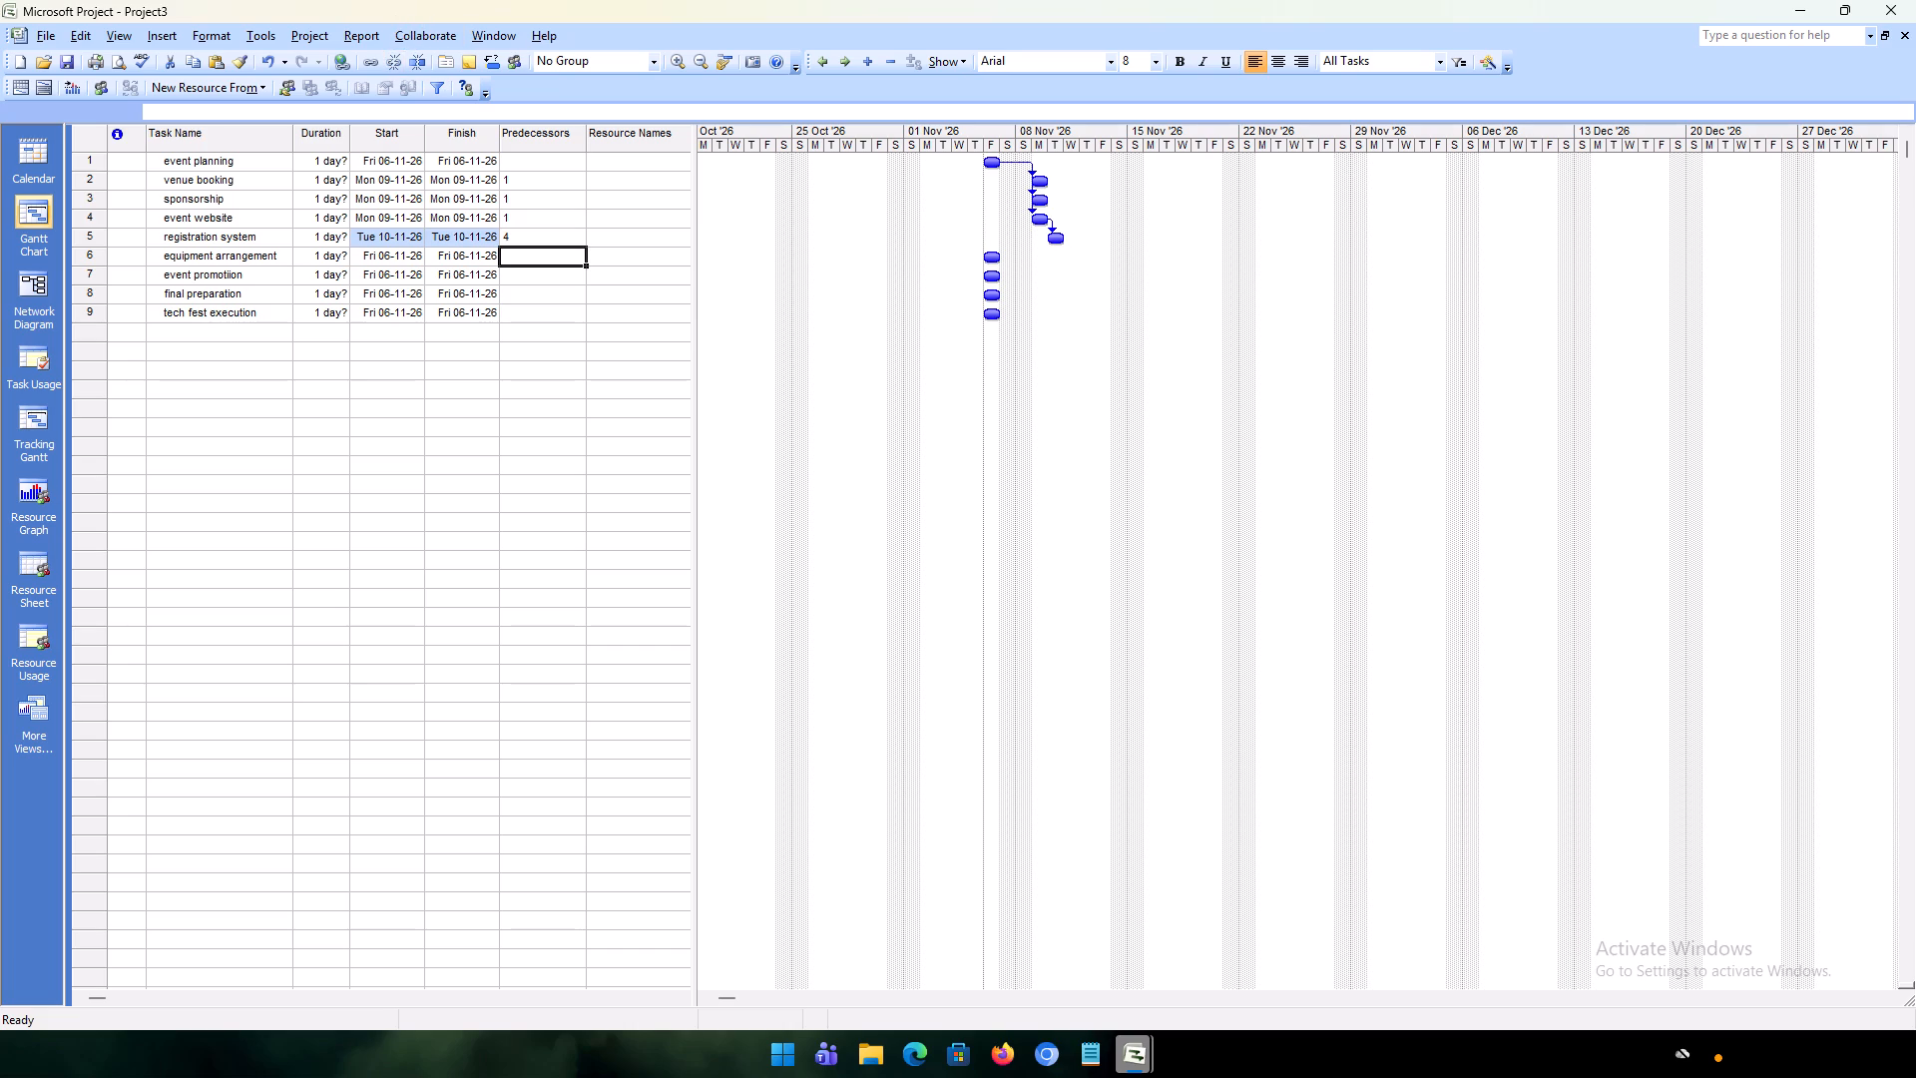
{"action": "key", "text": "2"}
{"action": "key", "text": "Return"}
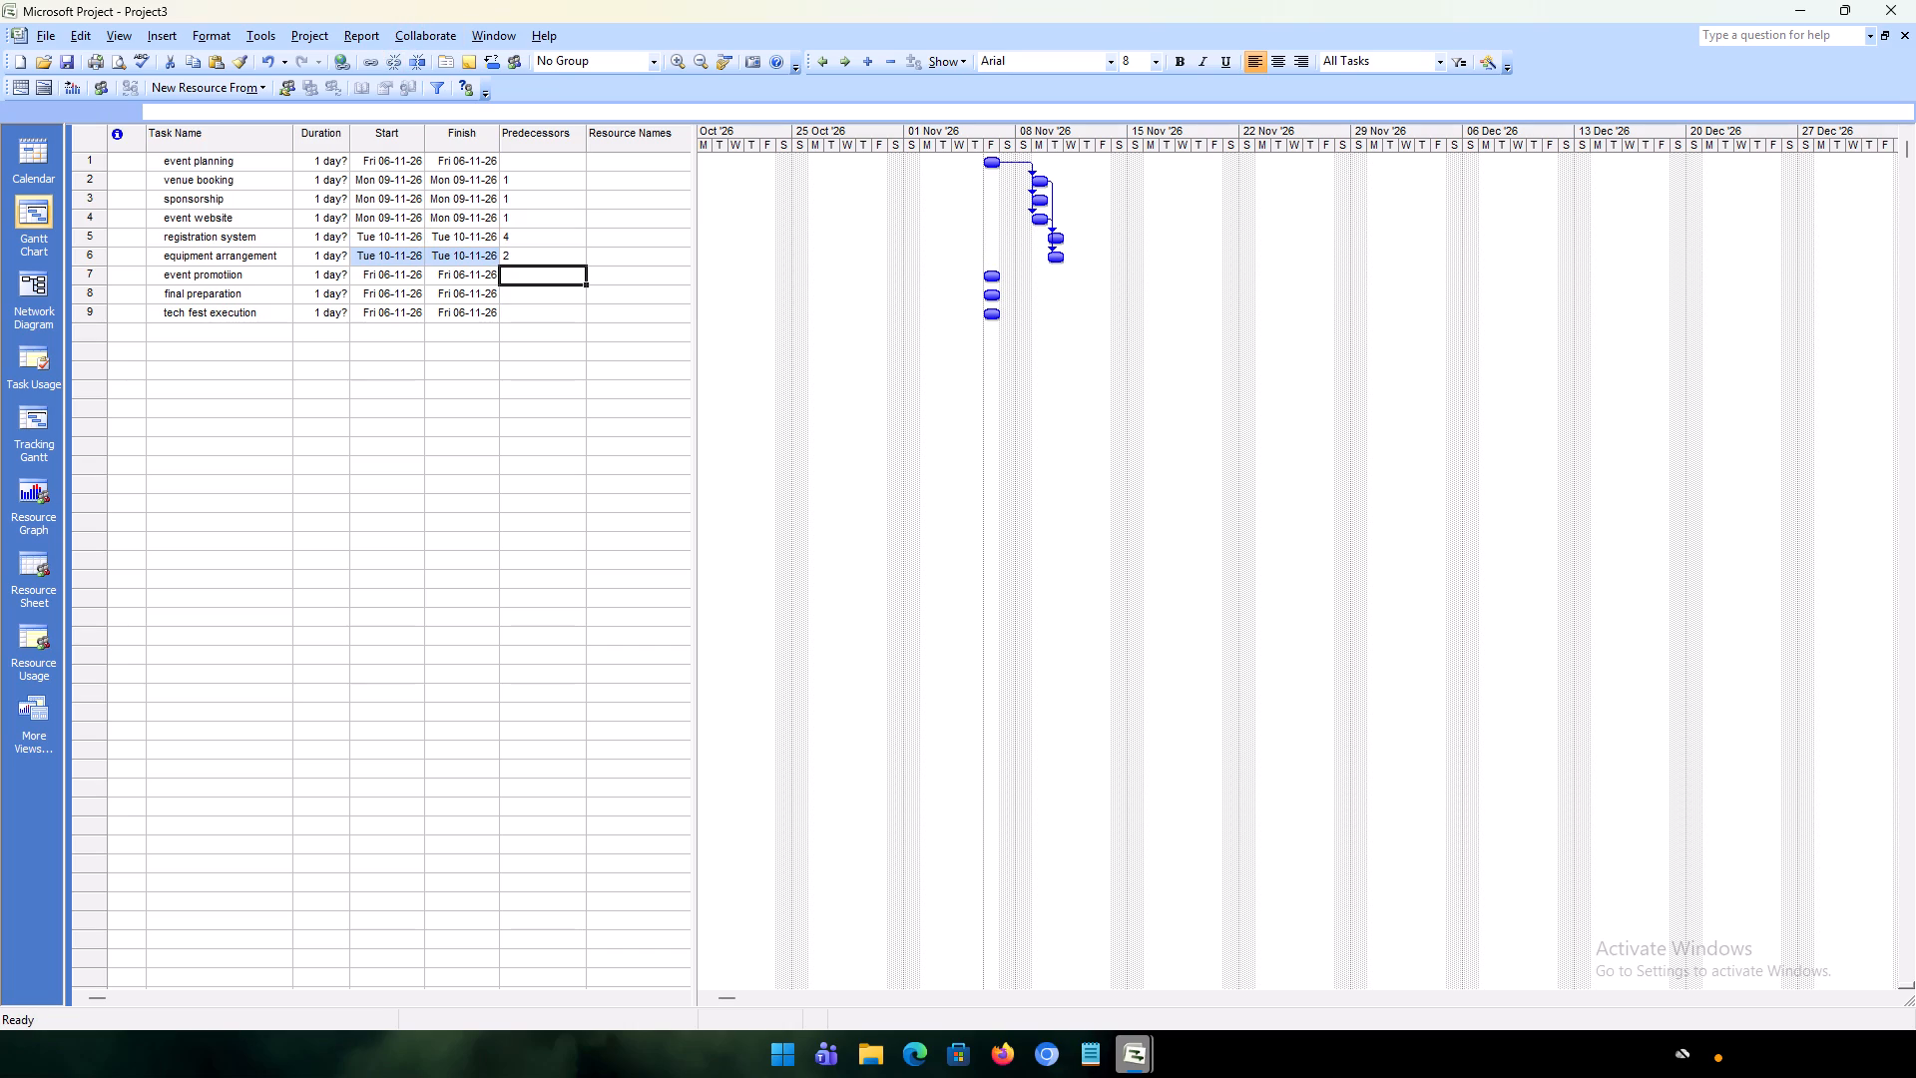
Set tasks 3 and 4 as the predecessors of event promotion.
{"action": "key", "text": "3"}
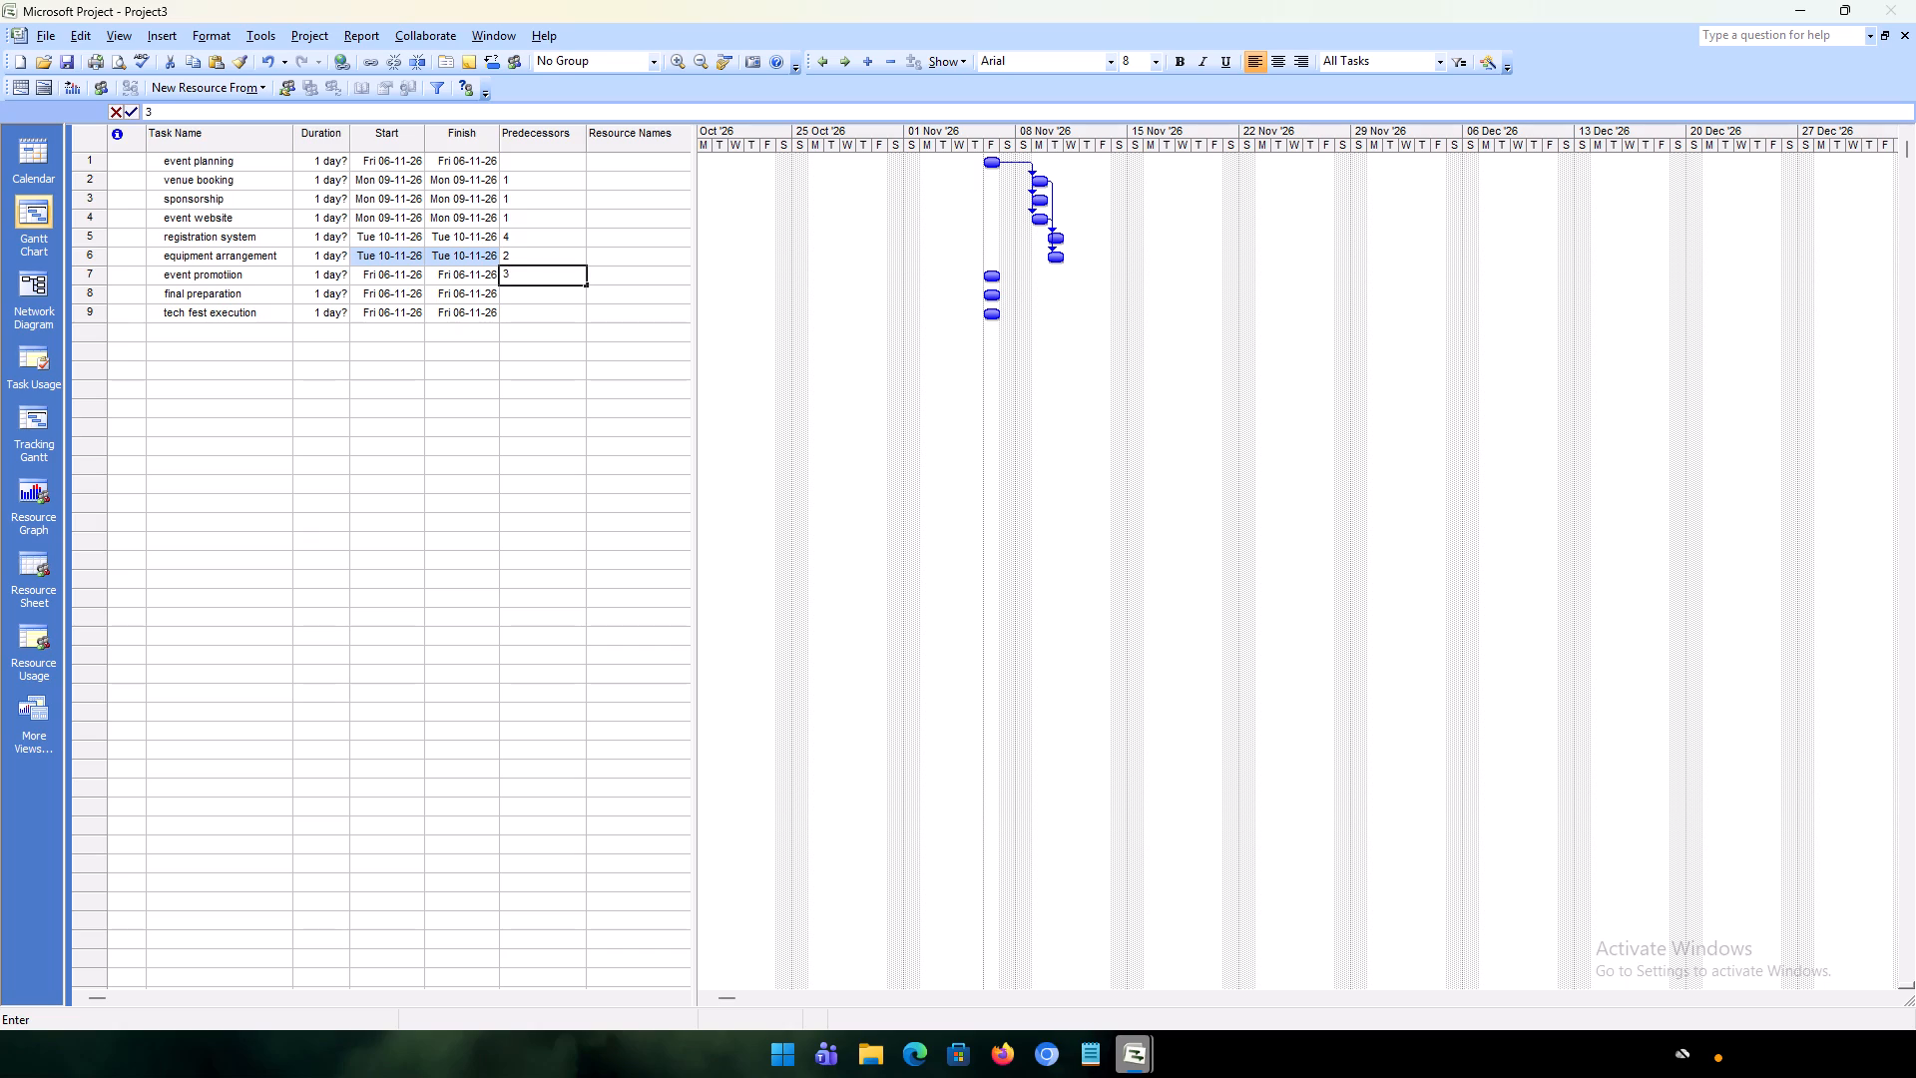
{"action": "key", "text": "comma"}
{"action": "key", "text": "4"}
{"action": "key", "text": "Return"}
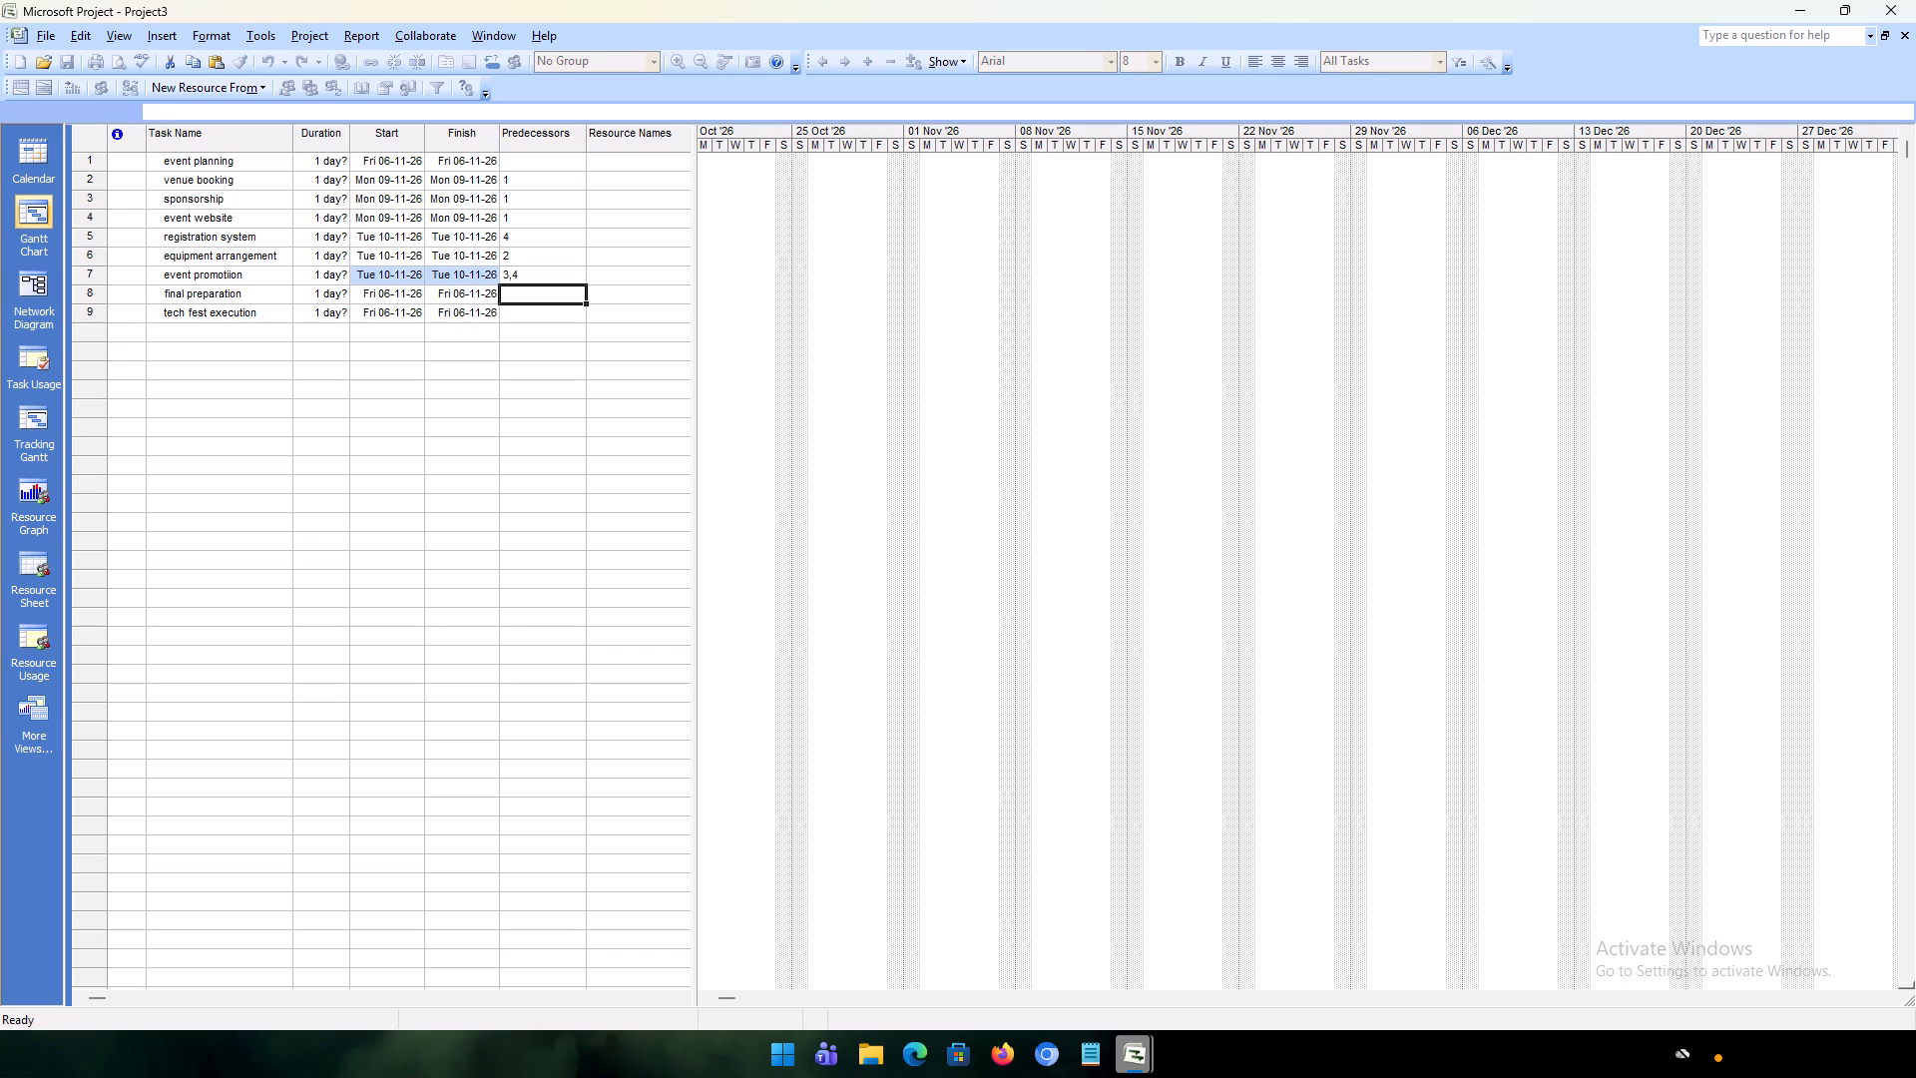
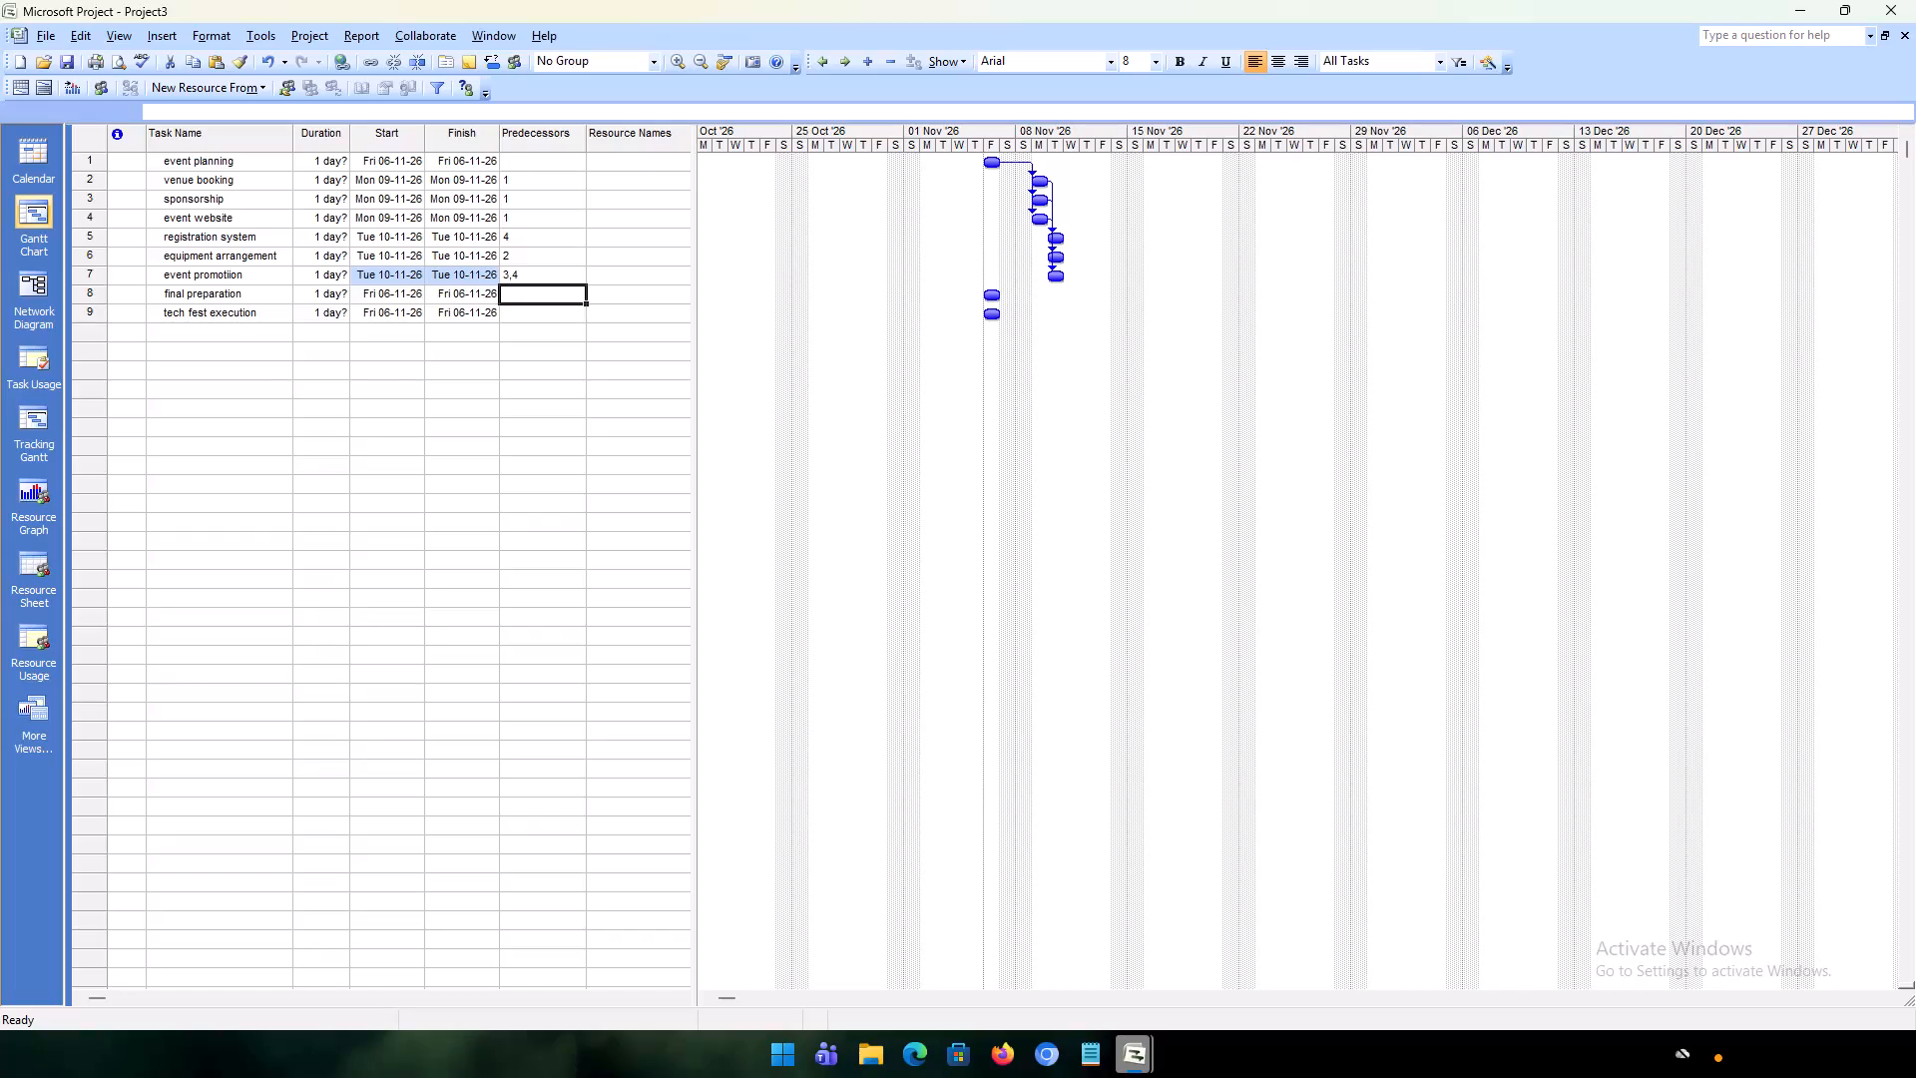
Set tasks 5 and 7 as the predecessors of final preparation.
{"action": "type", "text": "5,5"}
{"action": "type", "text": ",7"}
{"action": "key", "text": "Return"}
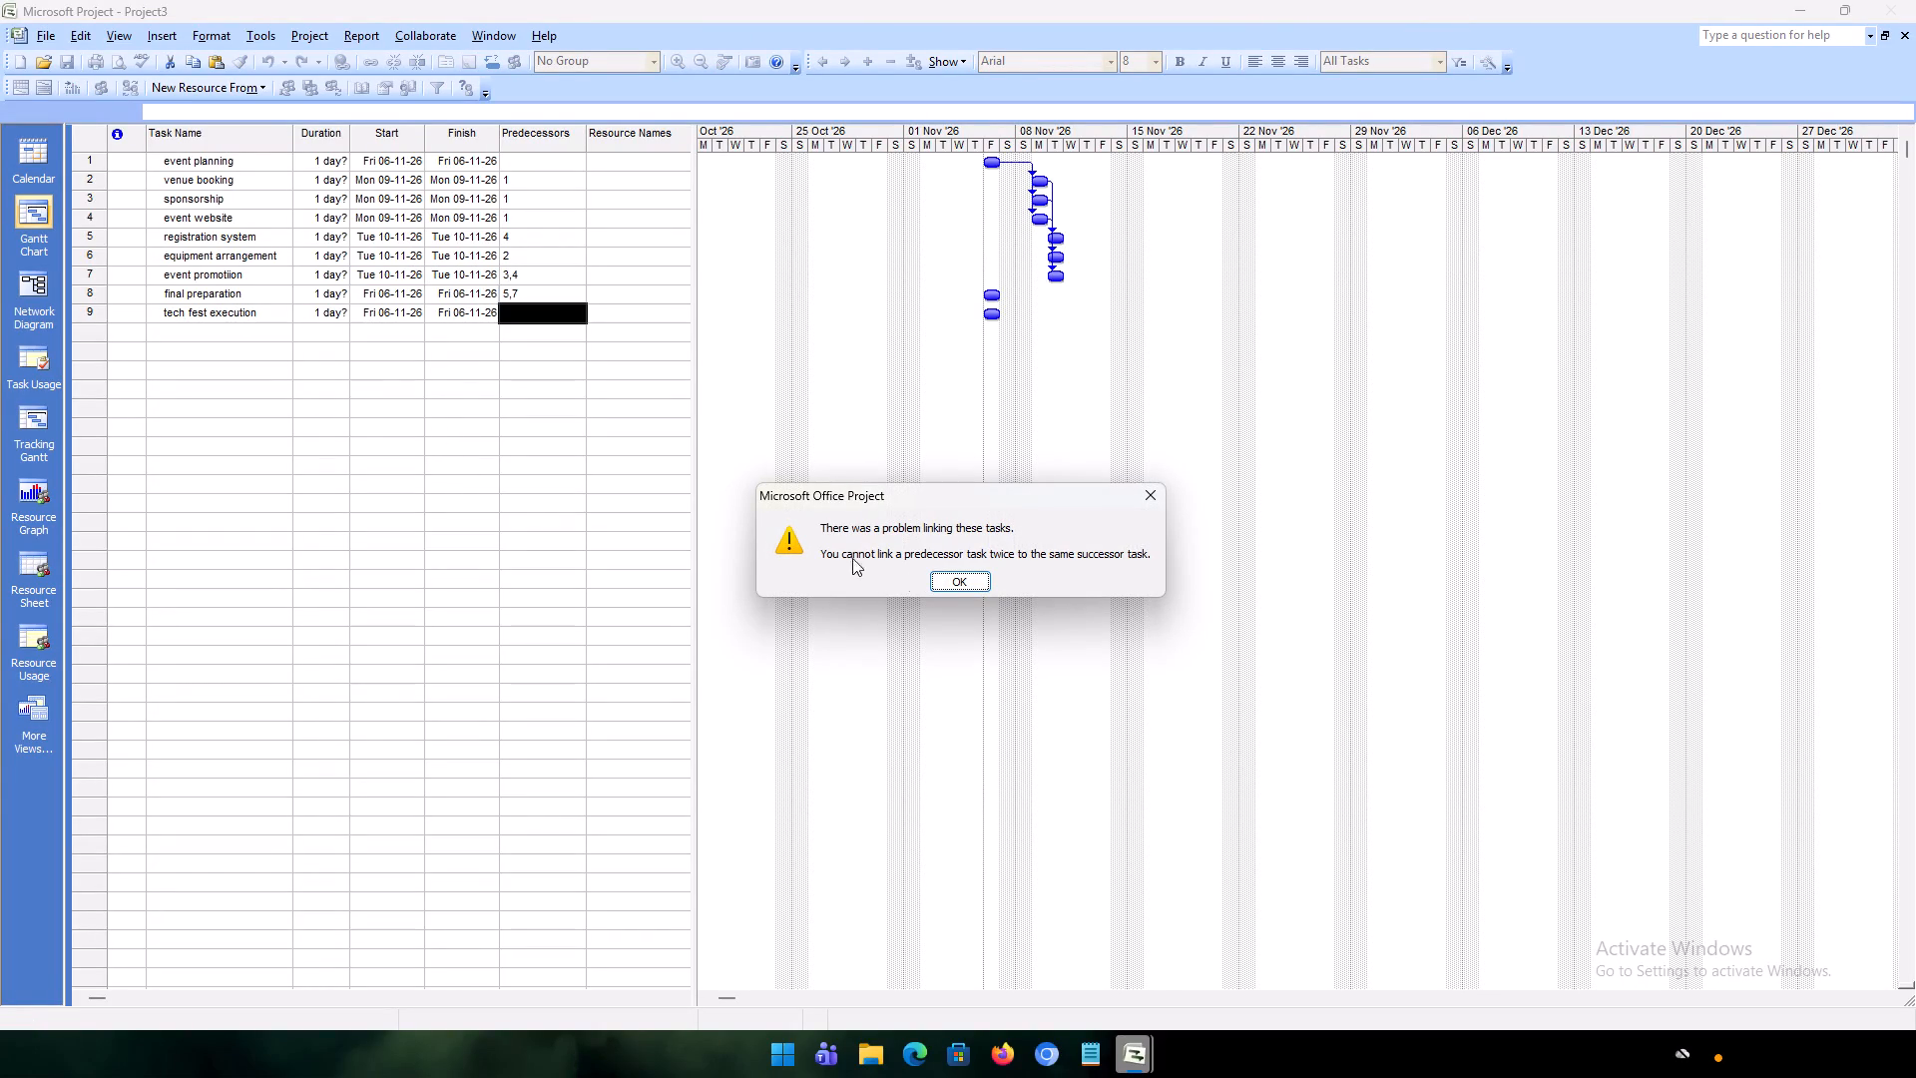
{"action": "left_click", "coordinate": [967, 585]}
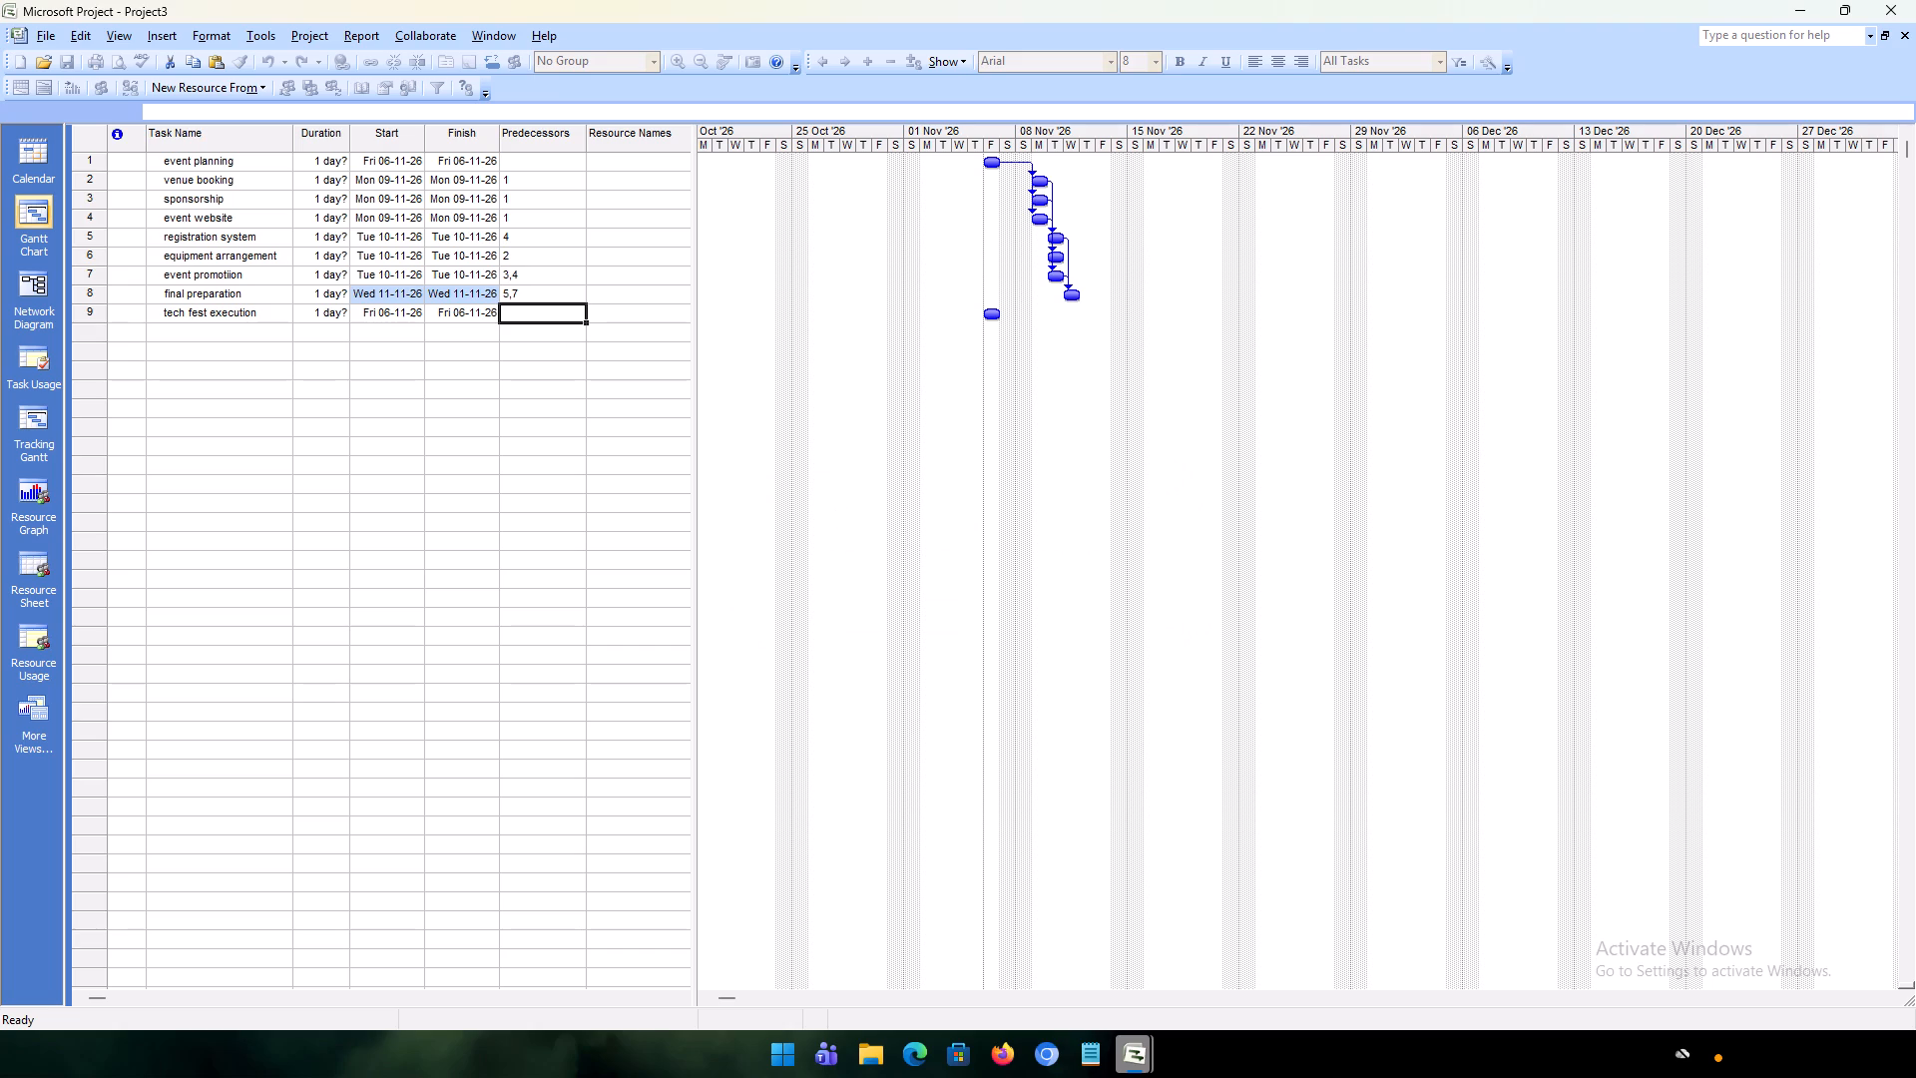
Add task 6 to the predecessors of final preparation.
{"action": "left_click", "coordinate": [554, 294]}
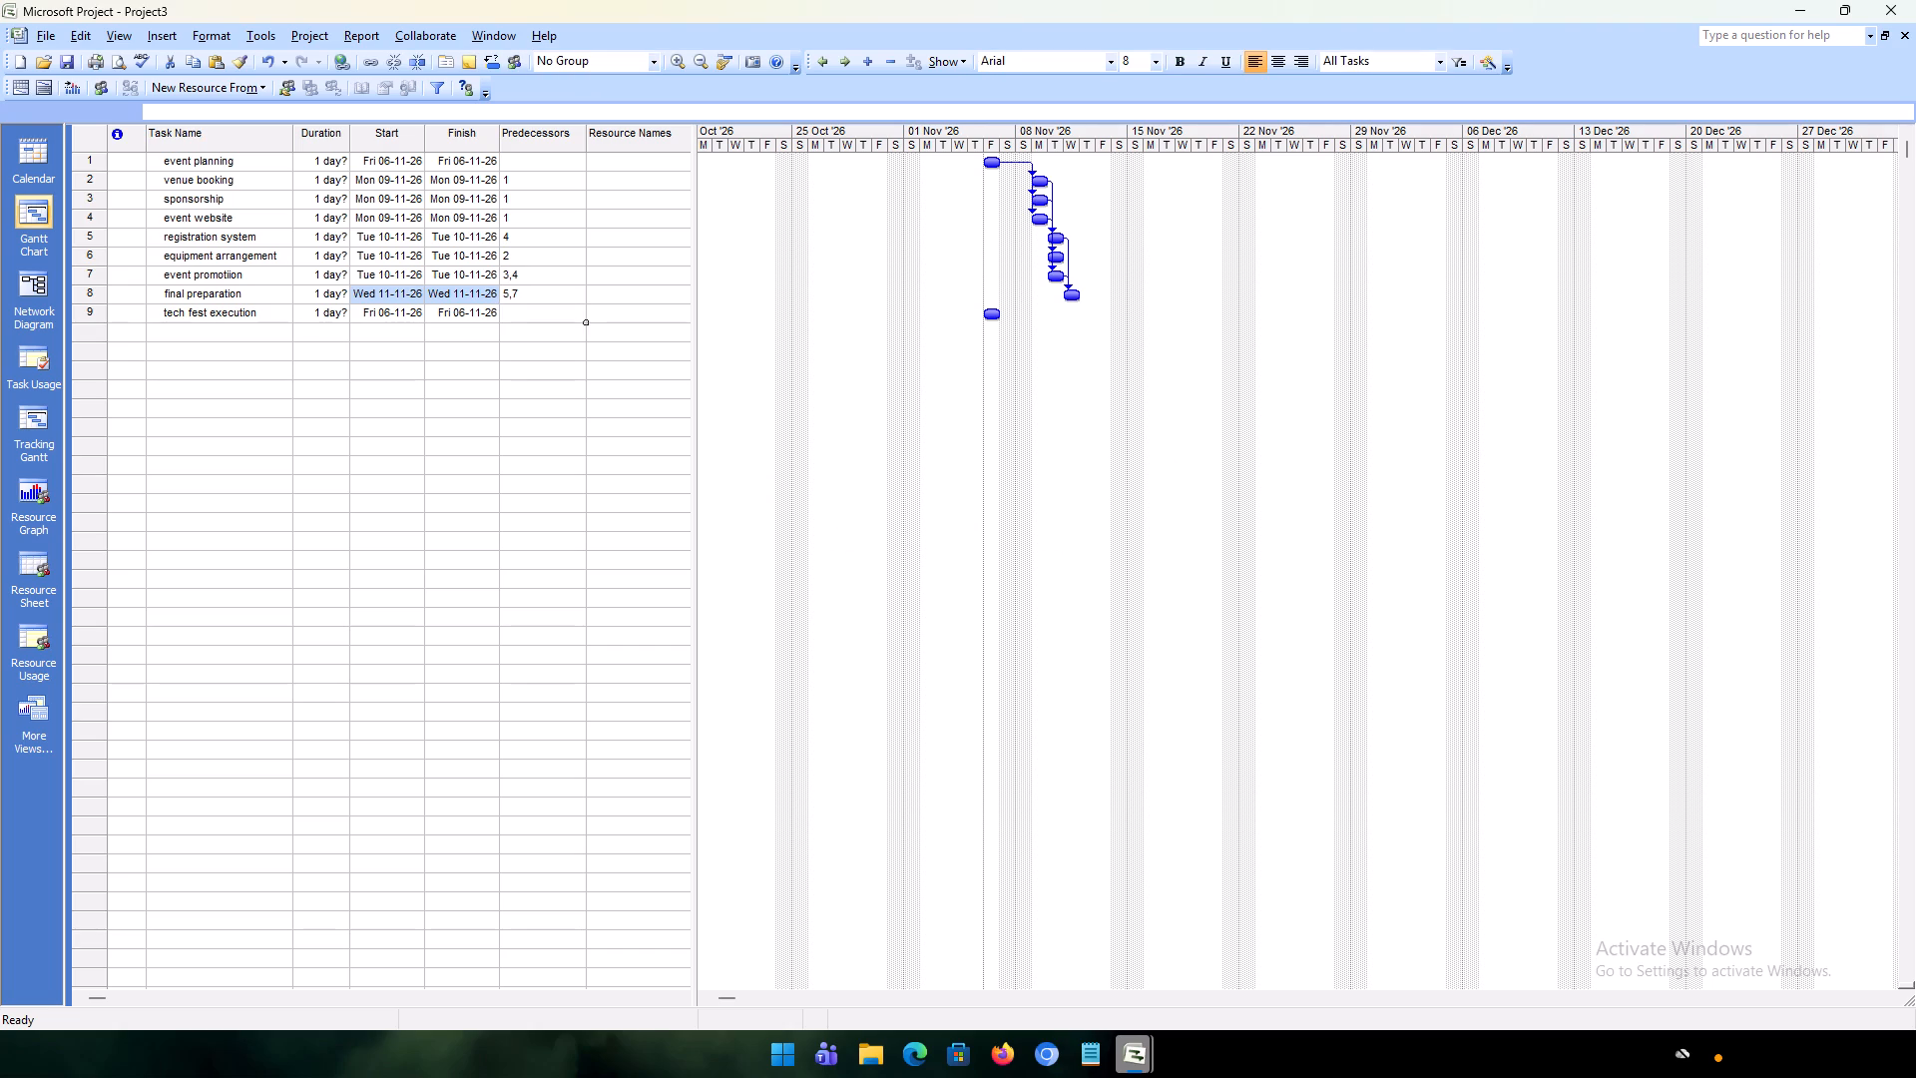
{"action": "key", "text": "Left"}
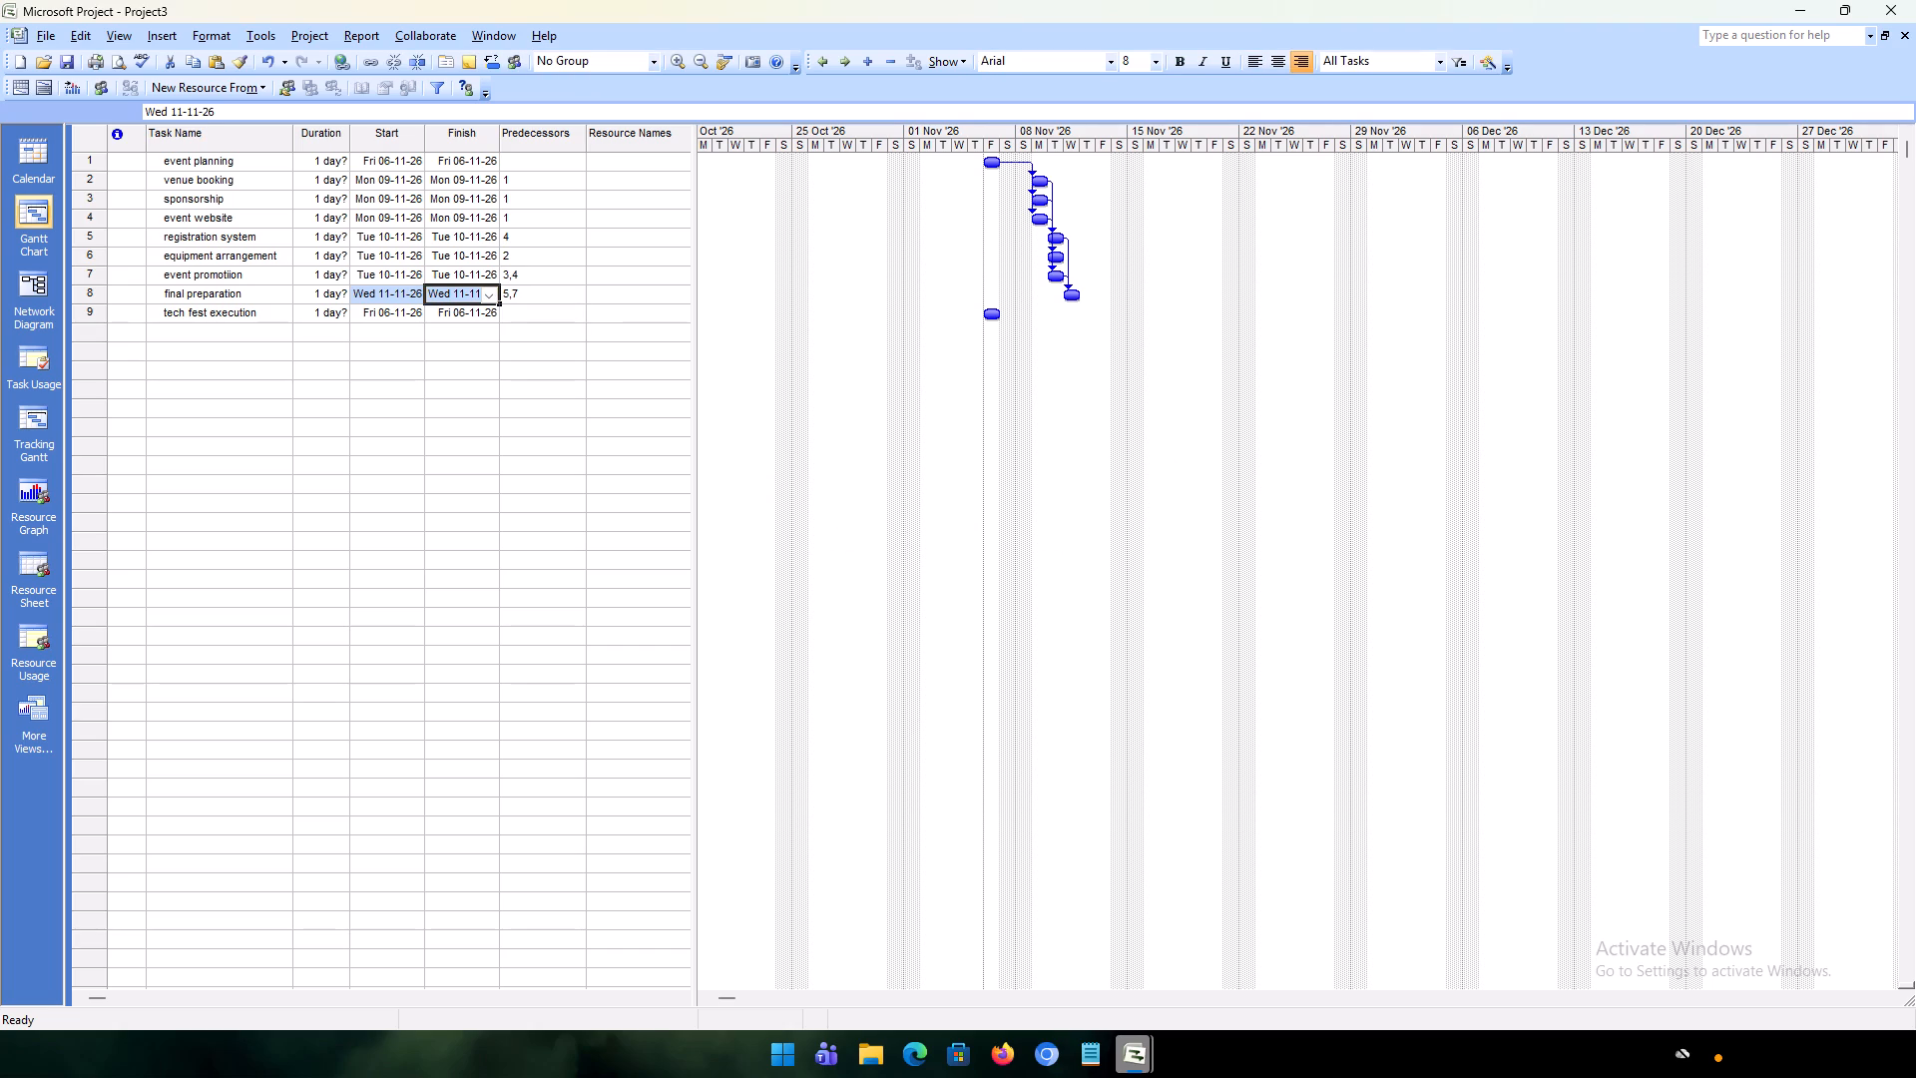
{"action": "left_click", "coordinate": [563, 292]}
{"action": "left_click", "coordinate": [531, 306]}
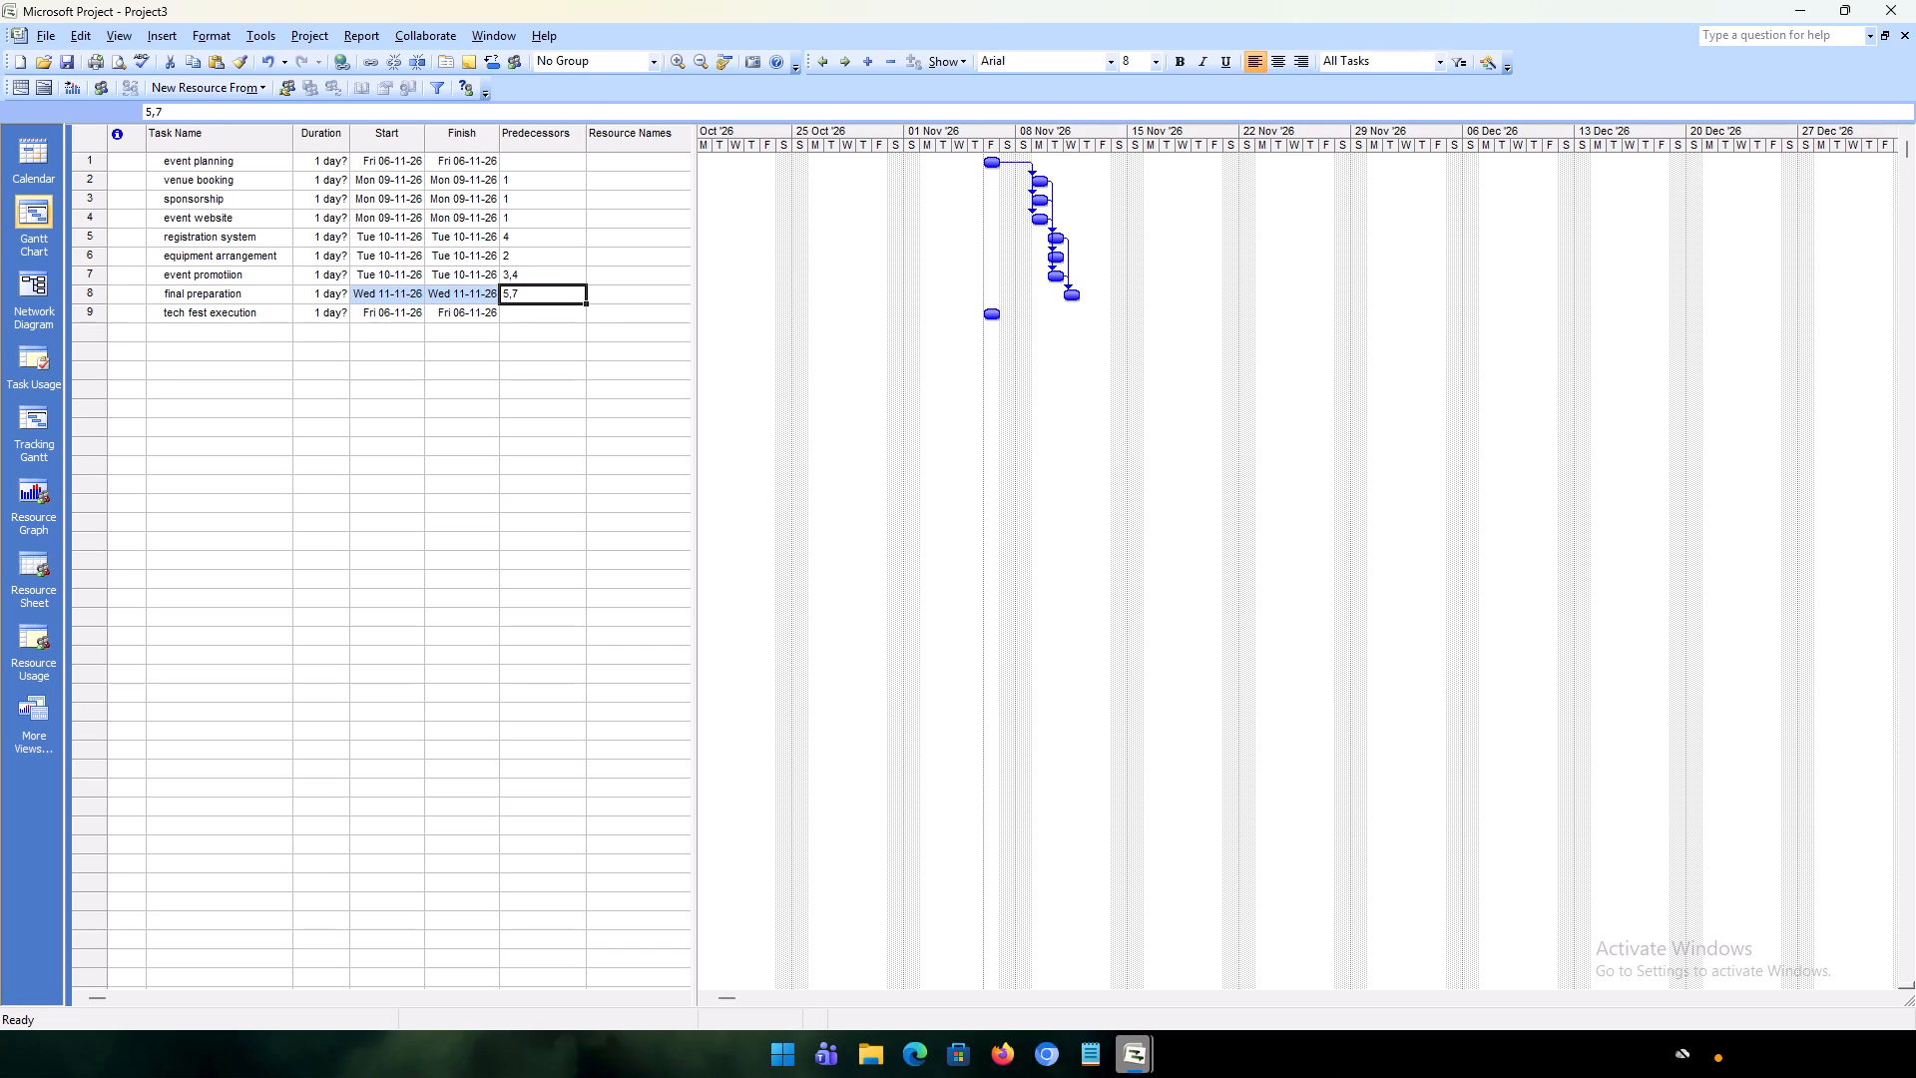
{"action": "left_click", "coordinate": [524, 290]}
{"action": "key", "text": "Left"}
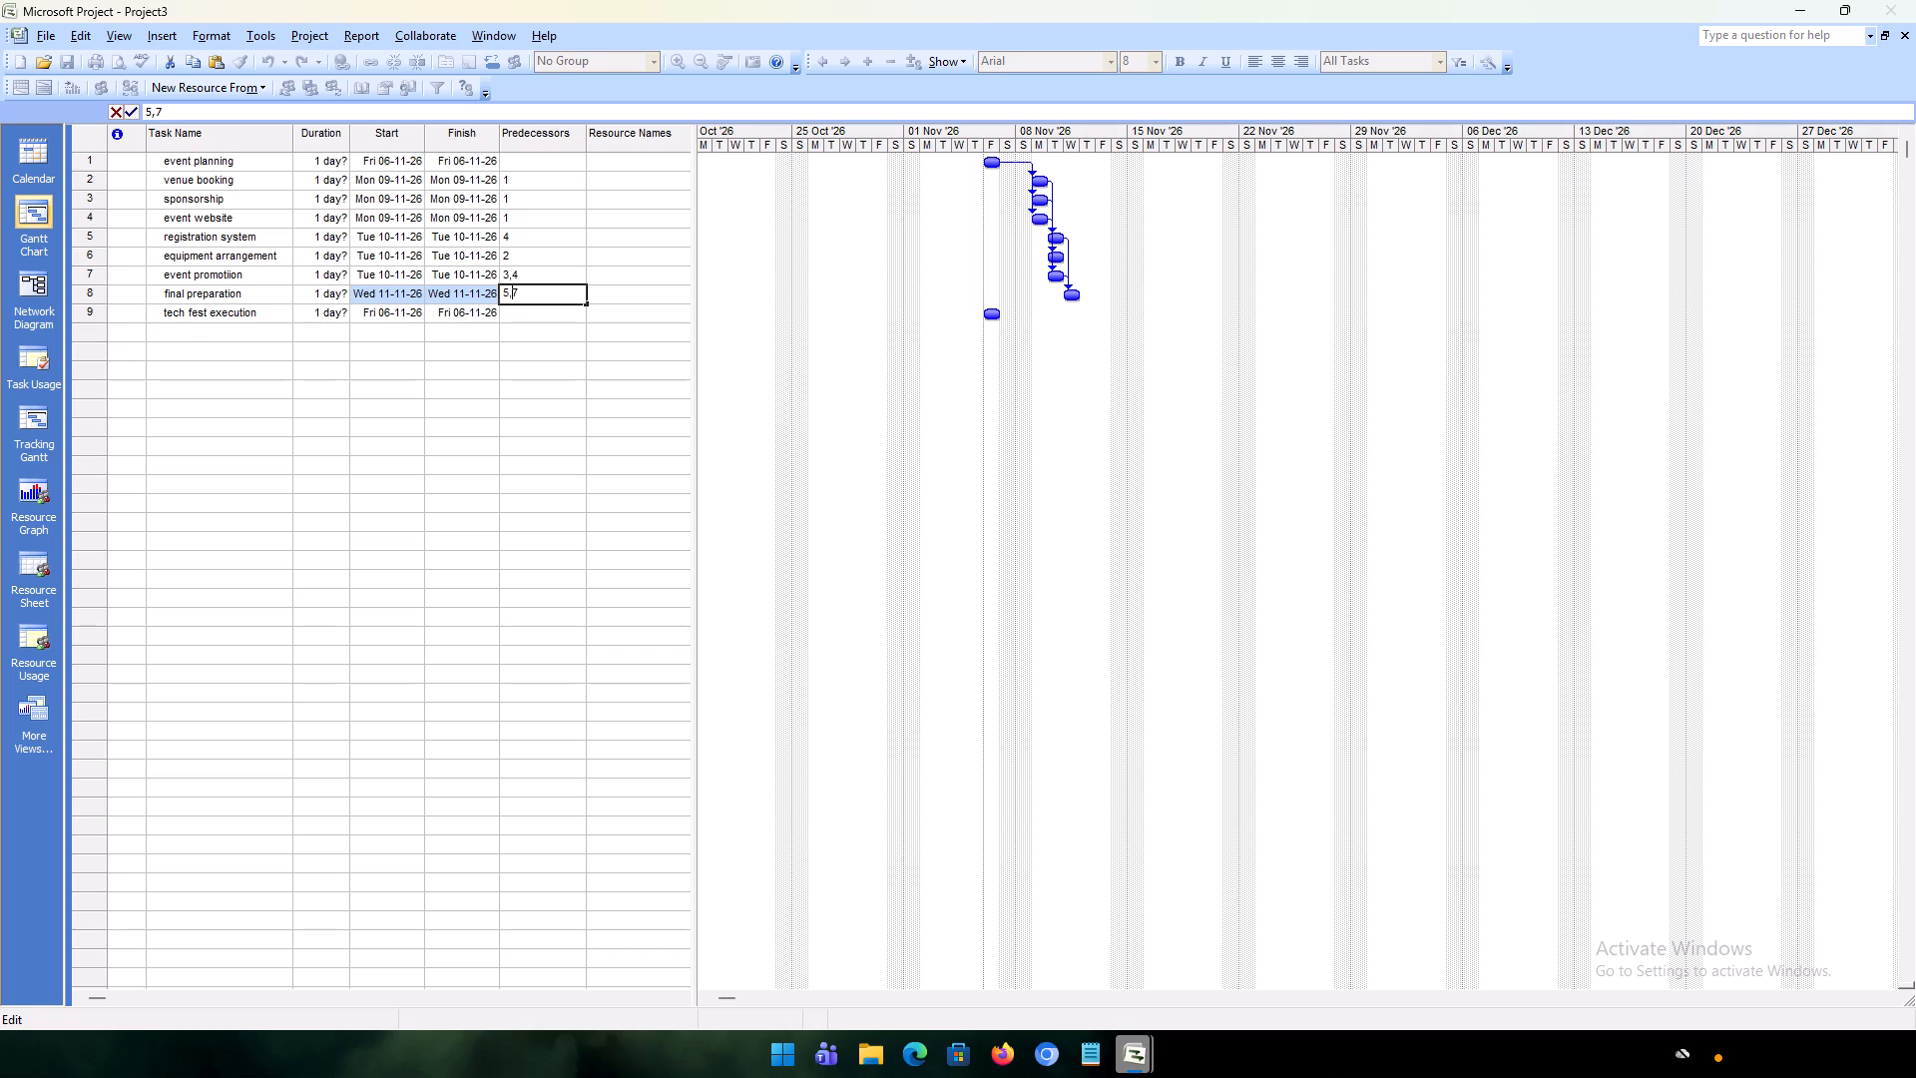
{"action": "key", "text": "6"}
{"action": "key", "text": "comma"}
{"action": "left_click", "coordinate": [530, 315]}
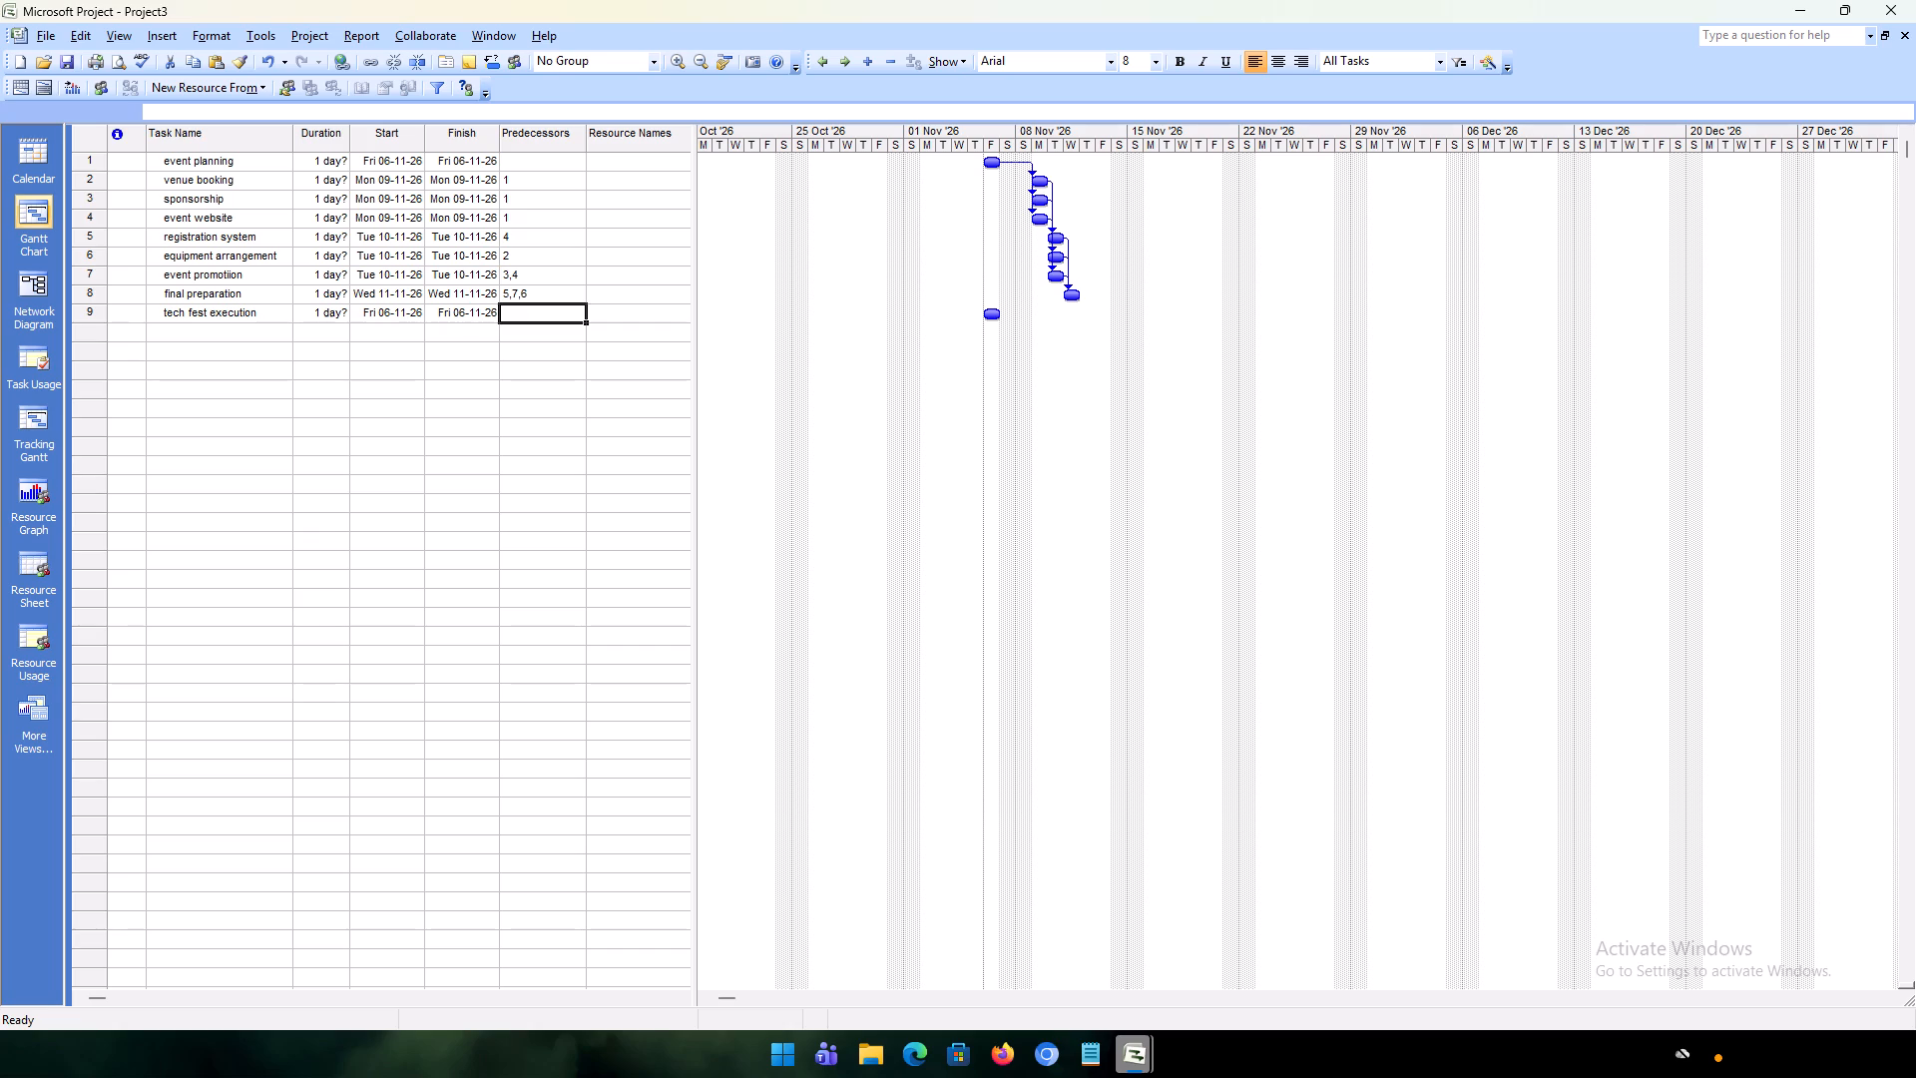
Set task 8 as the predecessor of tech fest execution.
{"action": "key", "text": "8"}
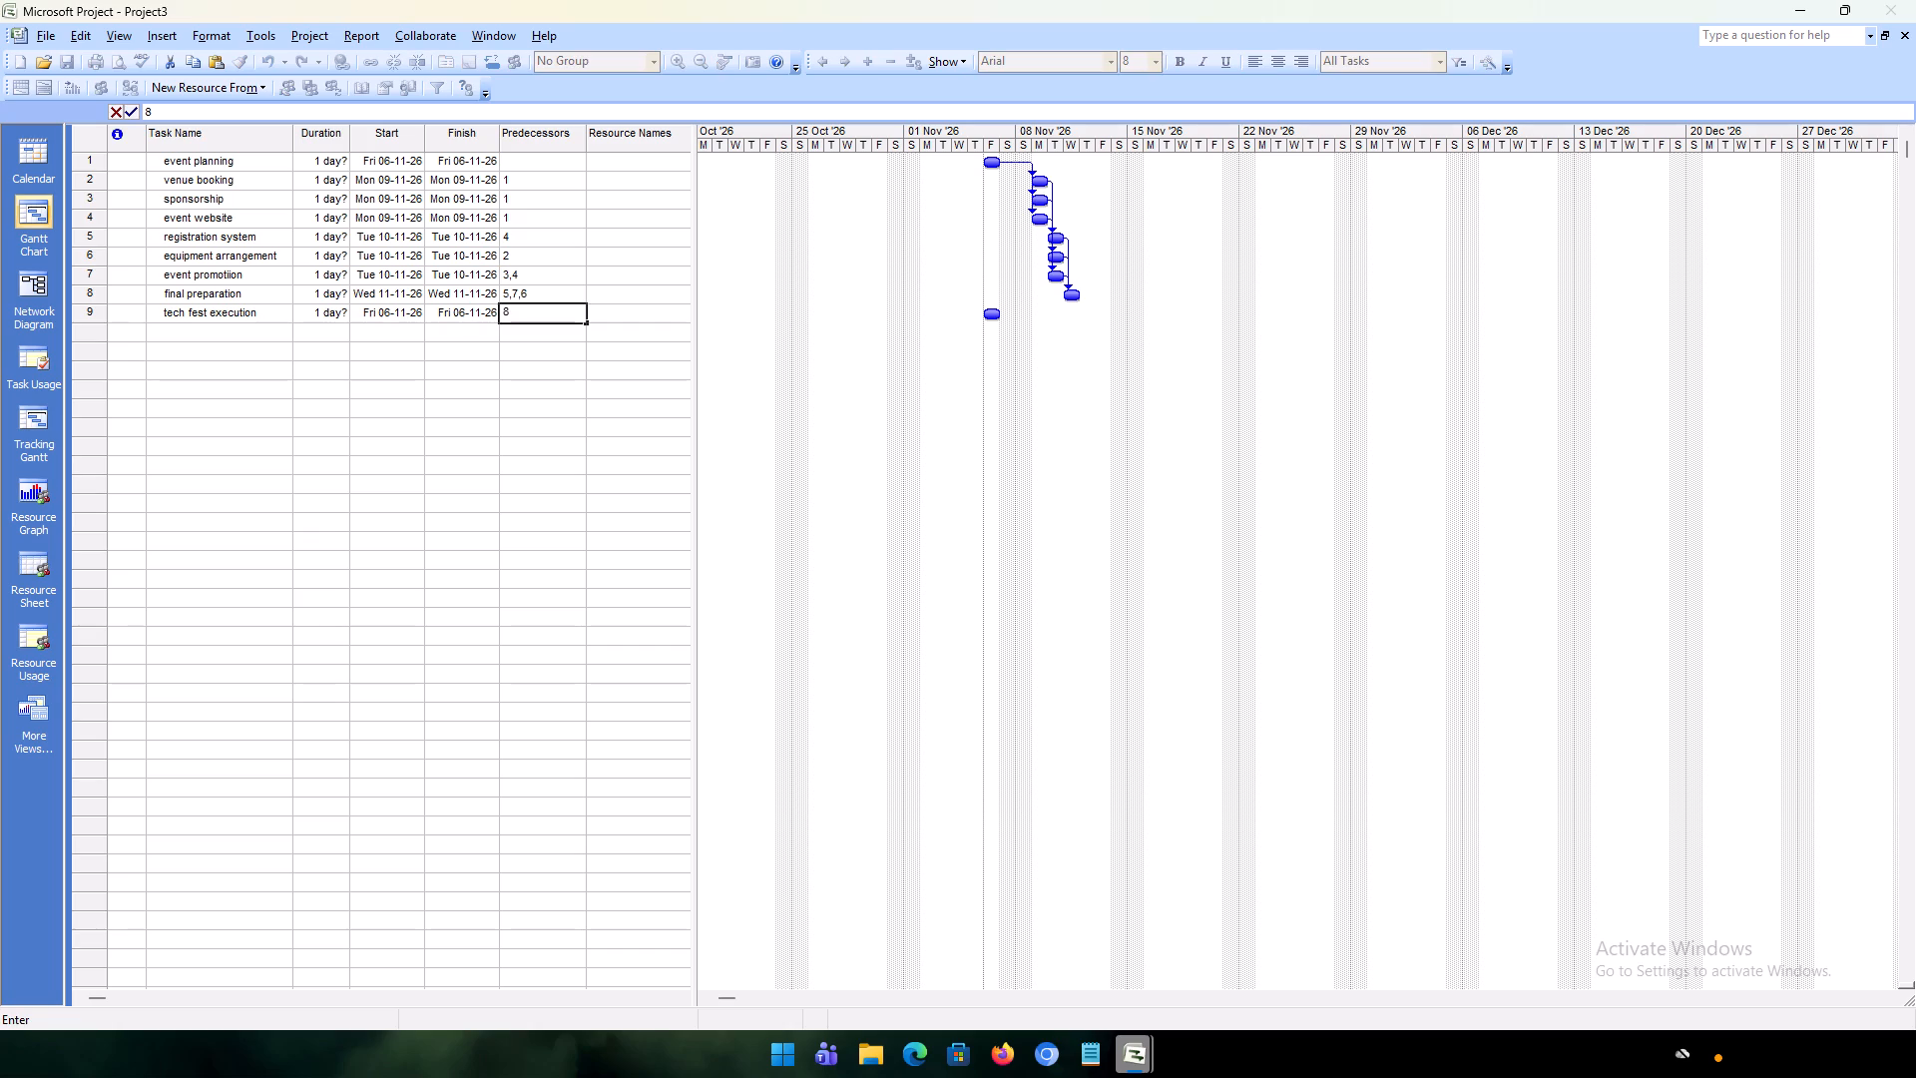
{"action": "key", "text": "Return"}
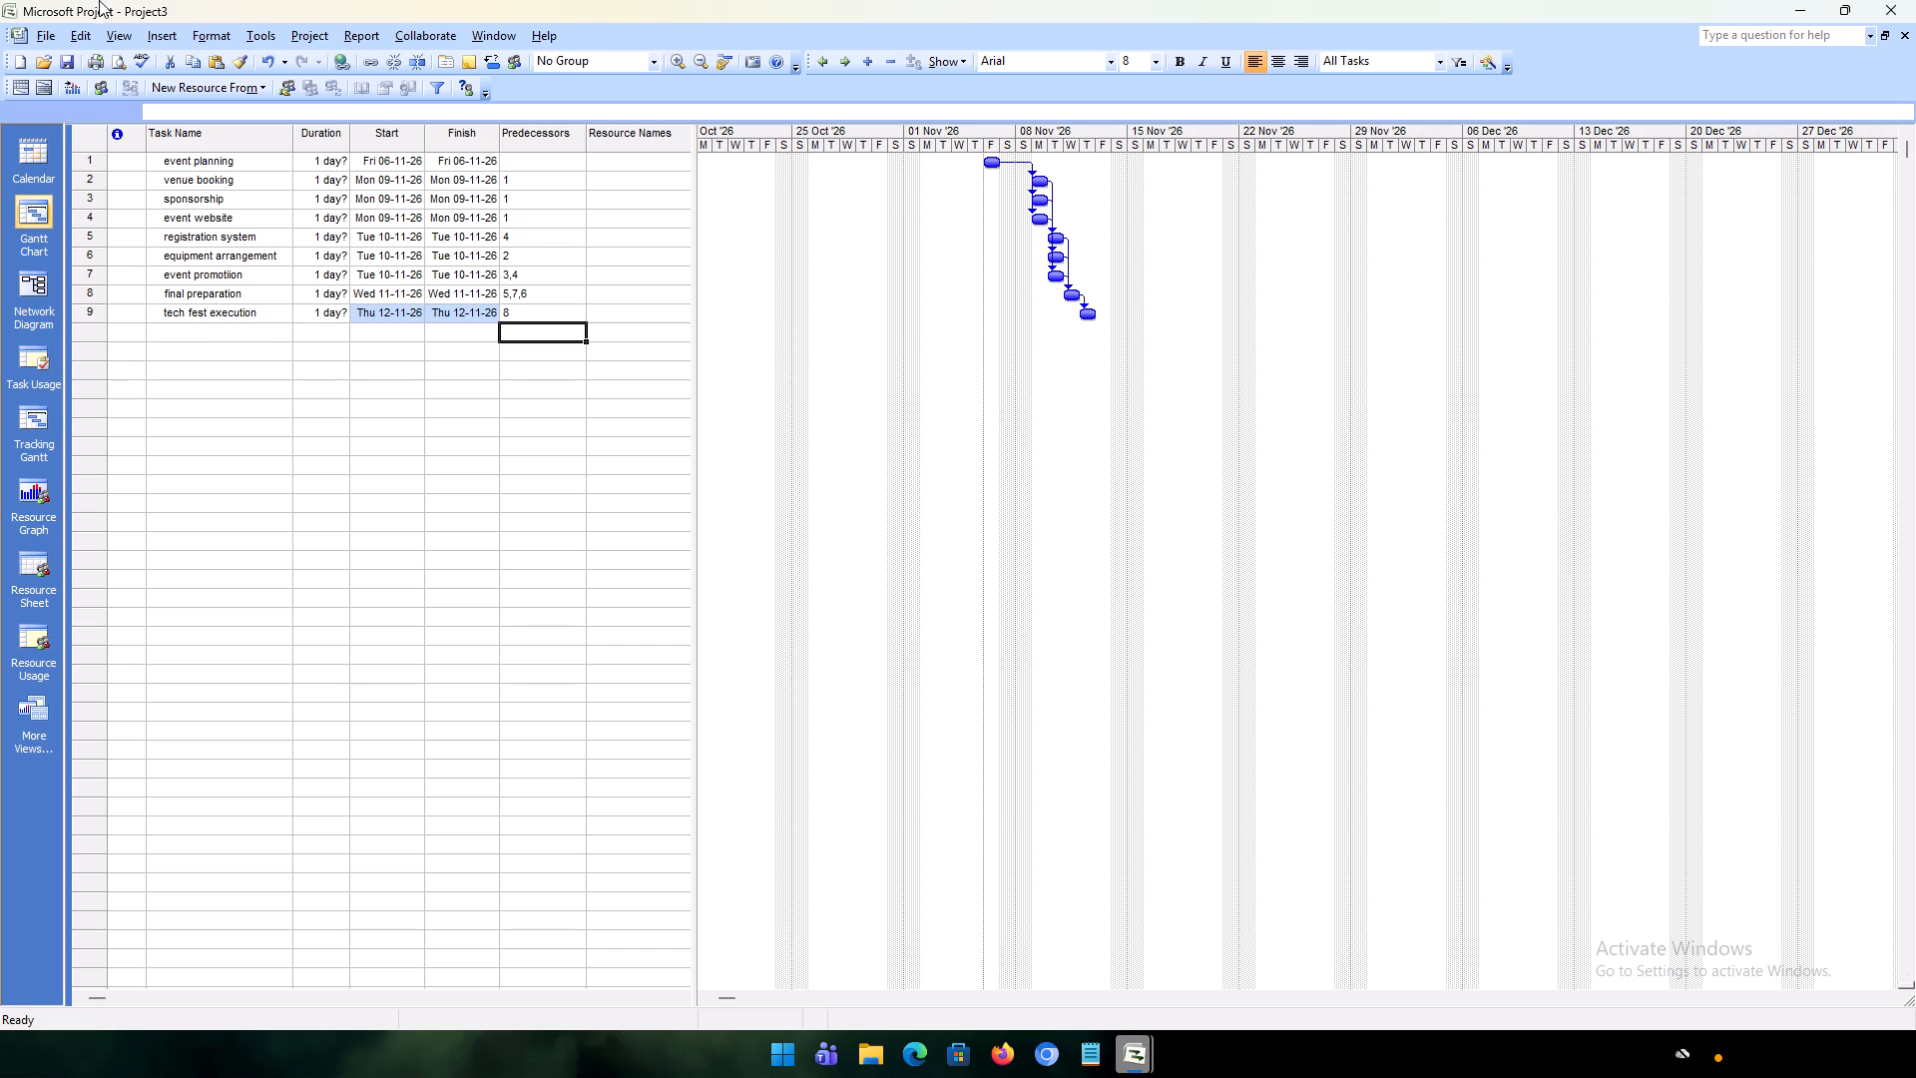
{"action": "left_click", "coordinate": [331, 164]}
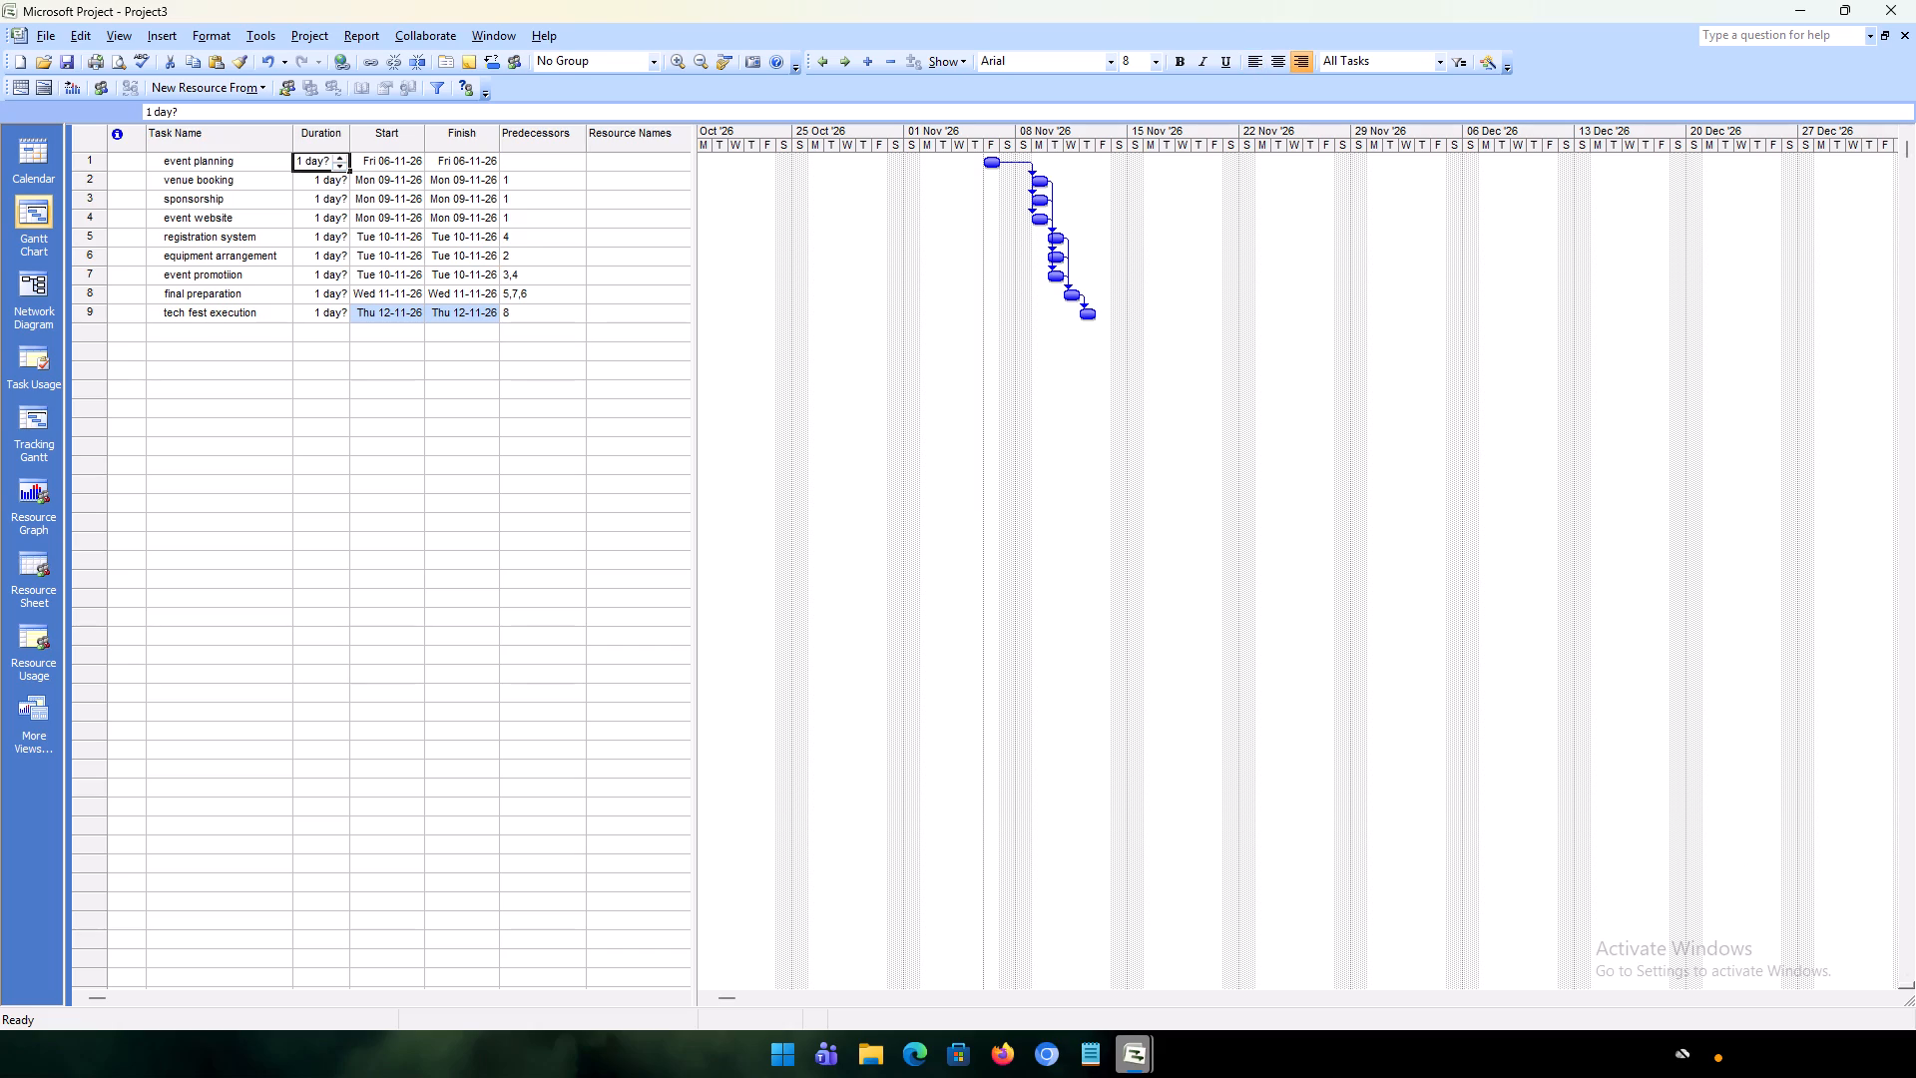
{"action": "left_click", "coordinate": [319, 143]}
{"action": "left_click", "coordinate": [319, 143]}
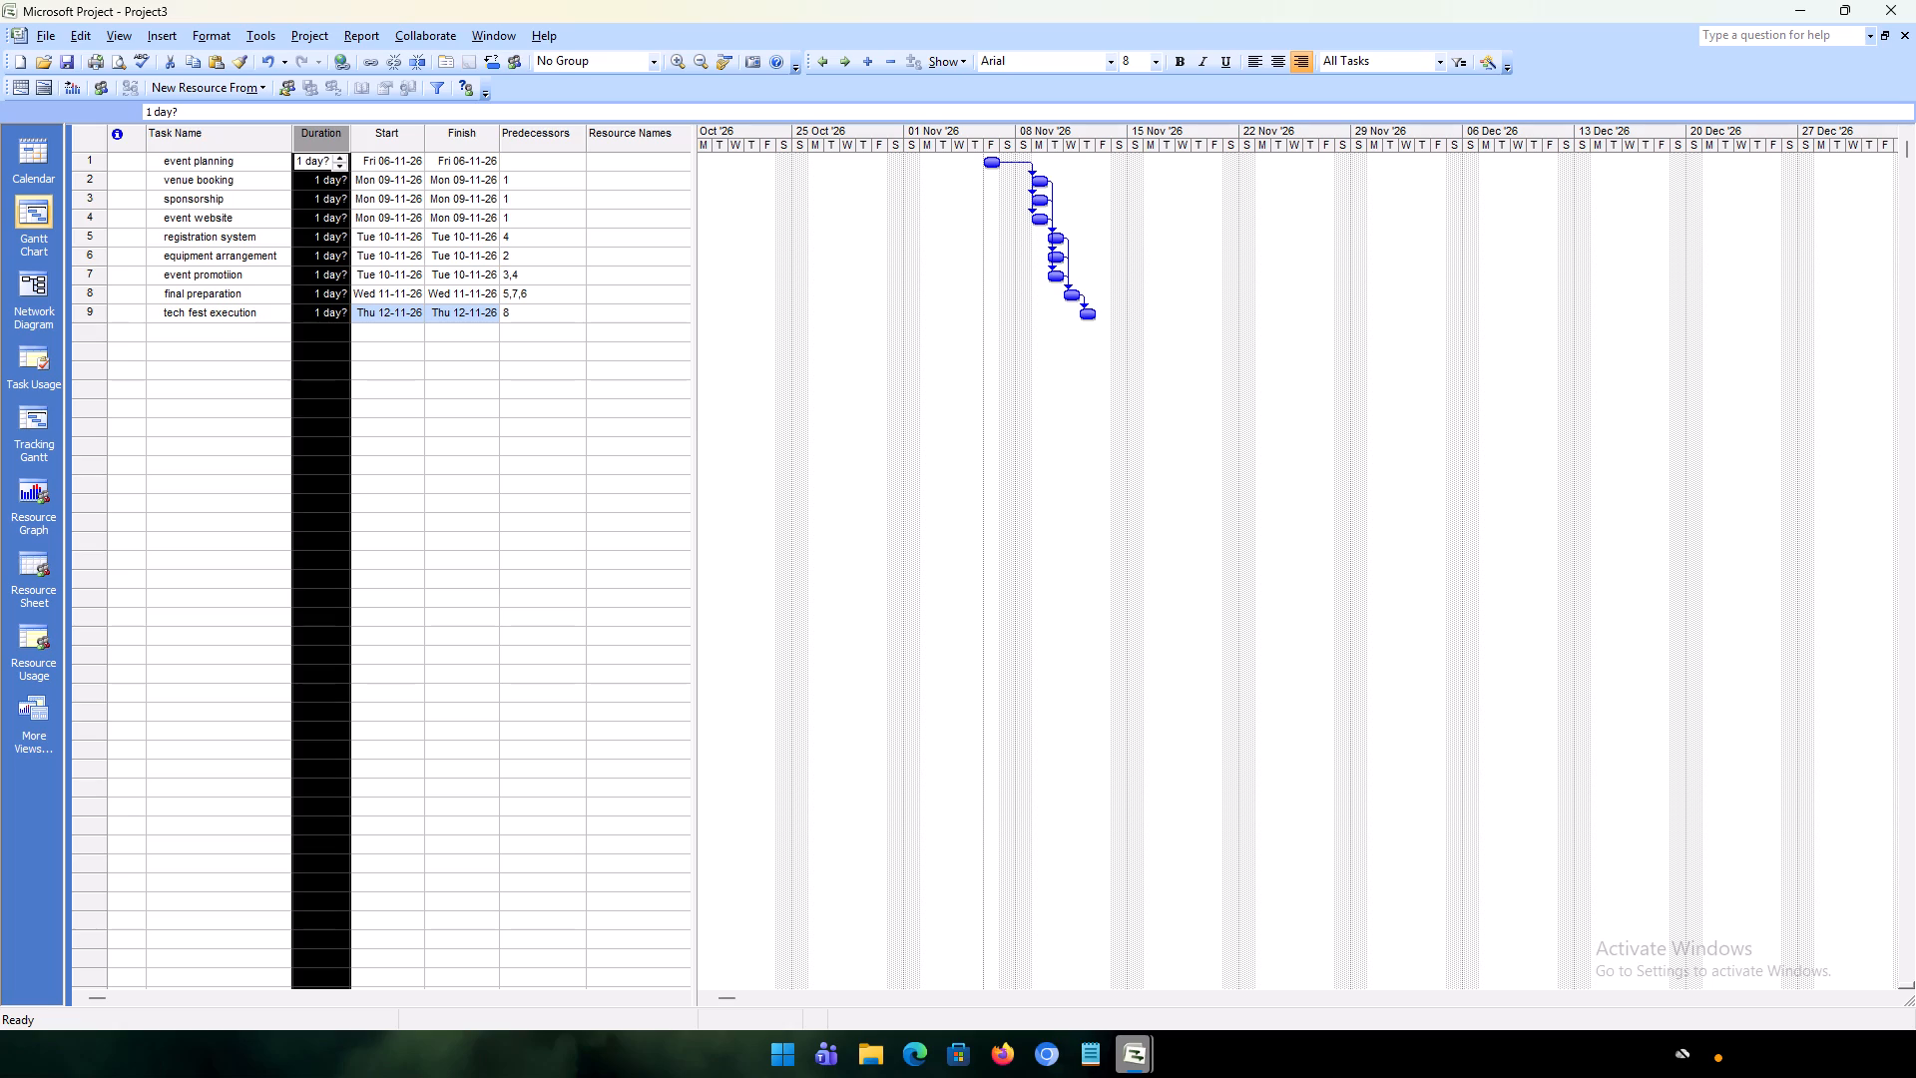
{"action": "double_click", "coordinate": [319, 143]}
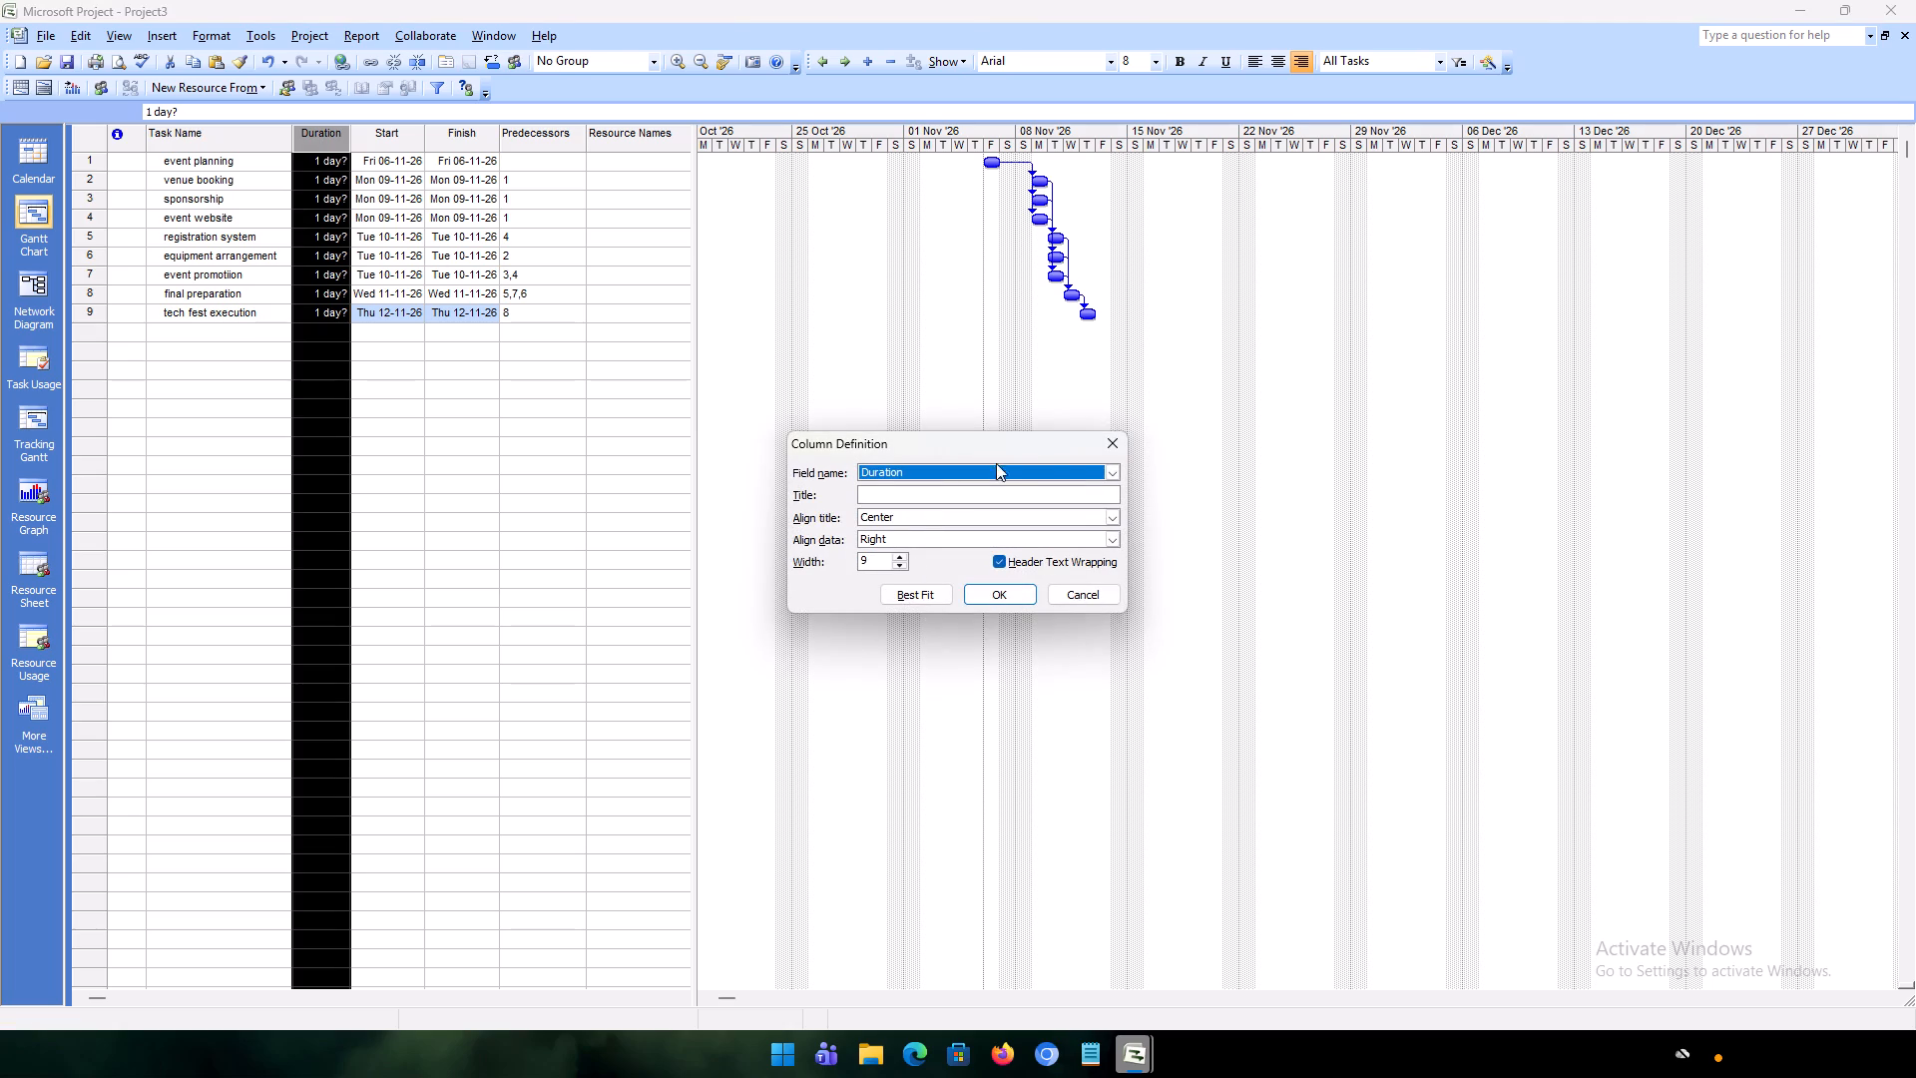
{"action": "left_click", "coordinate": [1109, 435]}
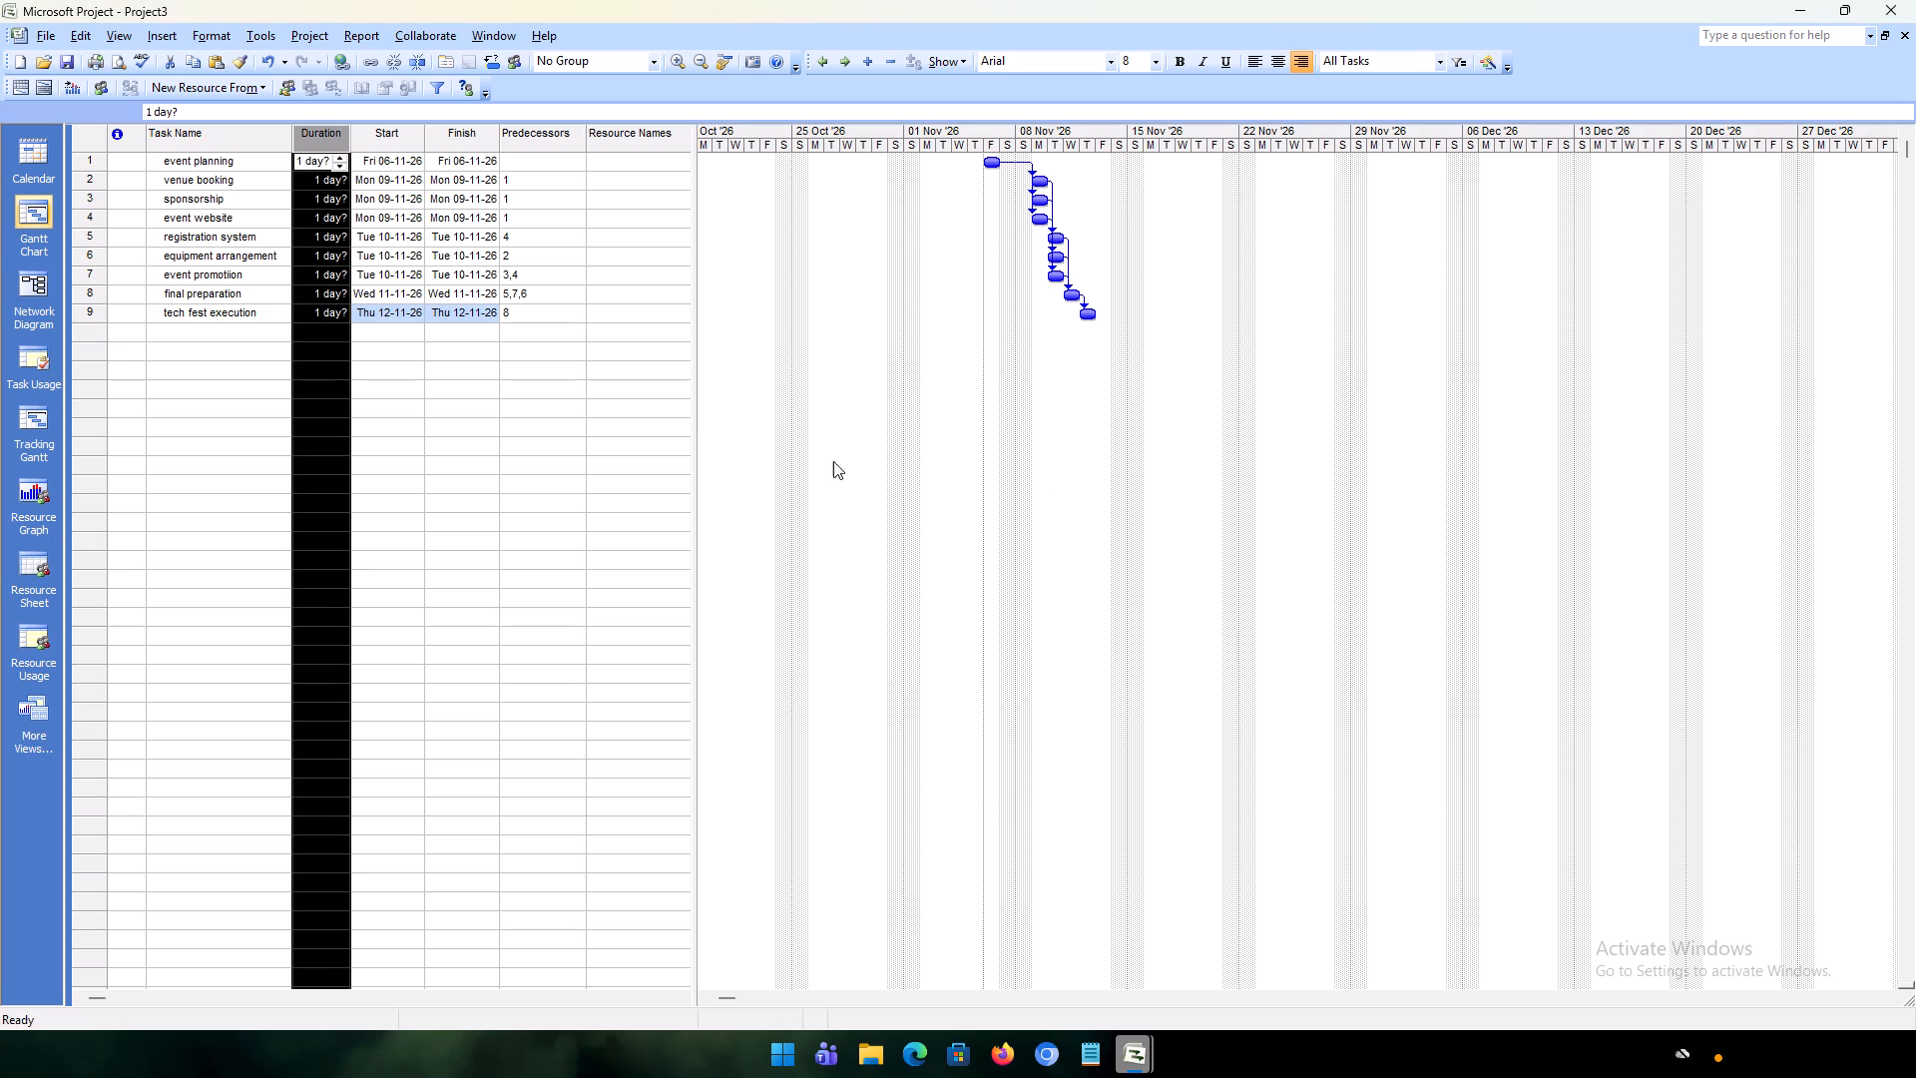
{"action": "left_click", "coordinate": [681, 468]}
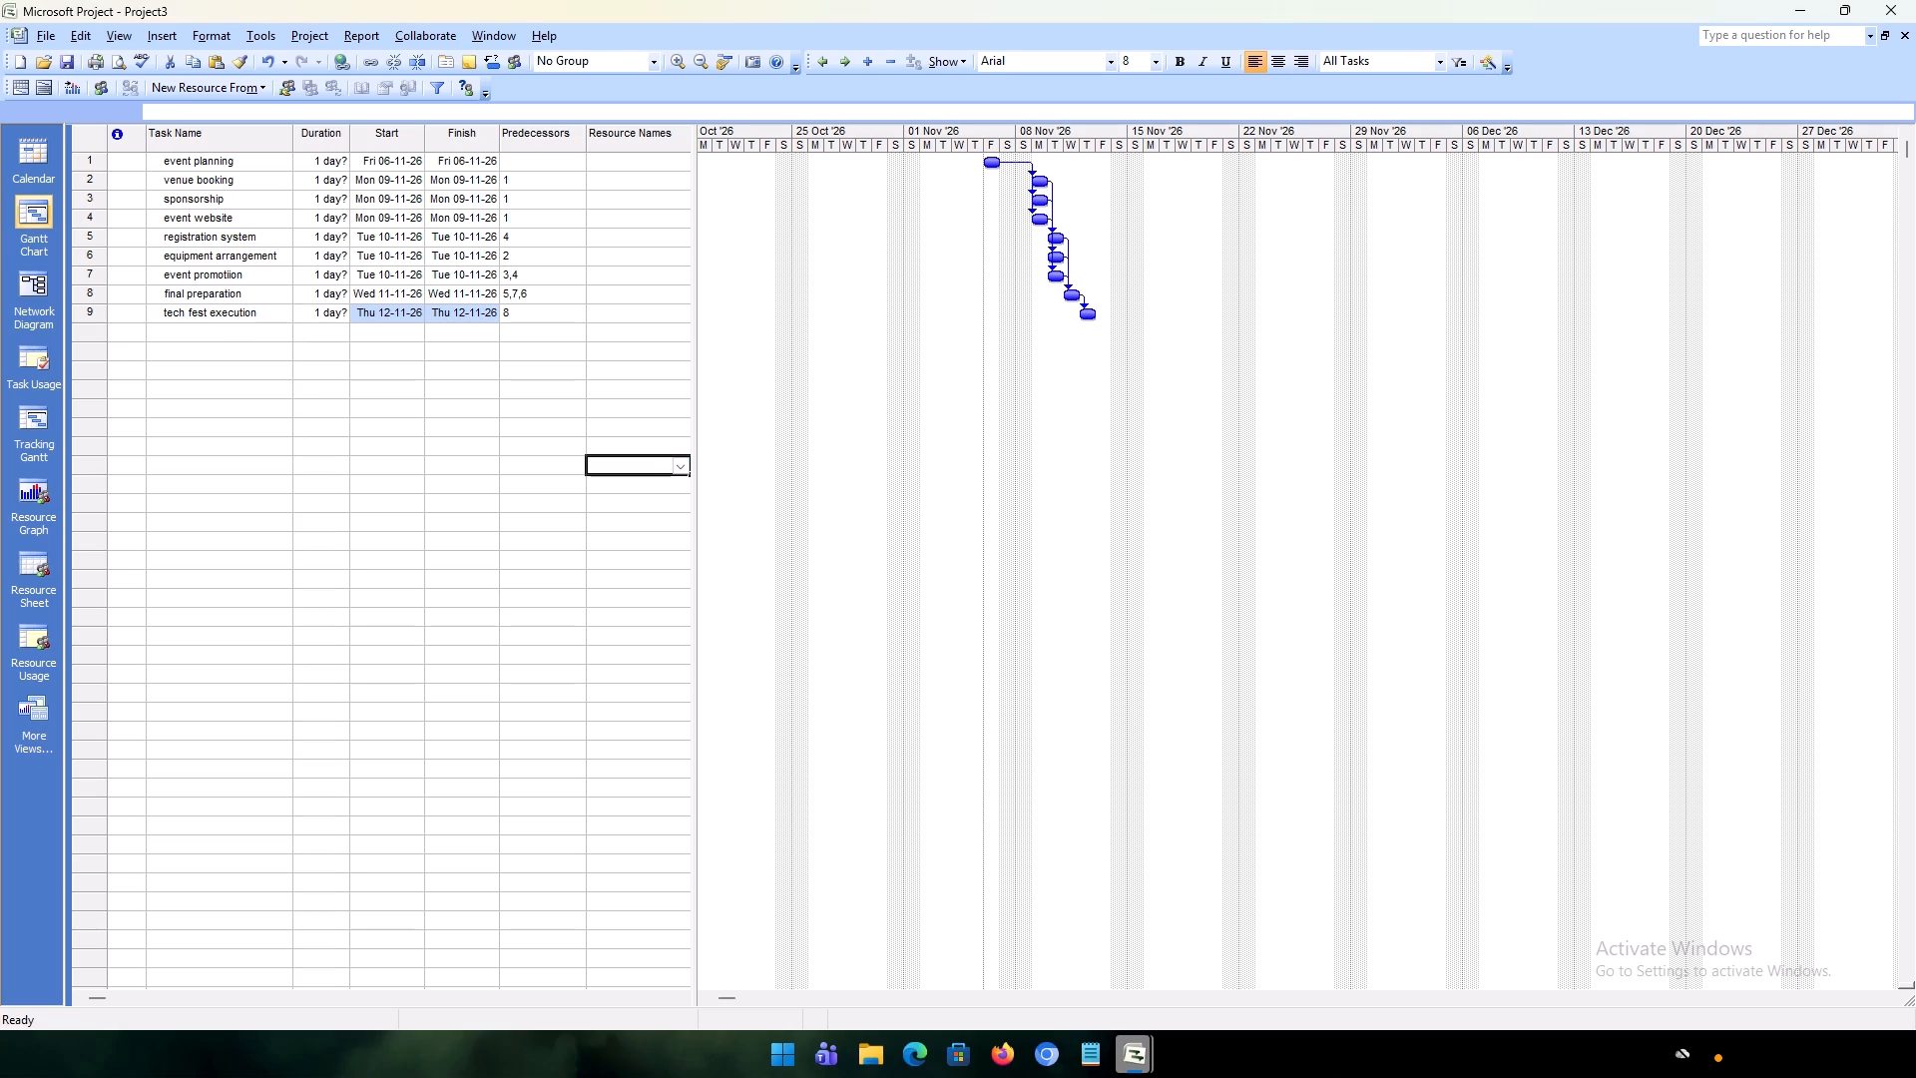
Select the duration of the event planning task for editing.
{"action": "left_click", "coordinate": [330, 165]}
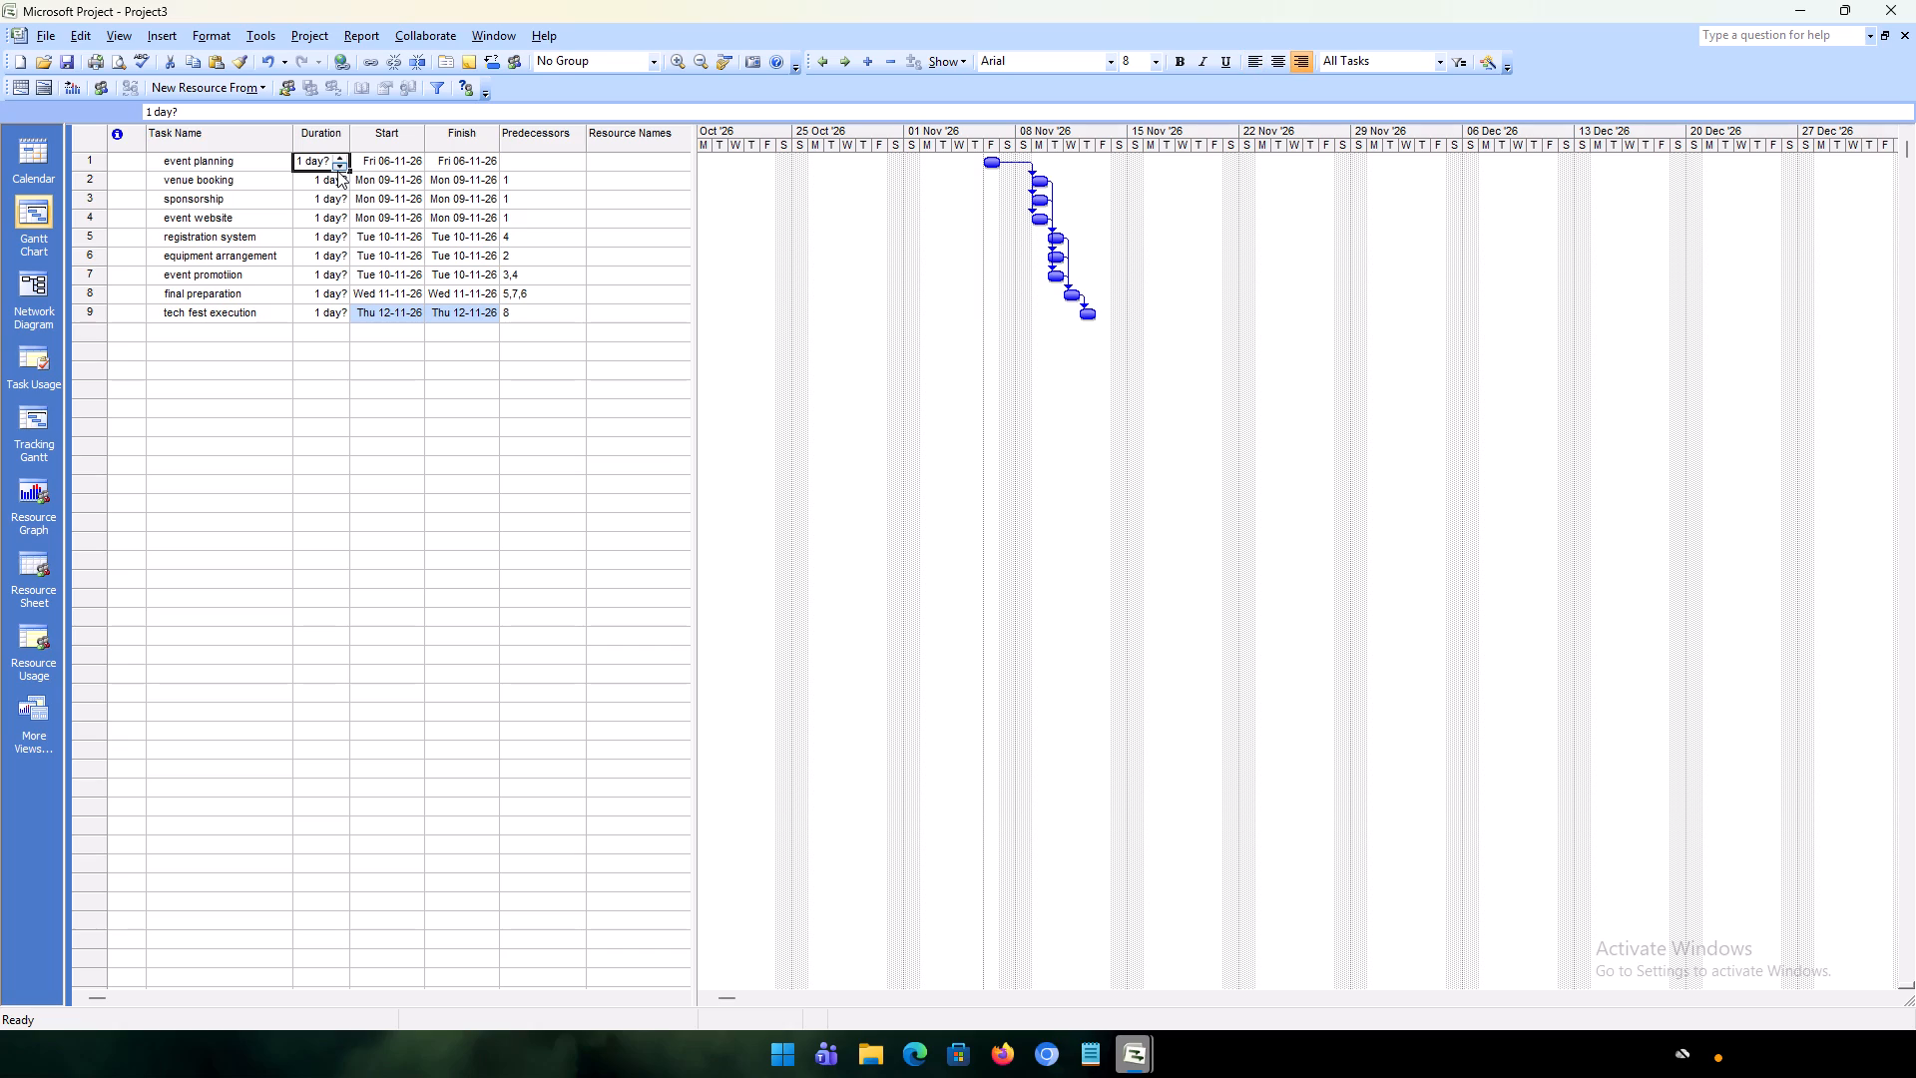
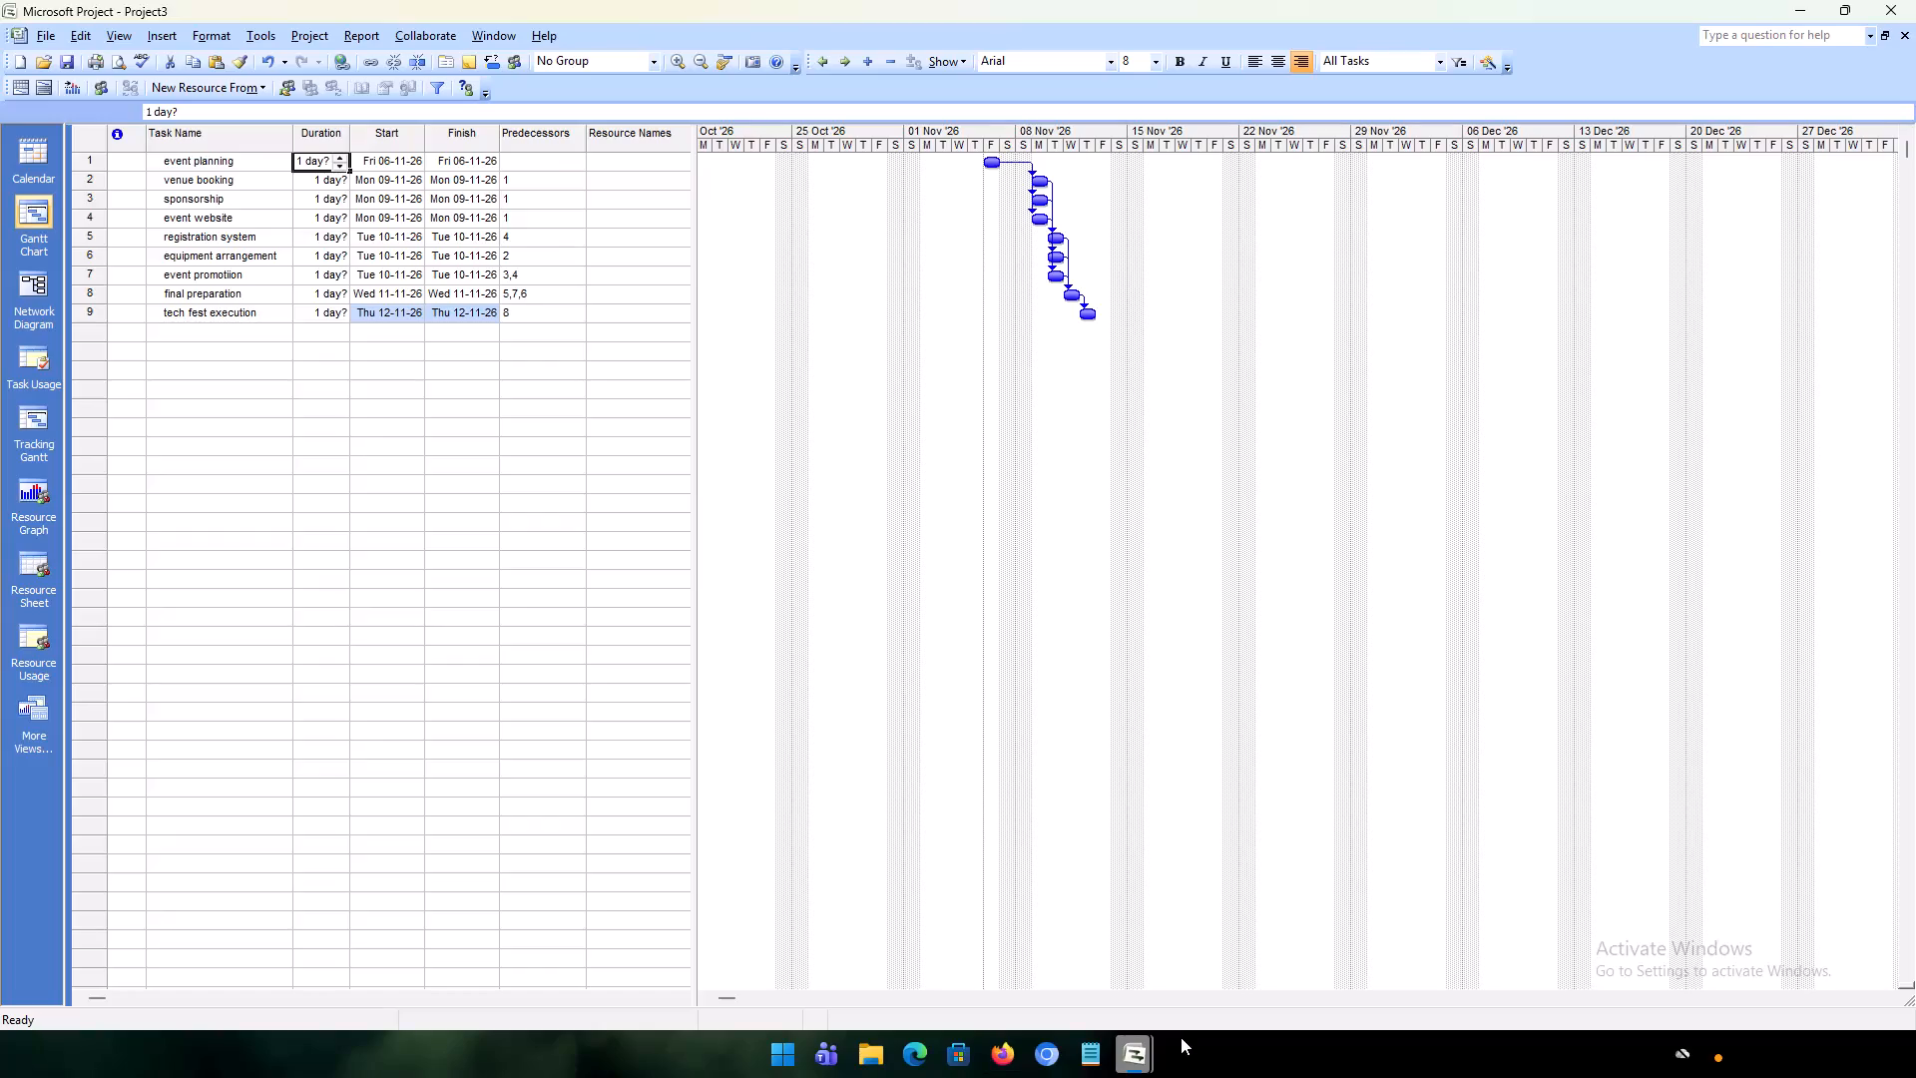
Switch to Chromium, search the web for "what is obtimum in duration in ms 2007 project" and read the overview on task durations.
{"action": "left_click", "coordinate": [1033, 1067]}
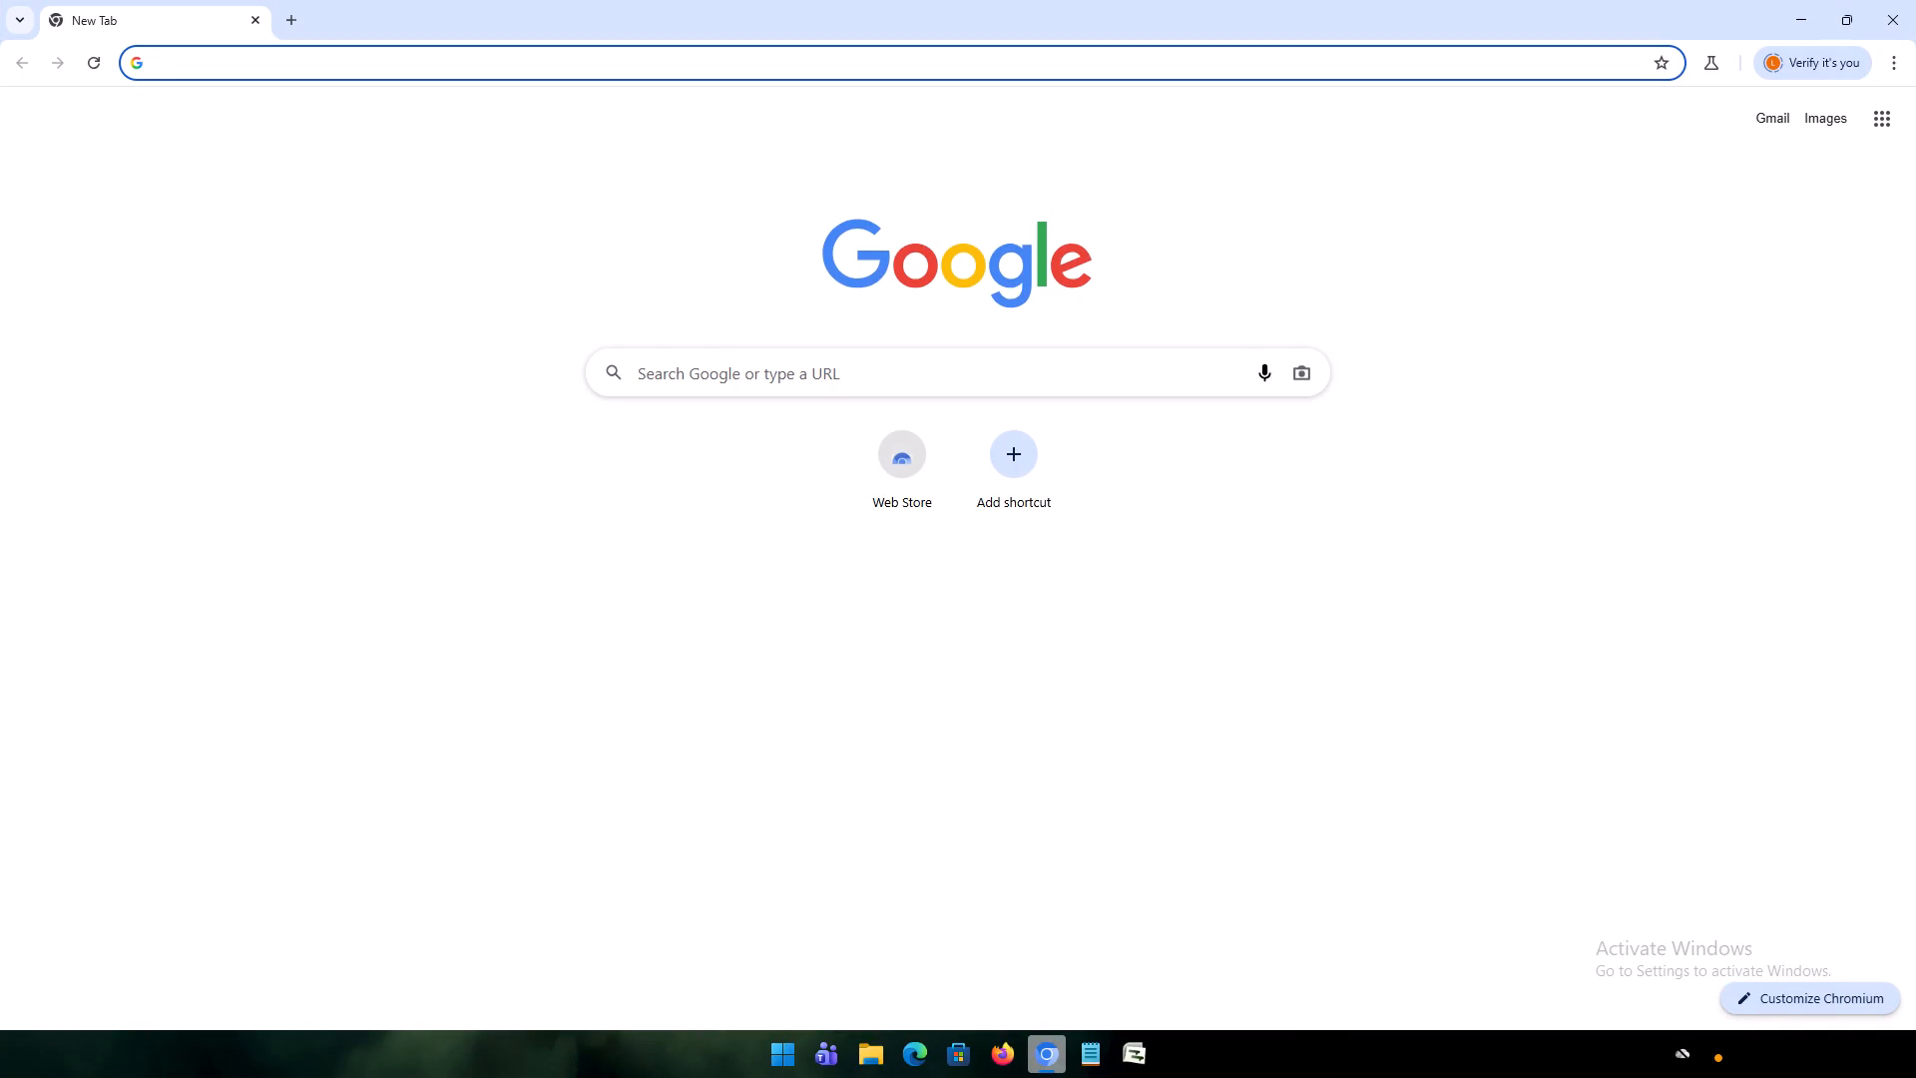
{"action": "left_click", "coordinate": [718, 370]}
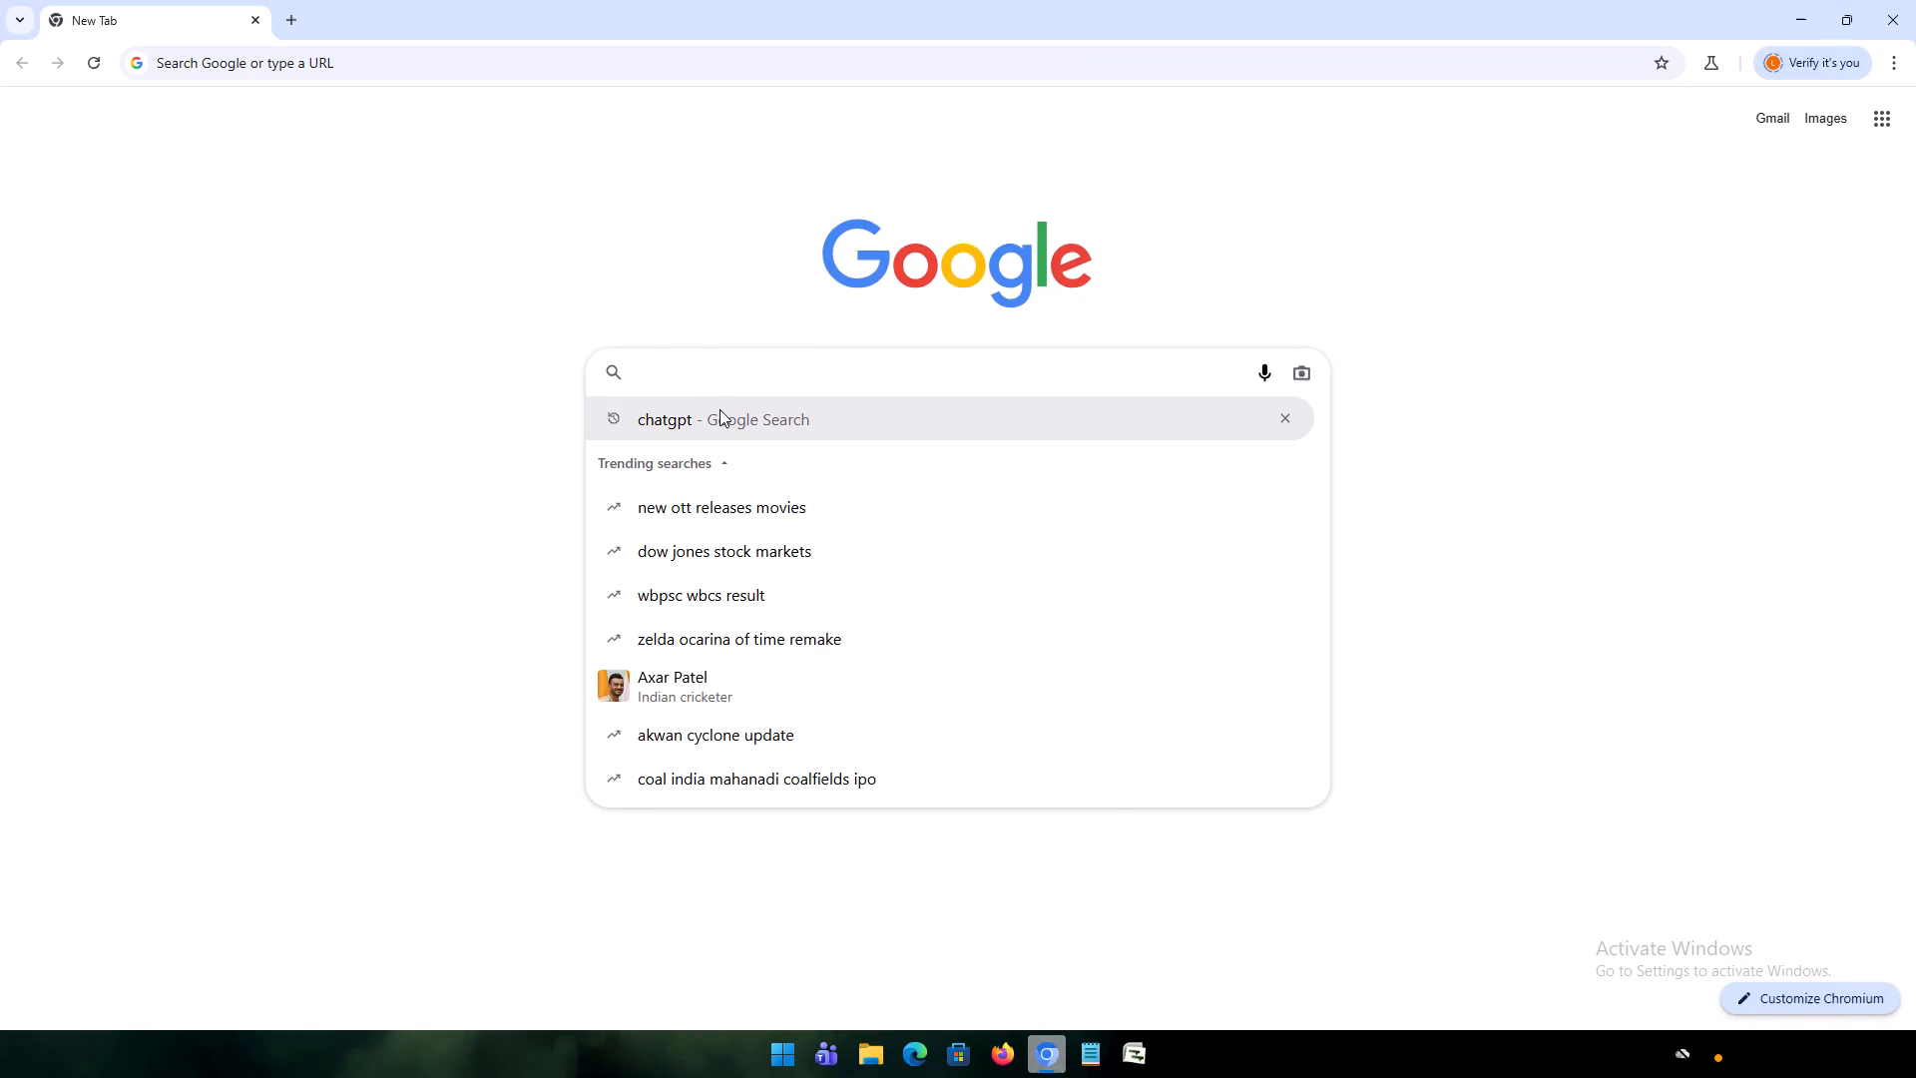
{"action": "type", "text": "wh"}
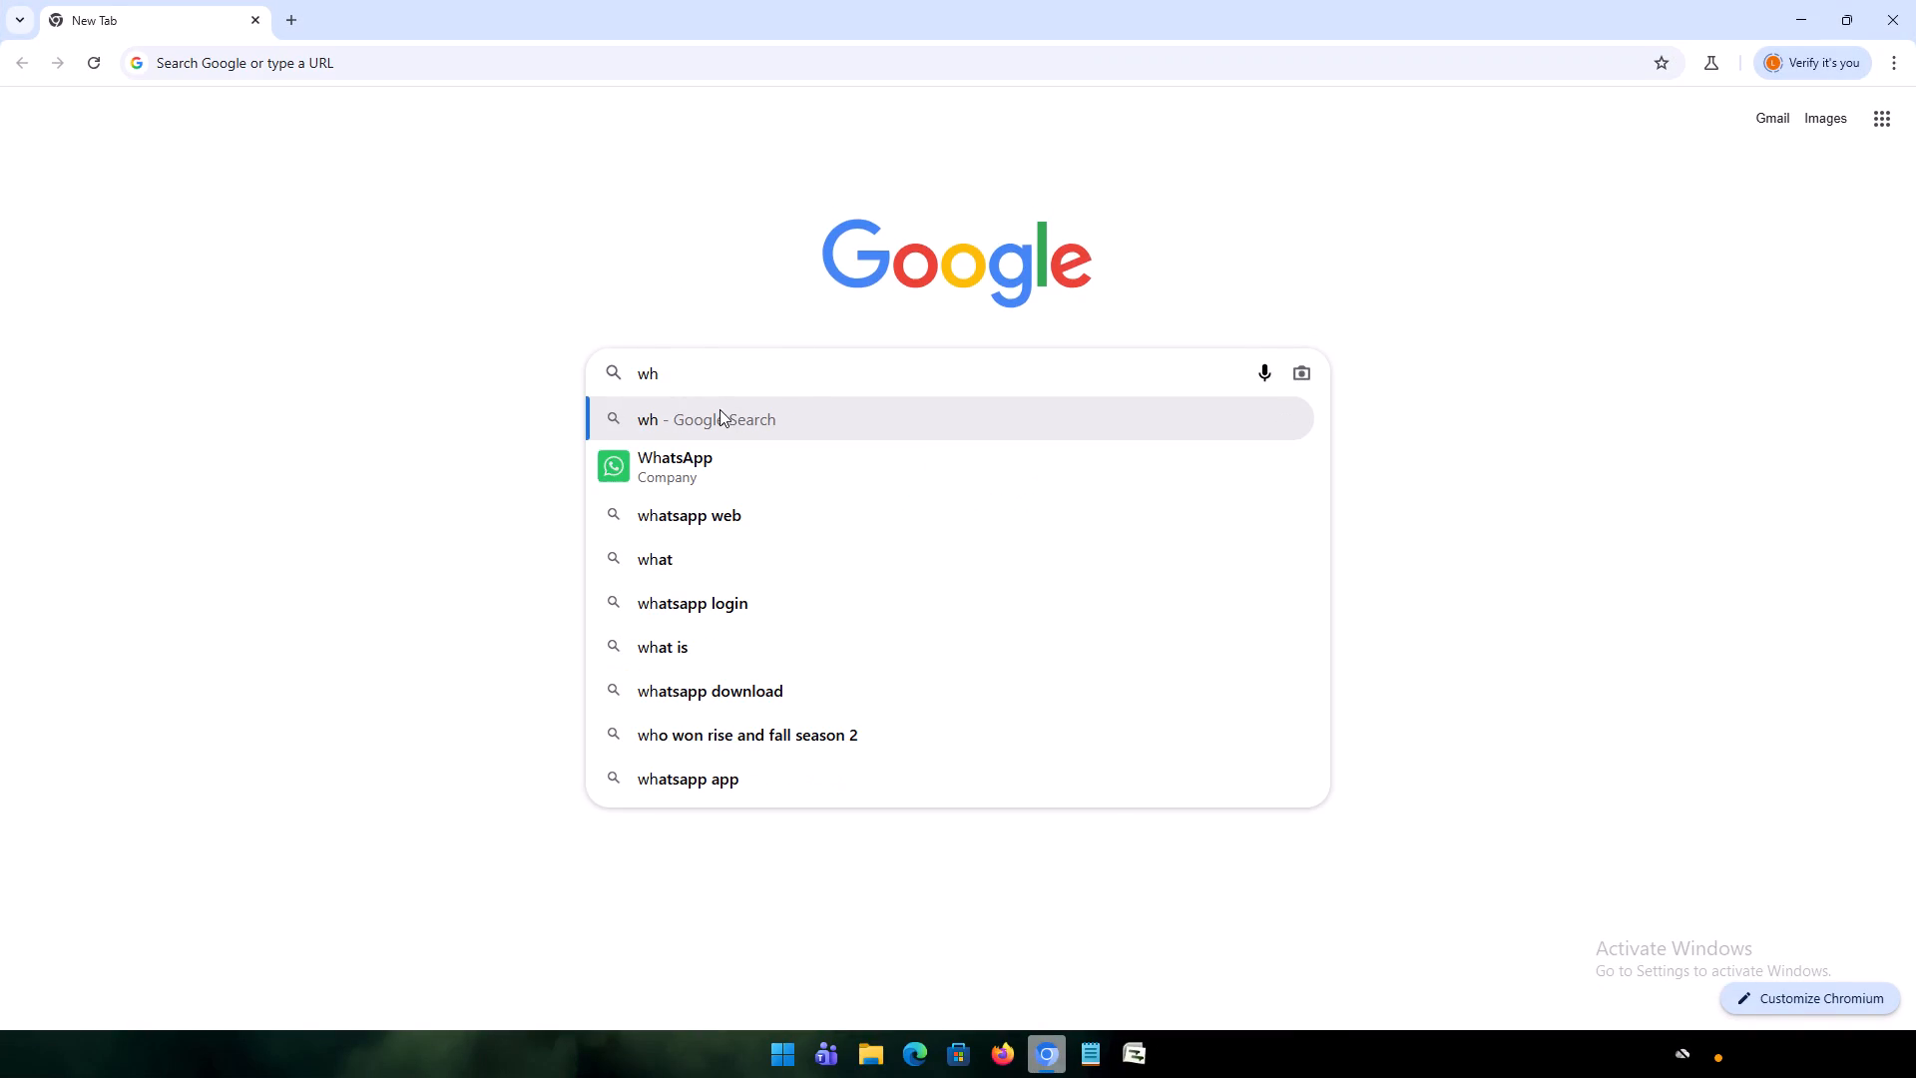
{"action": "type", "text": "at is"}
{"action": "key", "text": "space"}
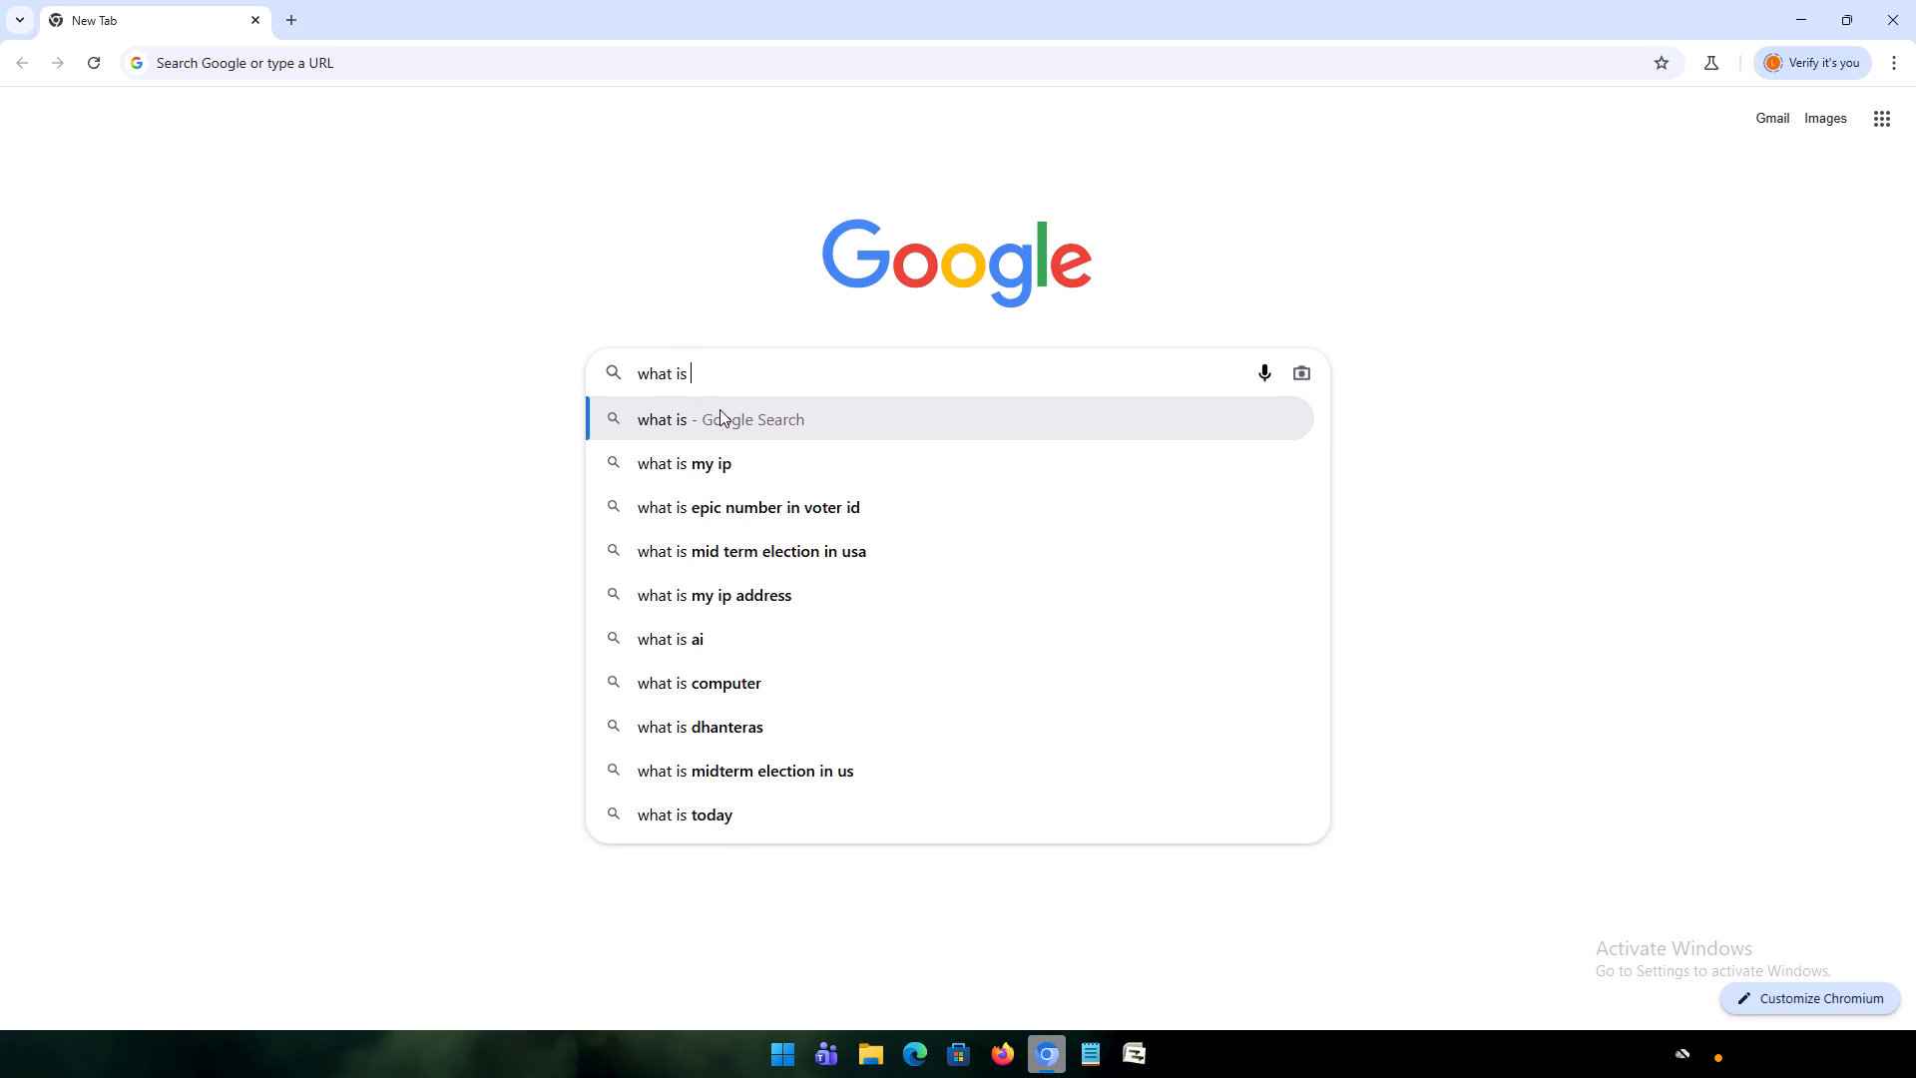
{"action": "key", "text": "o"}
{"action": "type", "text": "btimum in dur"}
{"action": "type", "text": "ation in ms"}
{"action": "key", "text": "space"}
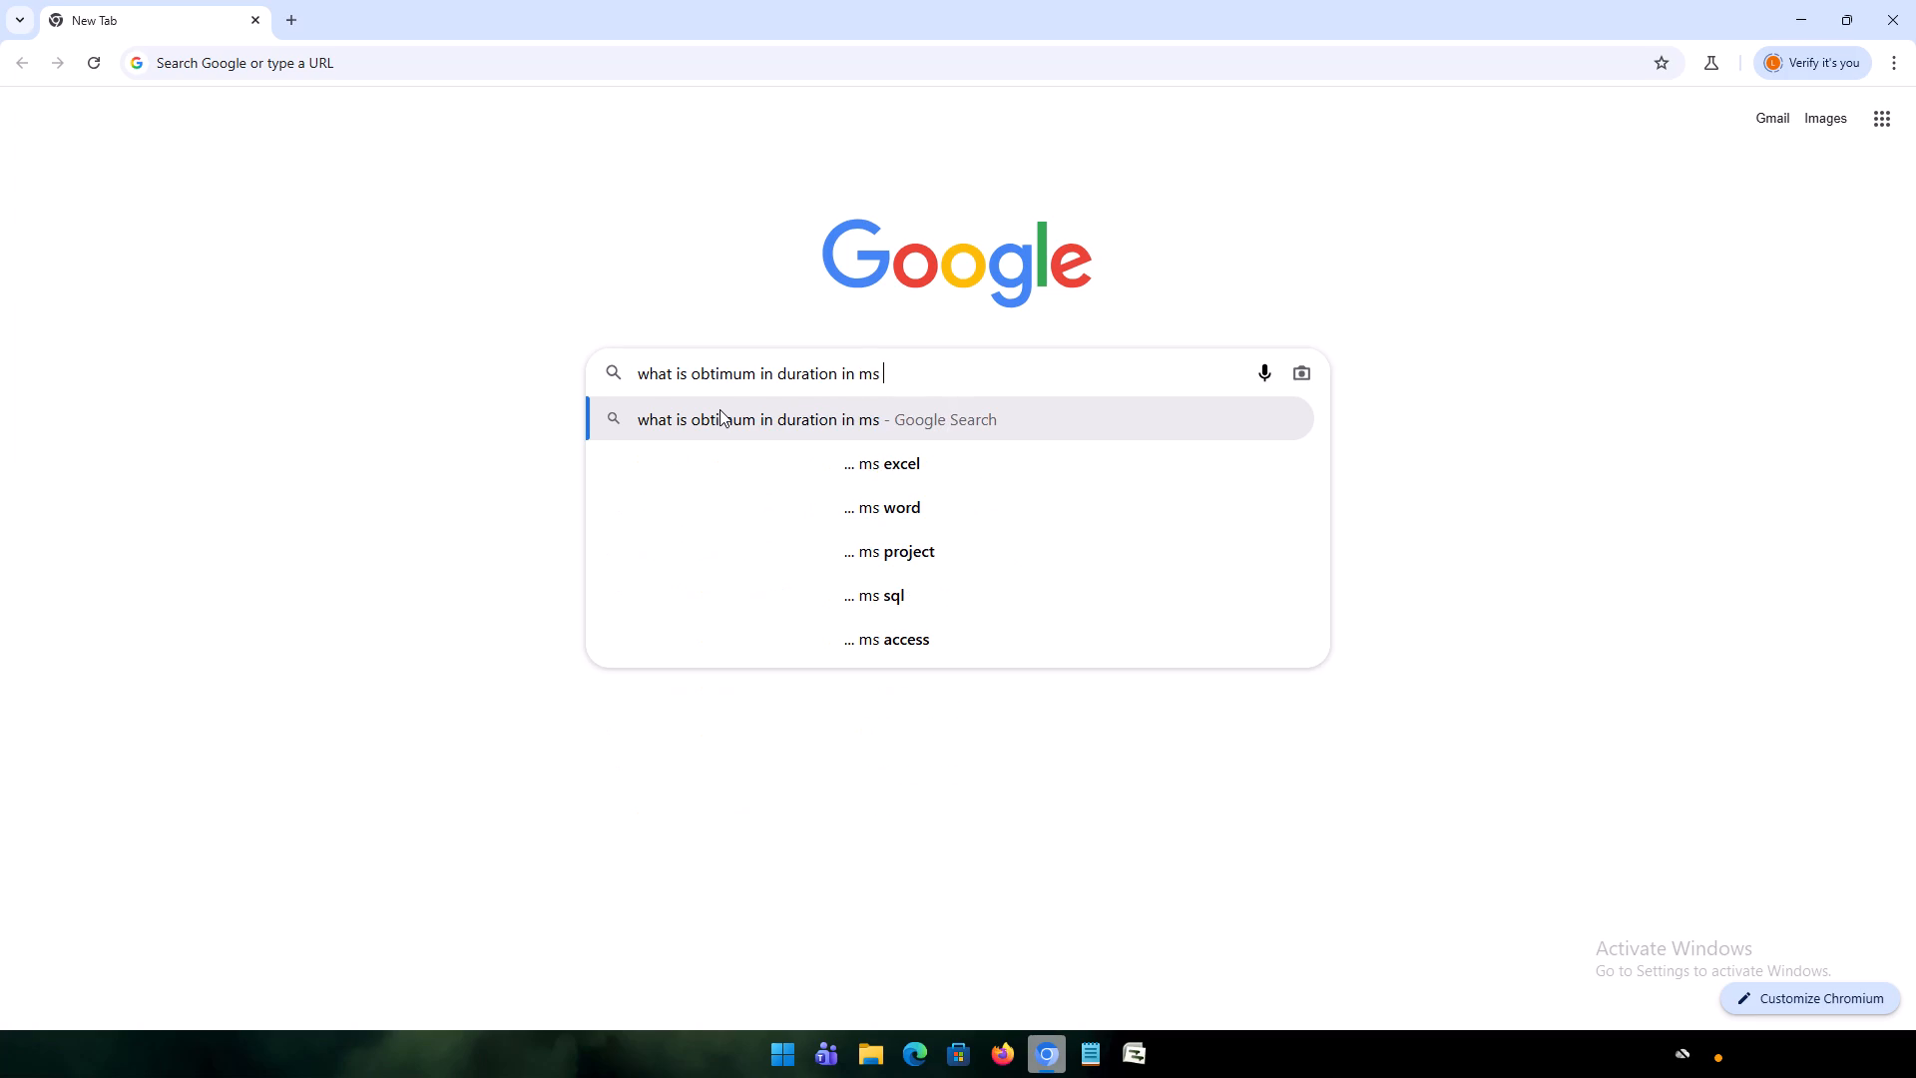
{"action": "type", "text": "200"}
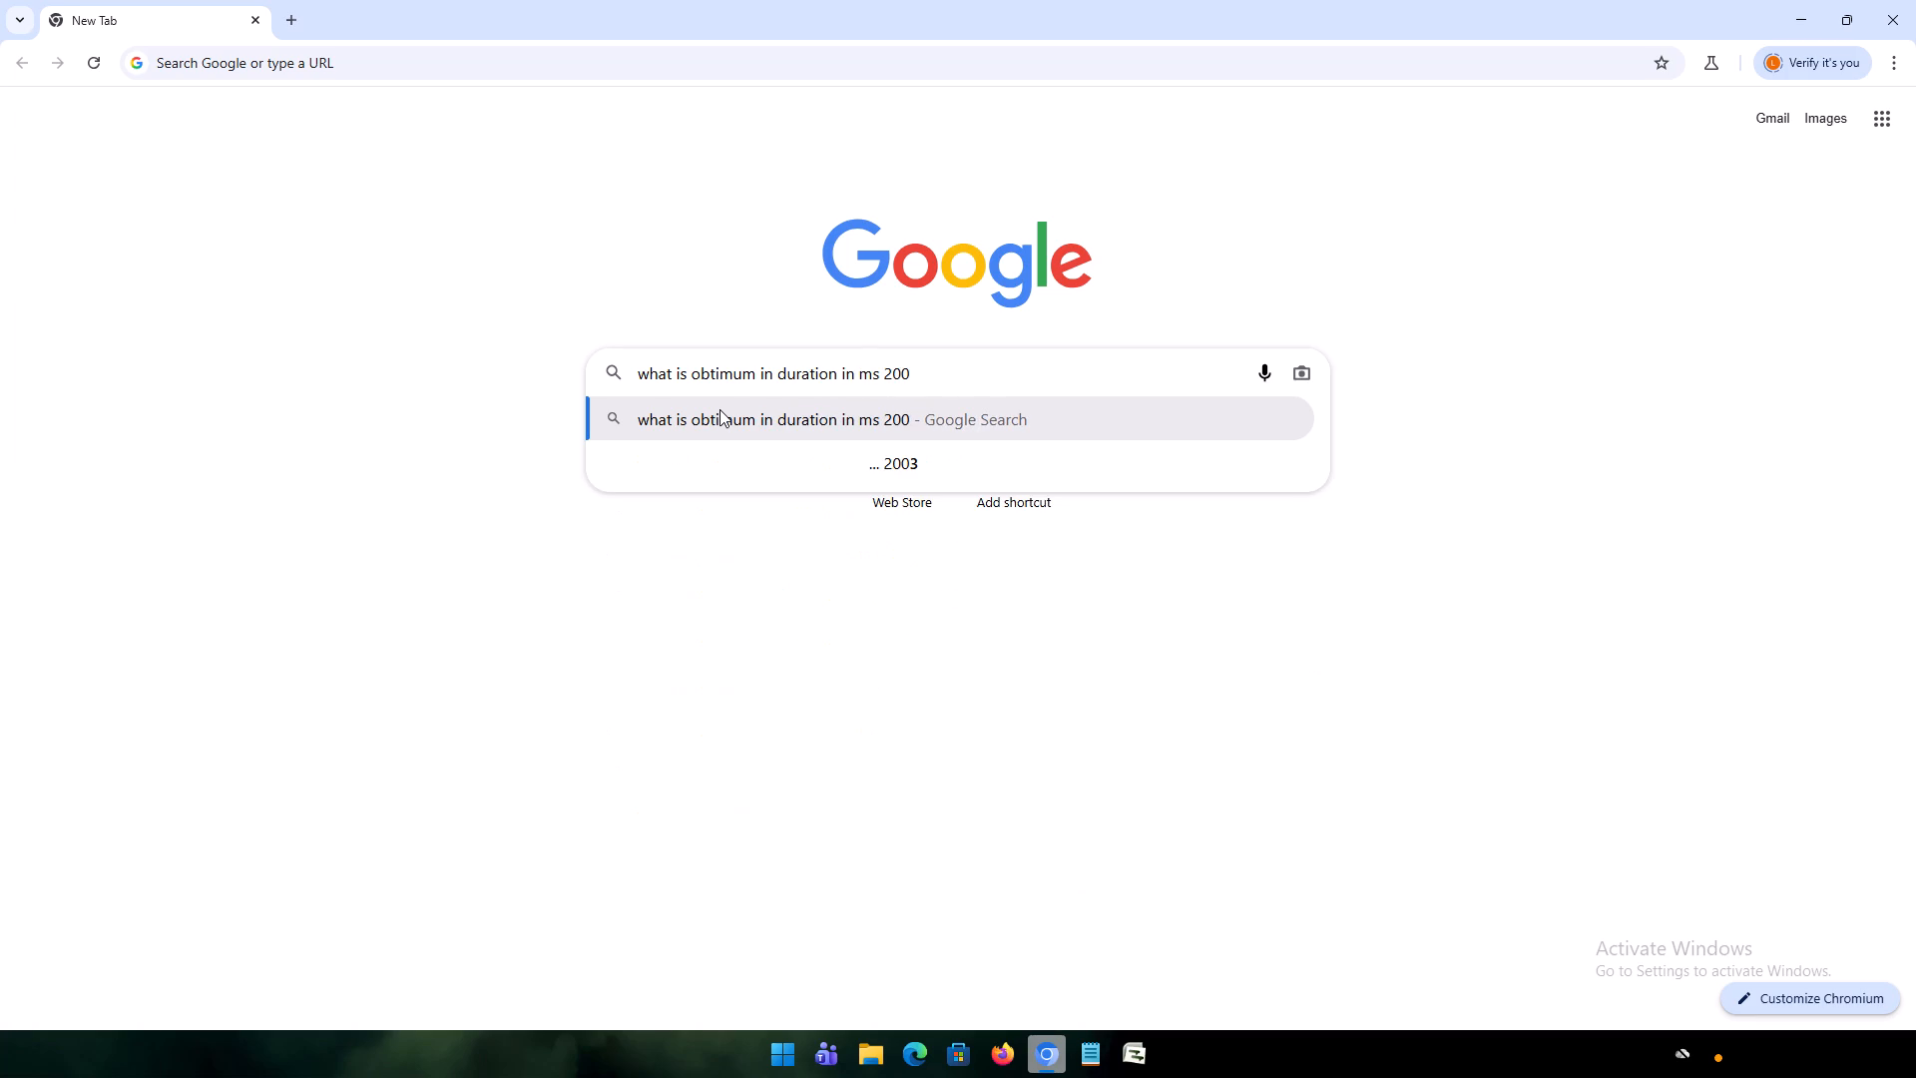
{"action": "type", "text": "7"}
{"action": "key", "text": "space"}
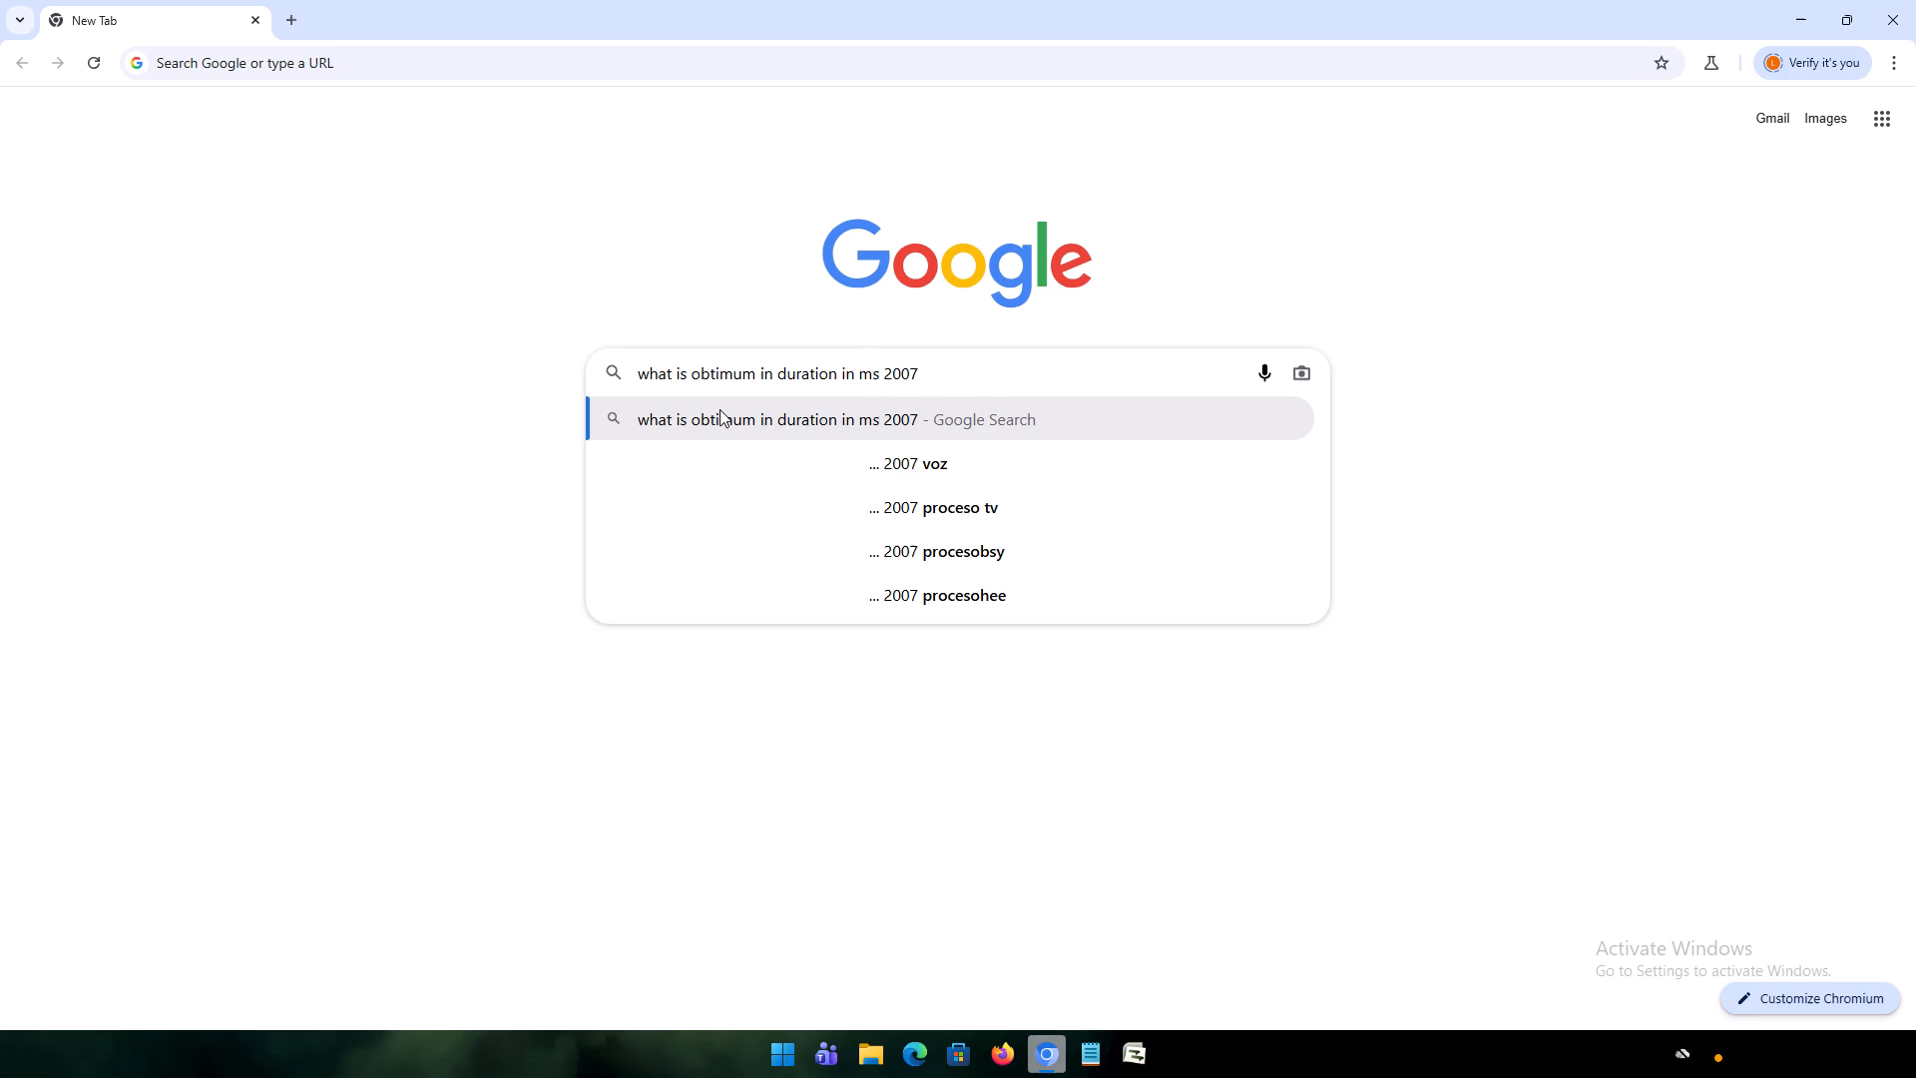
{"action": "type", "text": "project"}
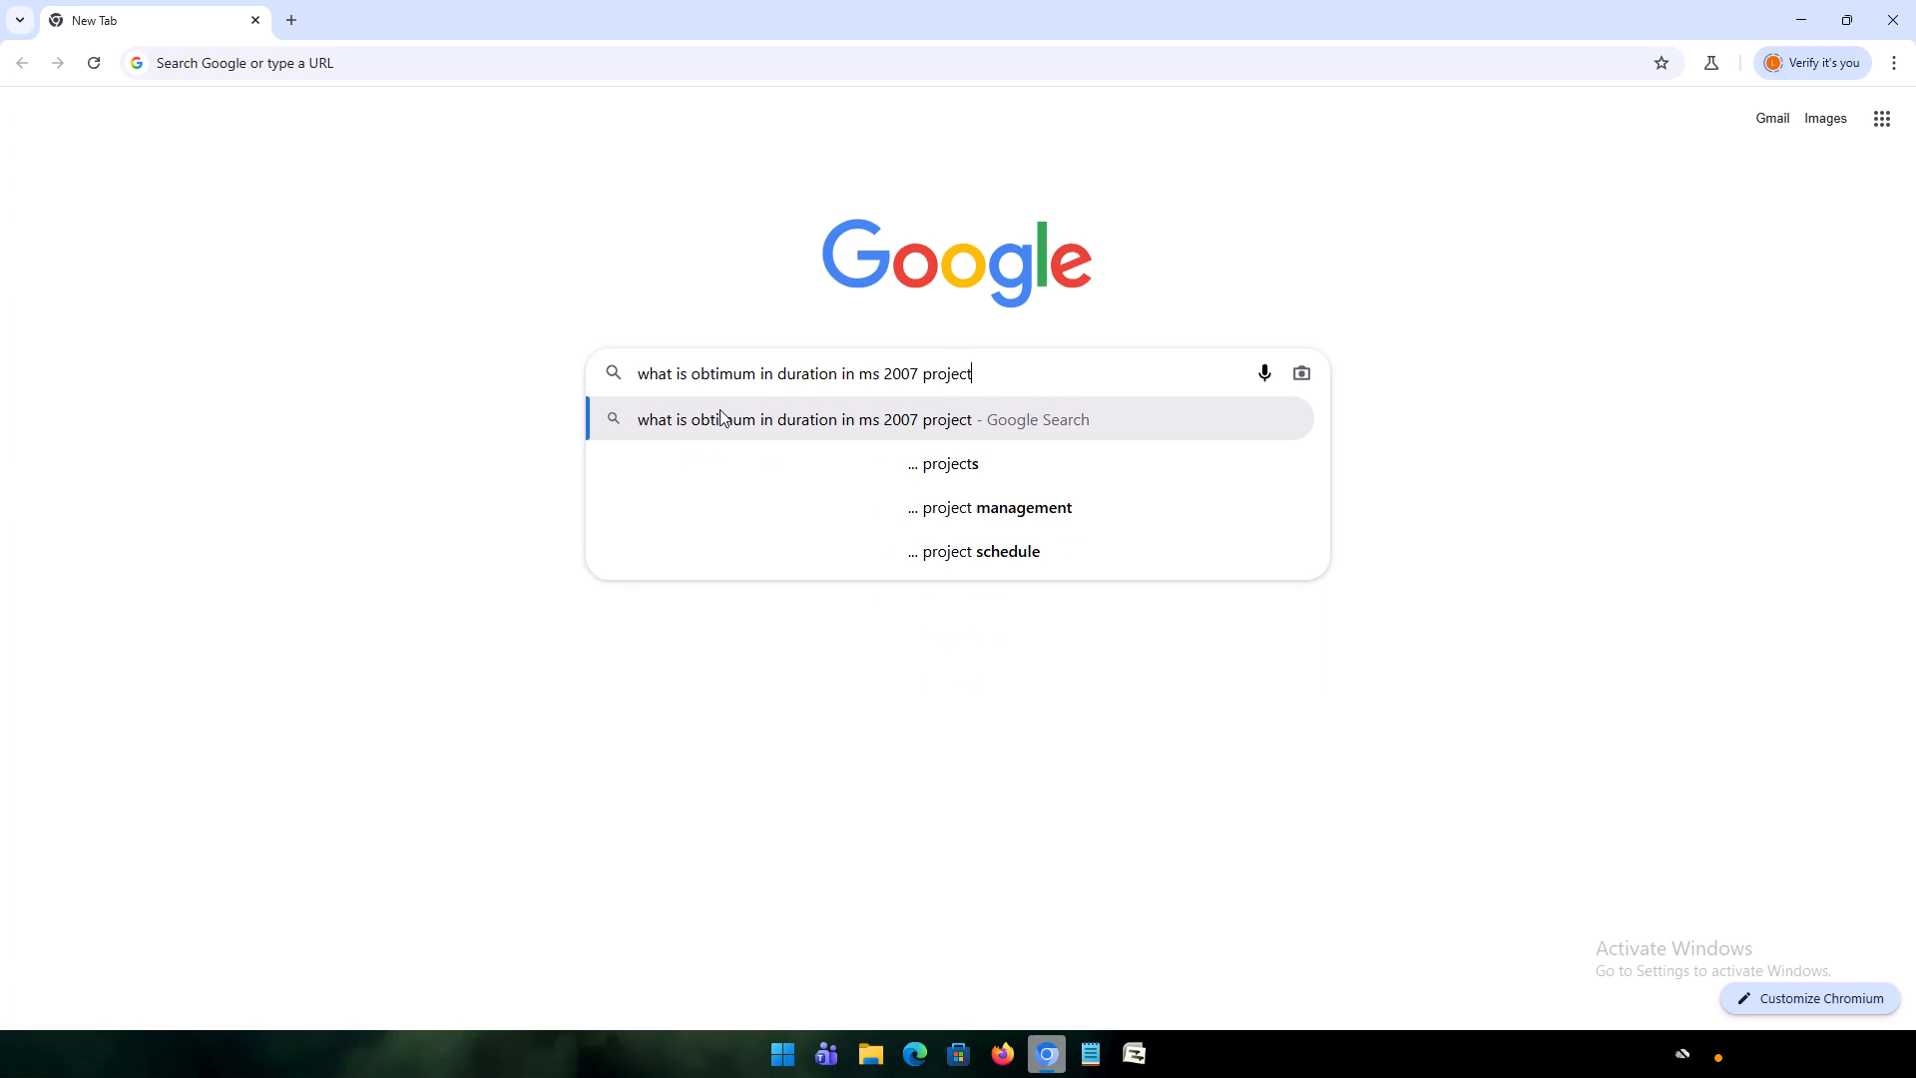
{"action": "key", "text": "Return"}
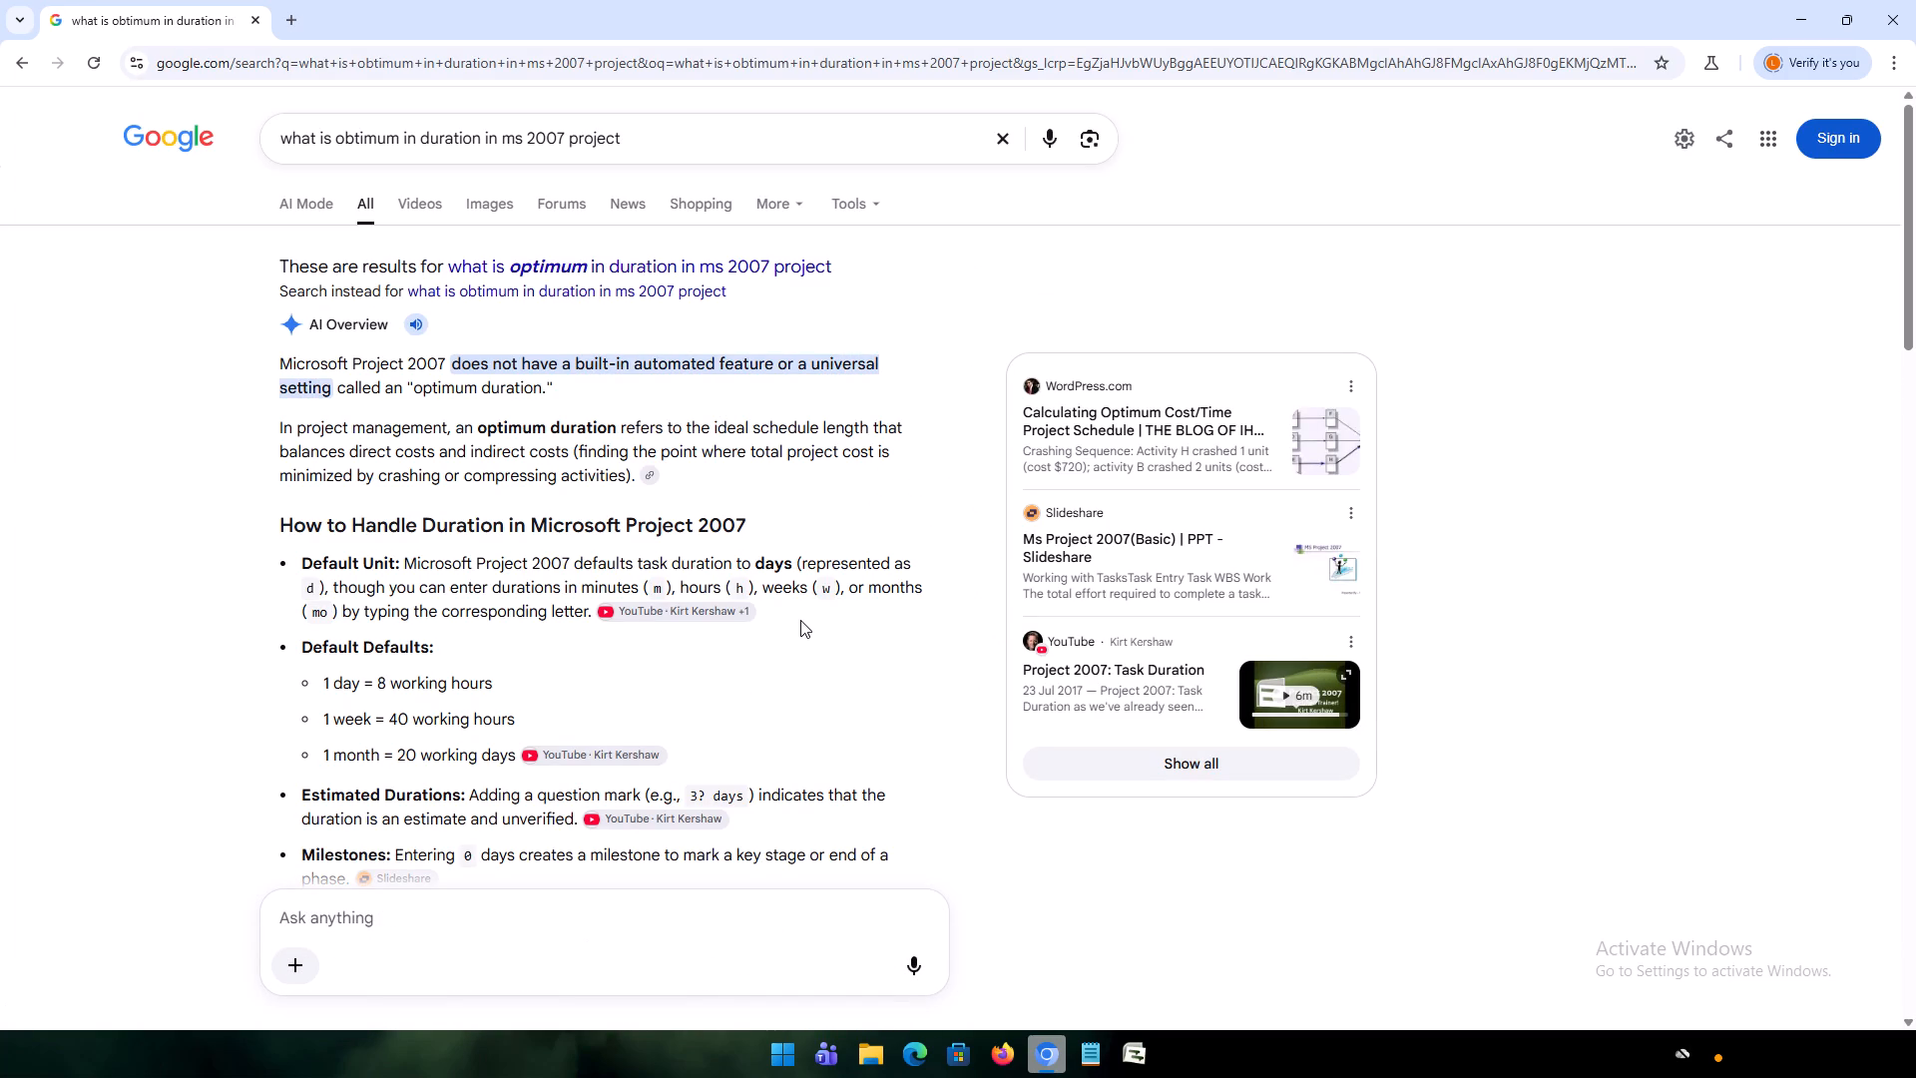
{"action": "scroll", "coordinate": [800, 620], "scroll_direction": "down", "scroll_amount": 7}
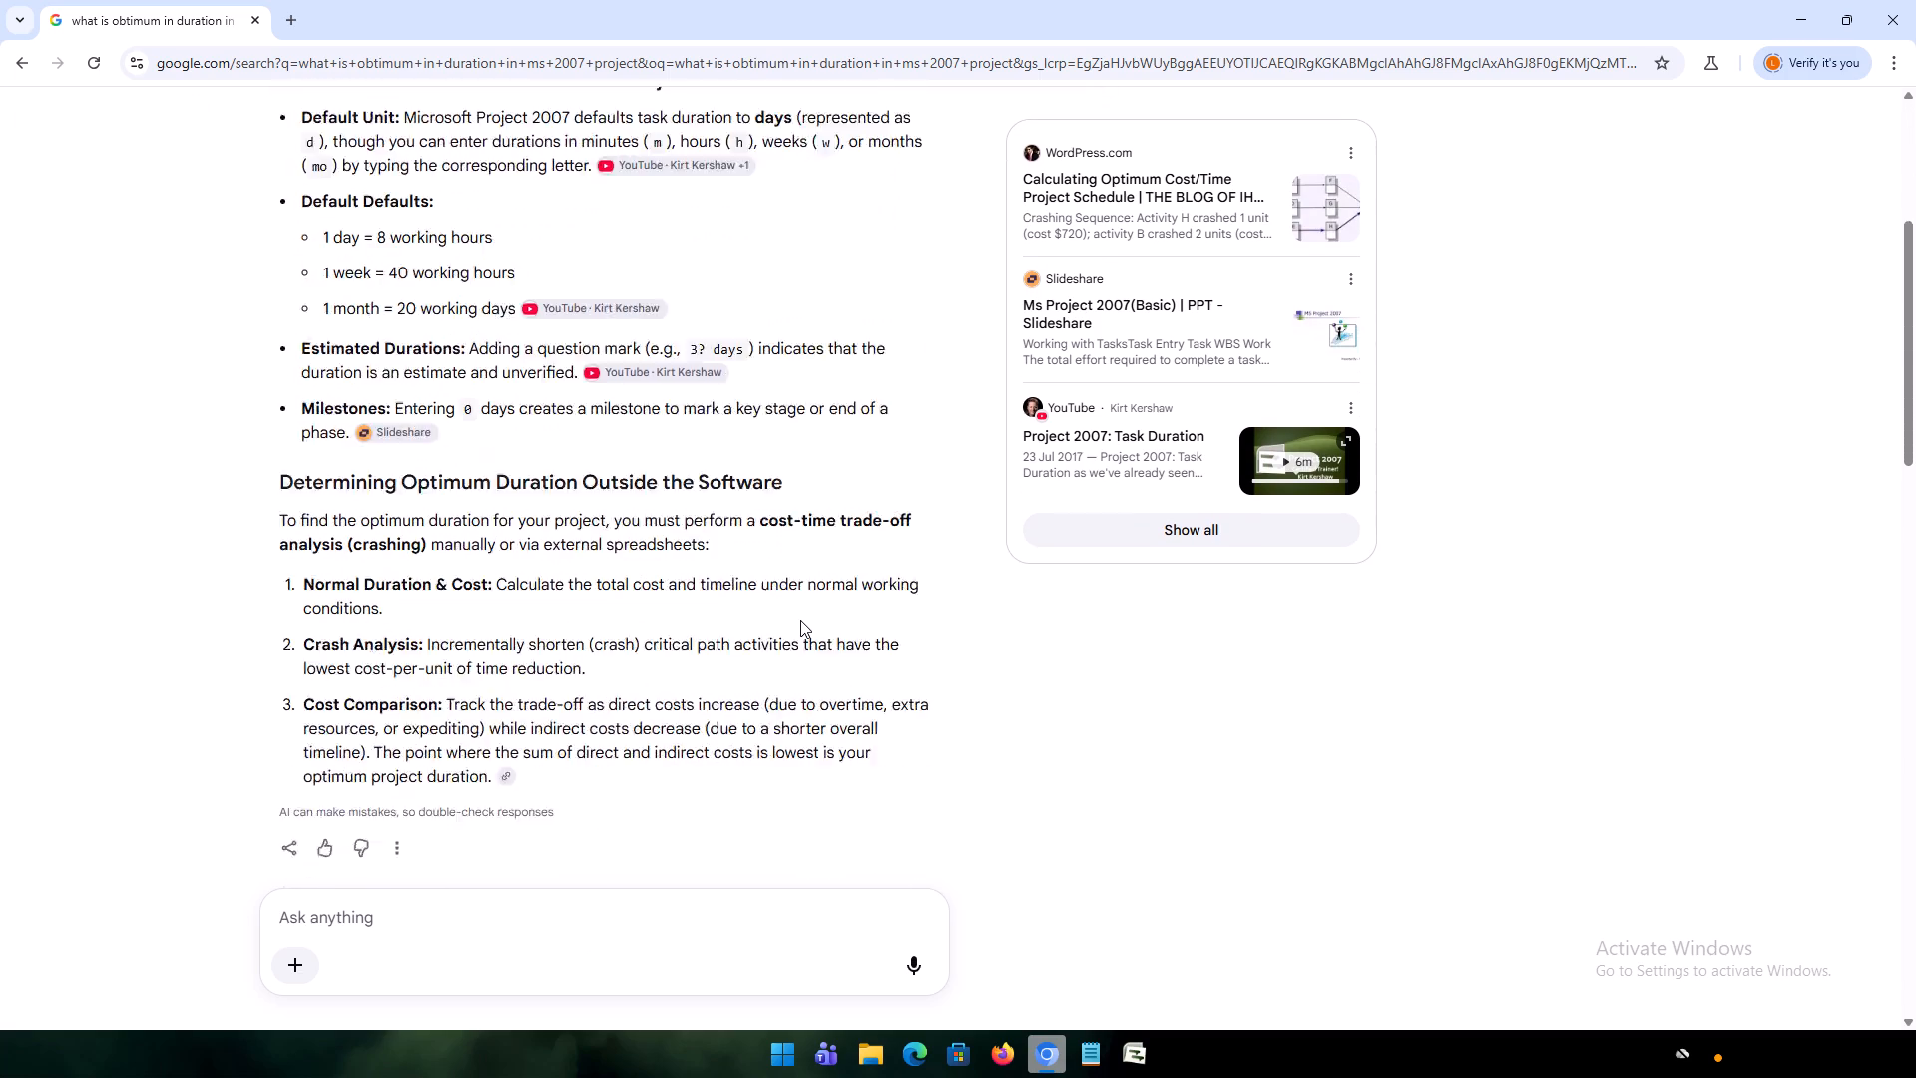
{"action": "left_click", "coordinate": [1915, 0]}
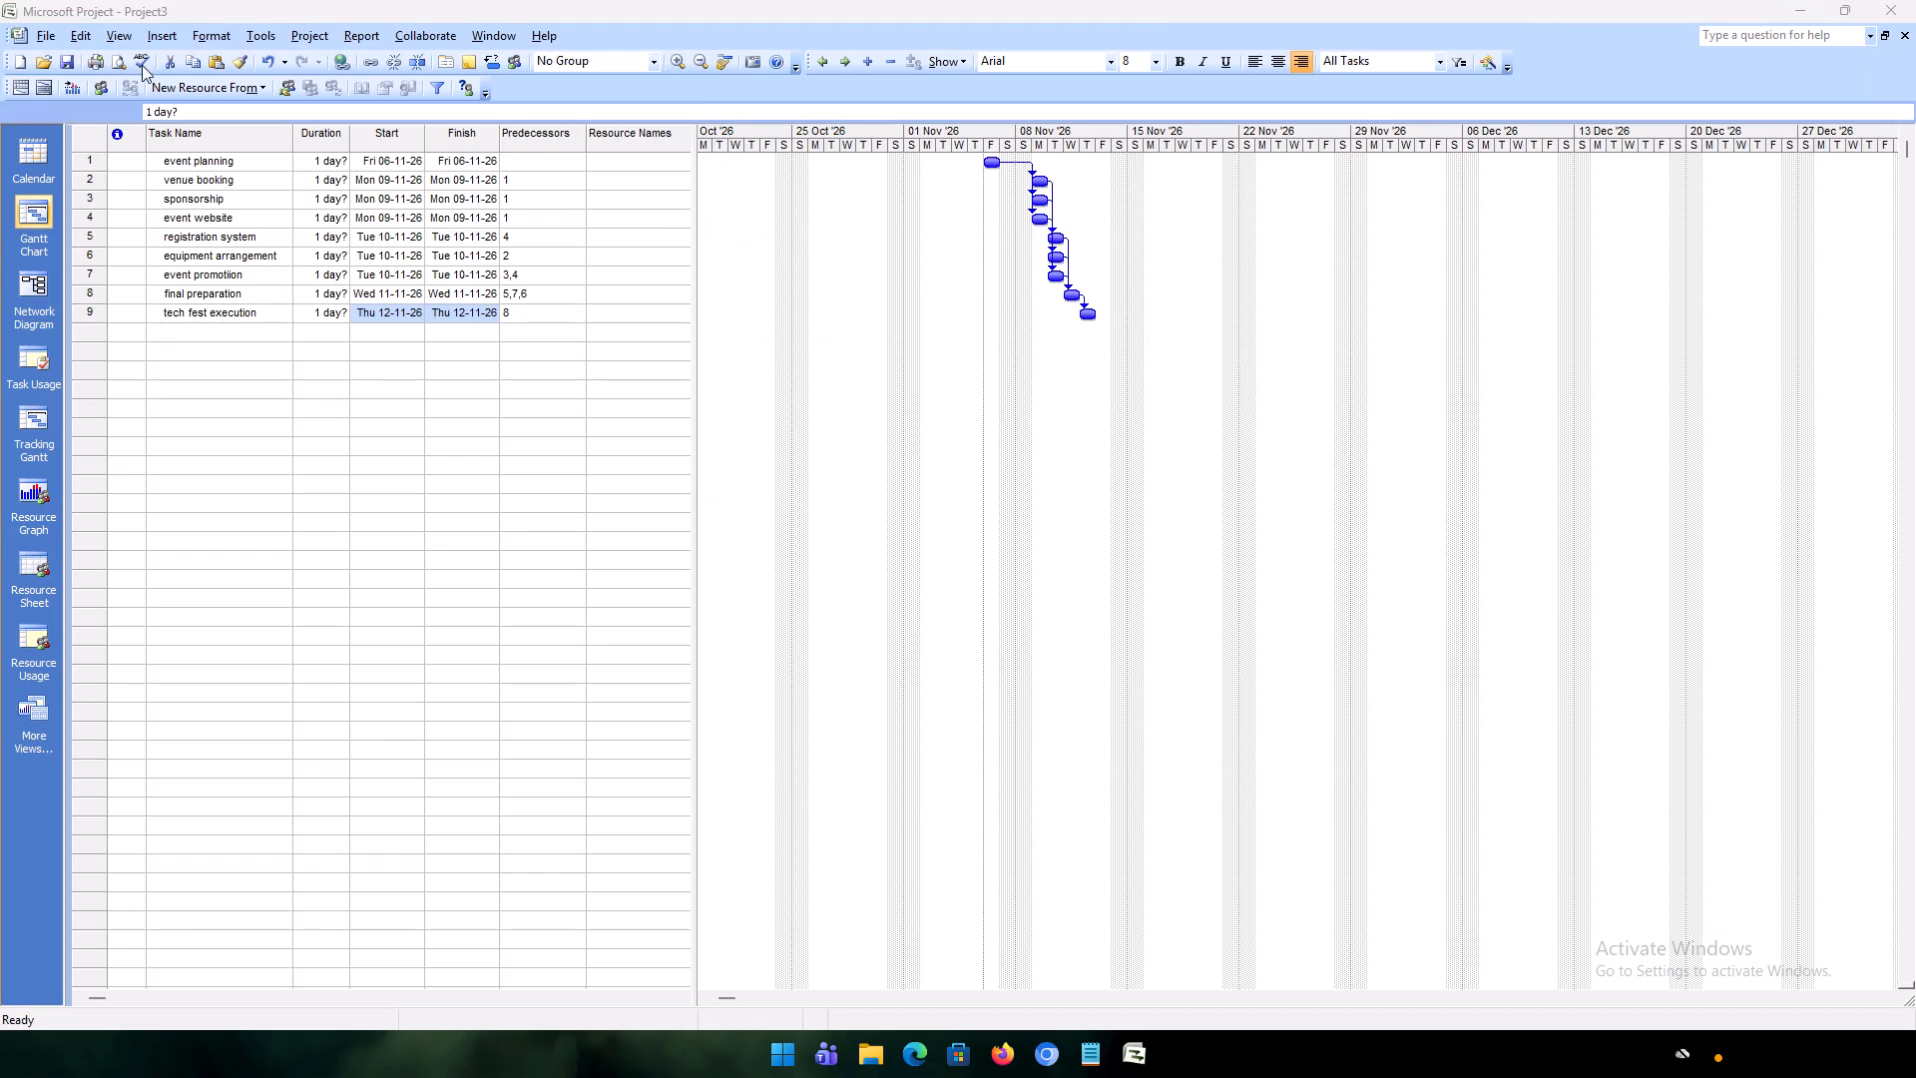
In Microsoft Project, set the duration of event planning to 3 days and of venue booking to 2 days.
{"action": "left_click", "coordinate": [325, 162]}
{"action": "double_click", "coordinate": [338, 157]}
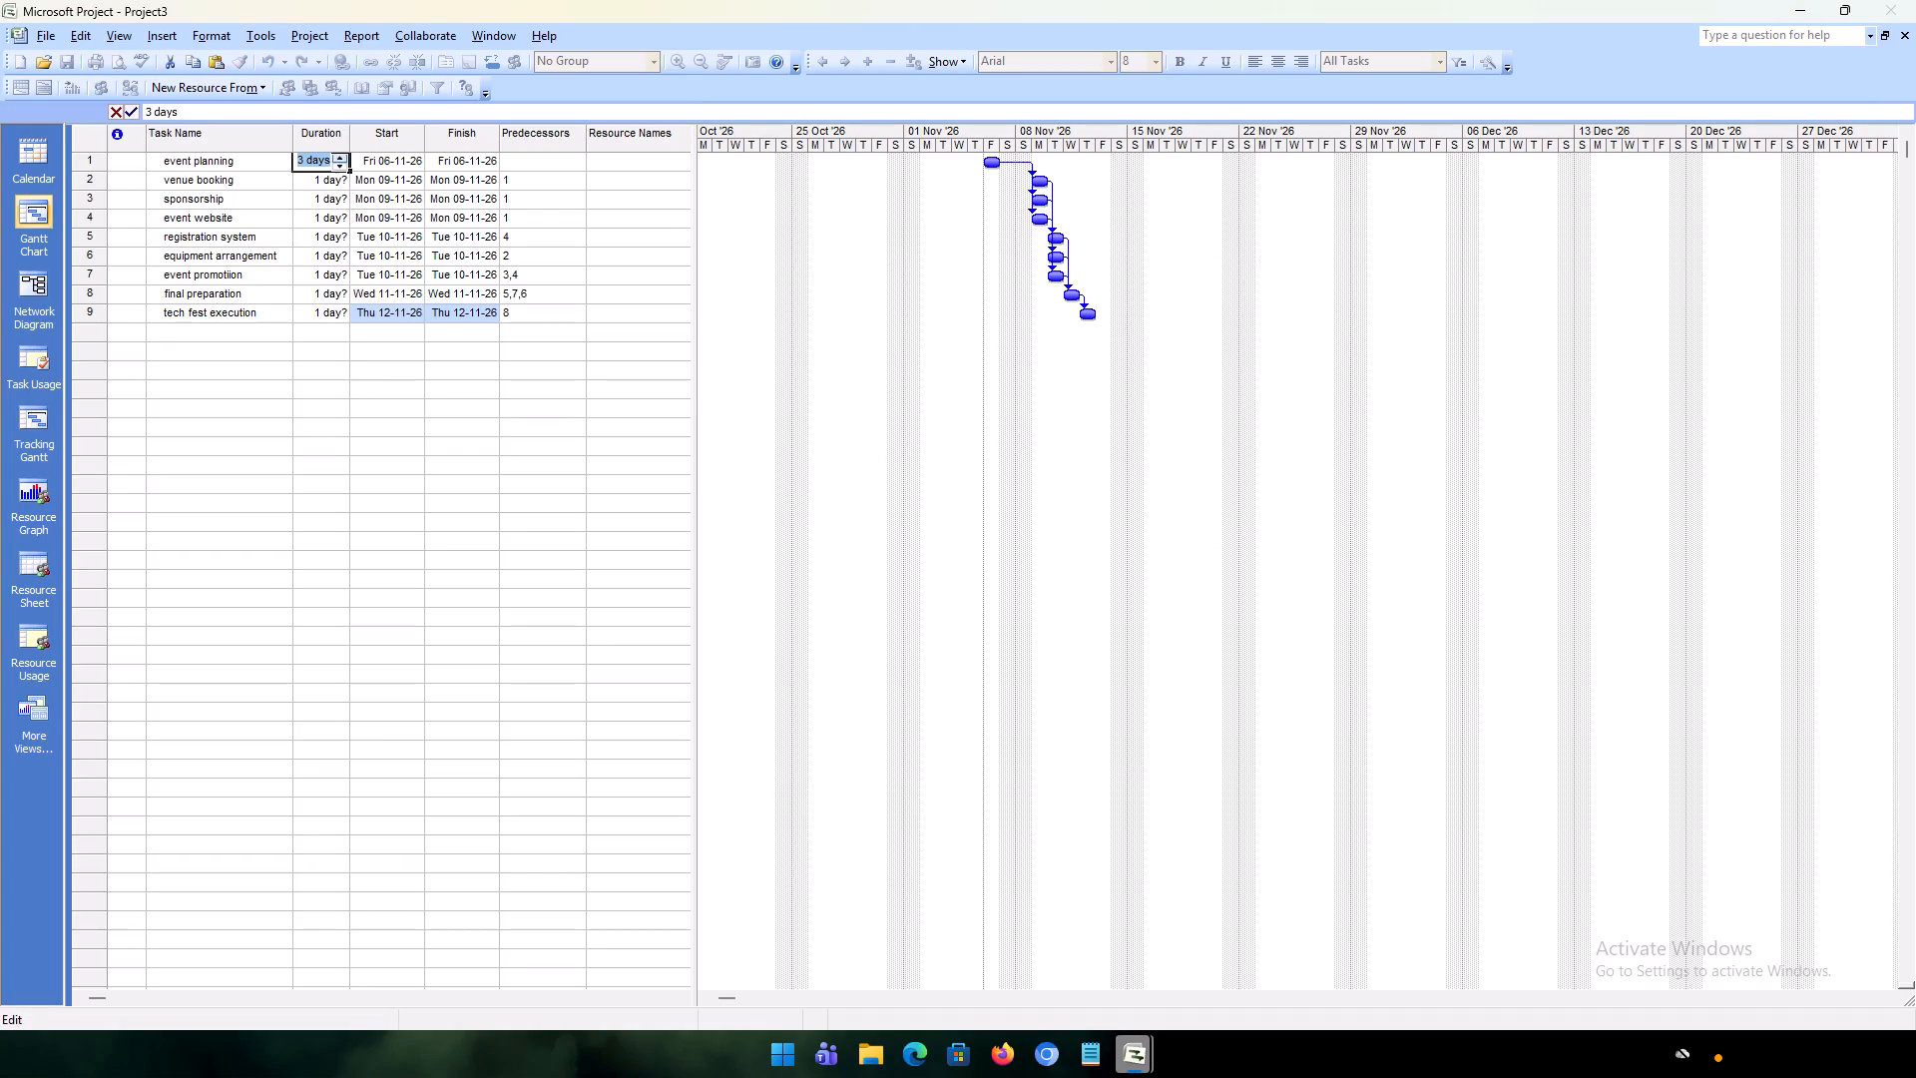
{"action": "left_click", "coordinate": [326, 186]}
{"action": "left_click", "coordinate": [337, 179]}
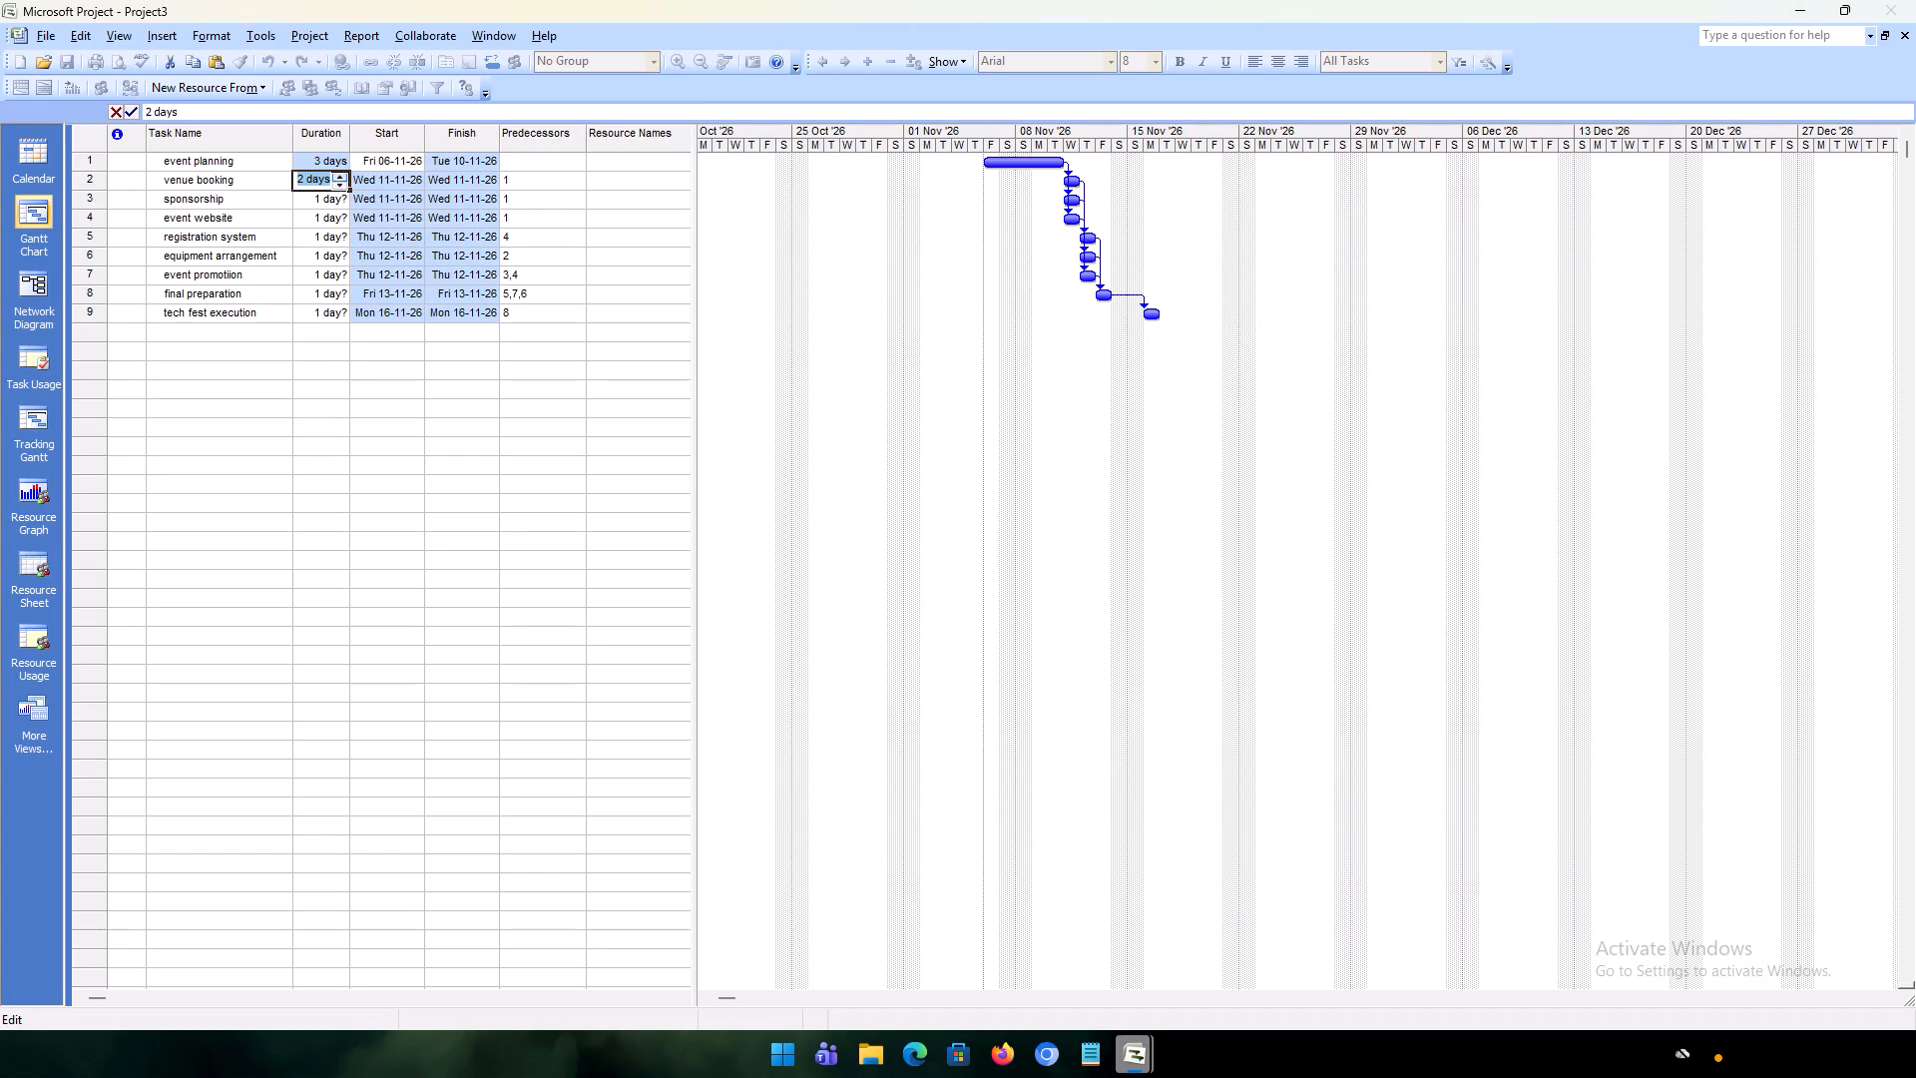
Set the duration of sponsorship to 4 days and of event website to 2 days.
{"action": "left_click", "coordinate": [328, 203]}
{"action": "left_click", "coordinate": [343, 193]}
{"action": "left_click", "coordinate": [343, 193]}
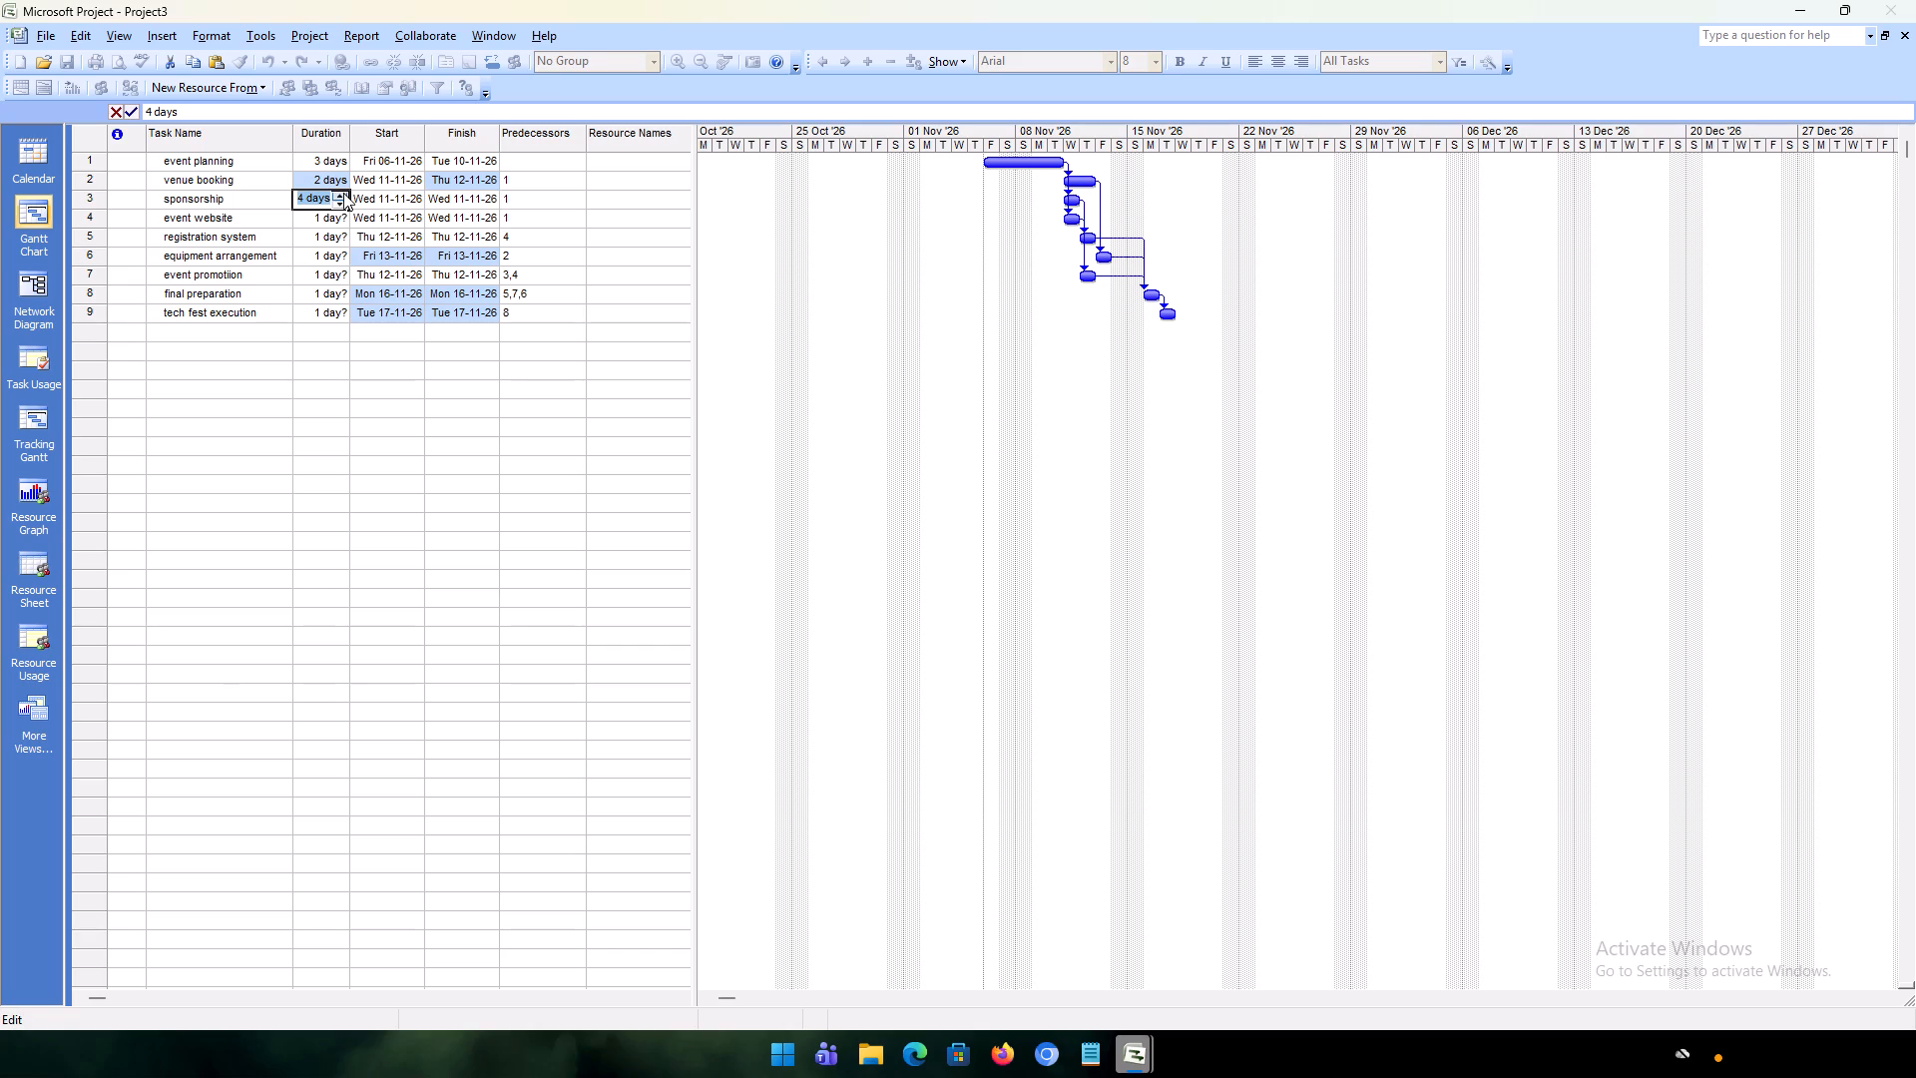
{"action": "left_click", "coordinate": [343, 193]}
{"action": "left_click", "coordinate": [331, 221]}
{"action": "left_click", "coordinate": [339, 214]}
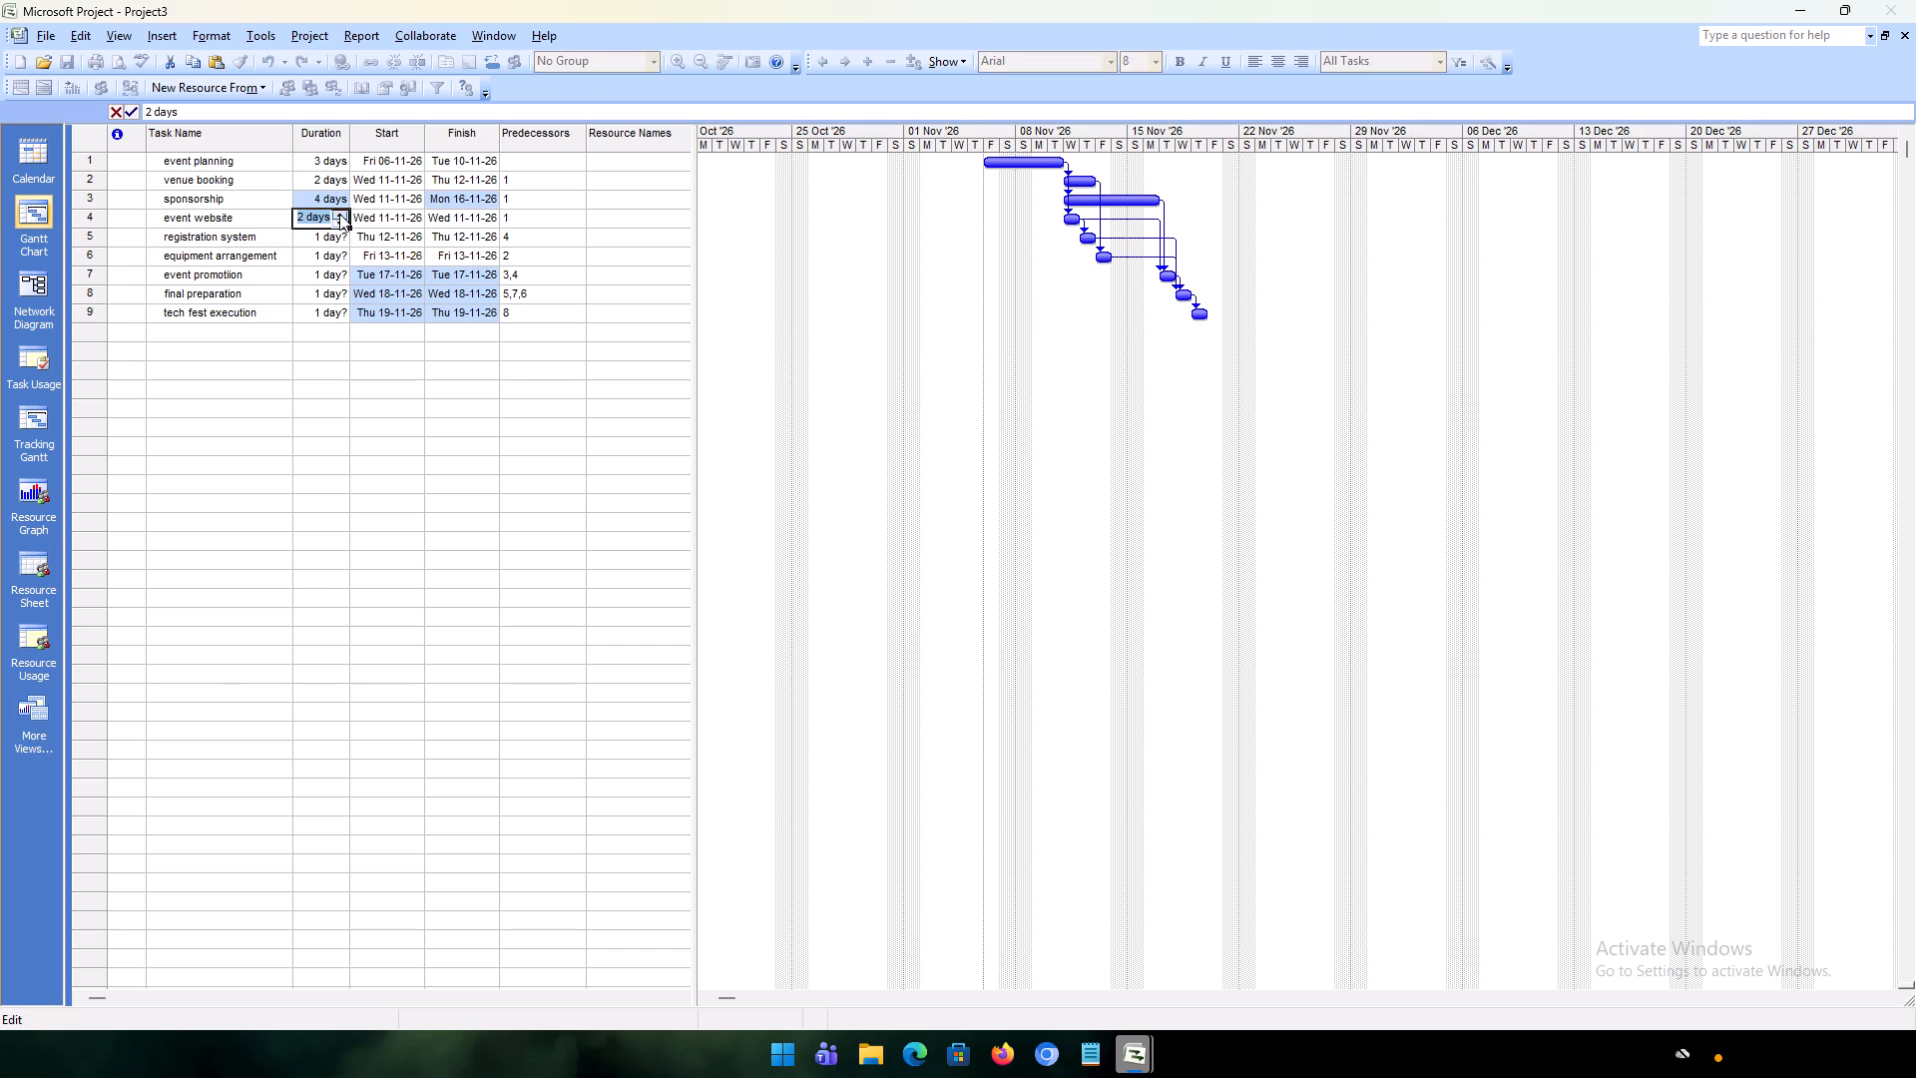
Set the duration of registration system to 1 day and of equipment arrangement to 3 days.
{"action": "left_click", "coordinate": [322, 244]}
{"action": "left_click", "coordinate": [338, 235]}
{"action": "left_click", "coordinate": [345, 244]}
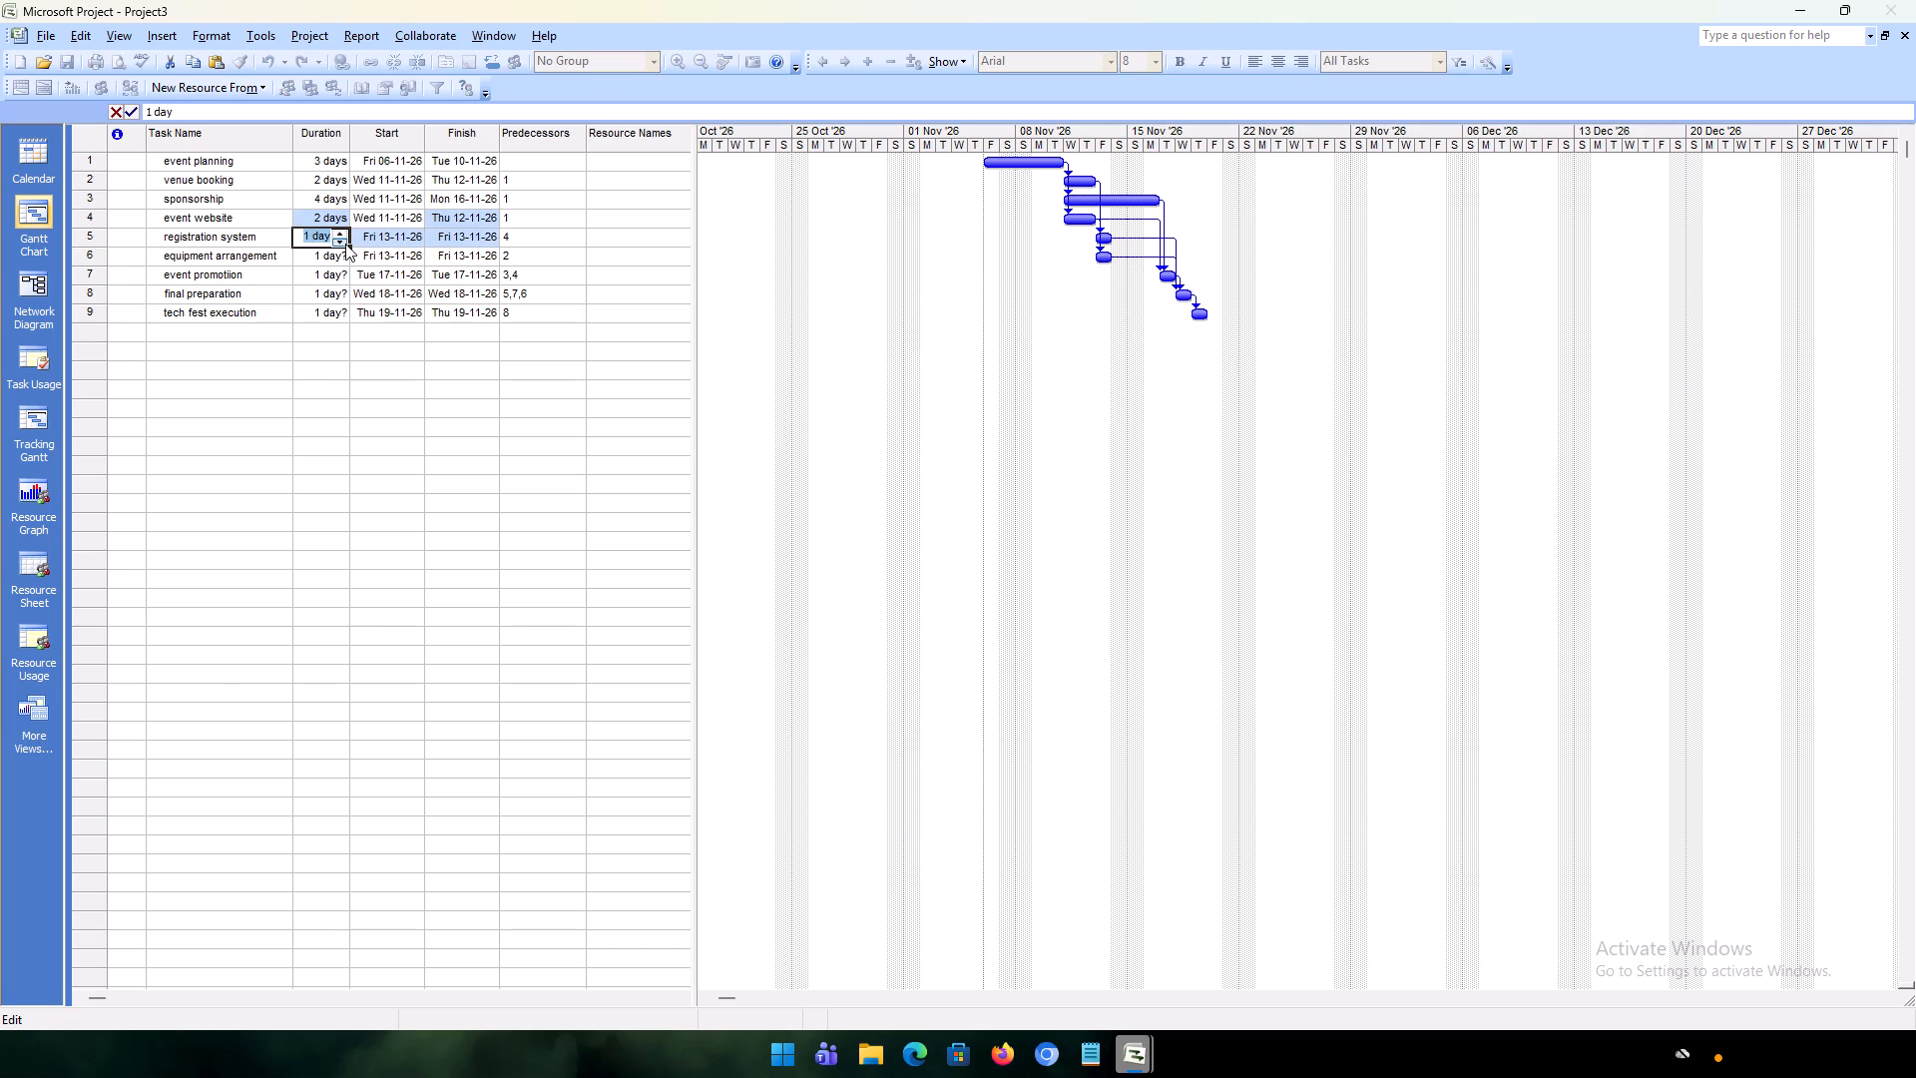
{"action": "left_click", "coordinate": [327, 262]}
{"action": "double_click", "coordinate": [344, 253]}
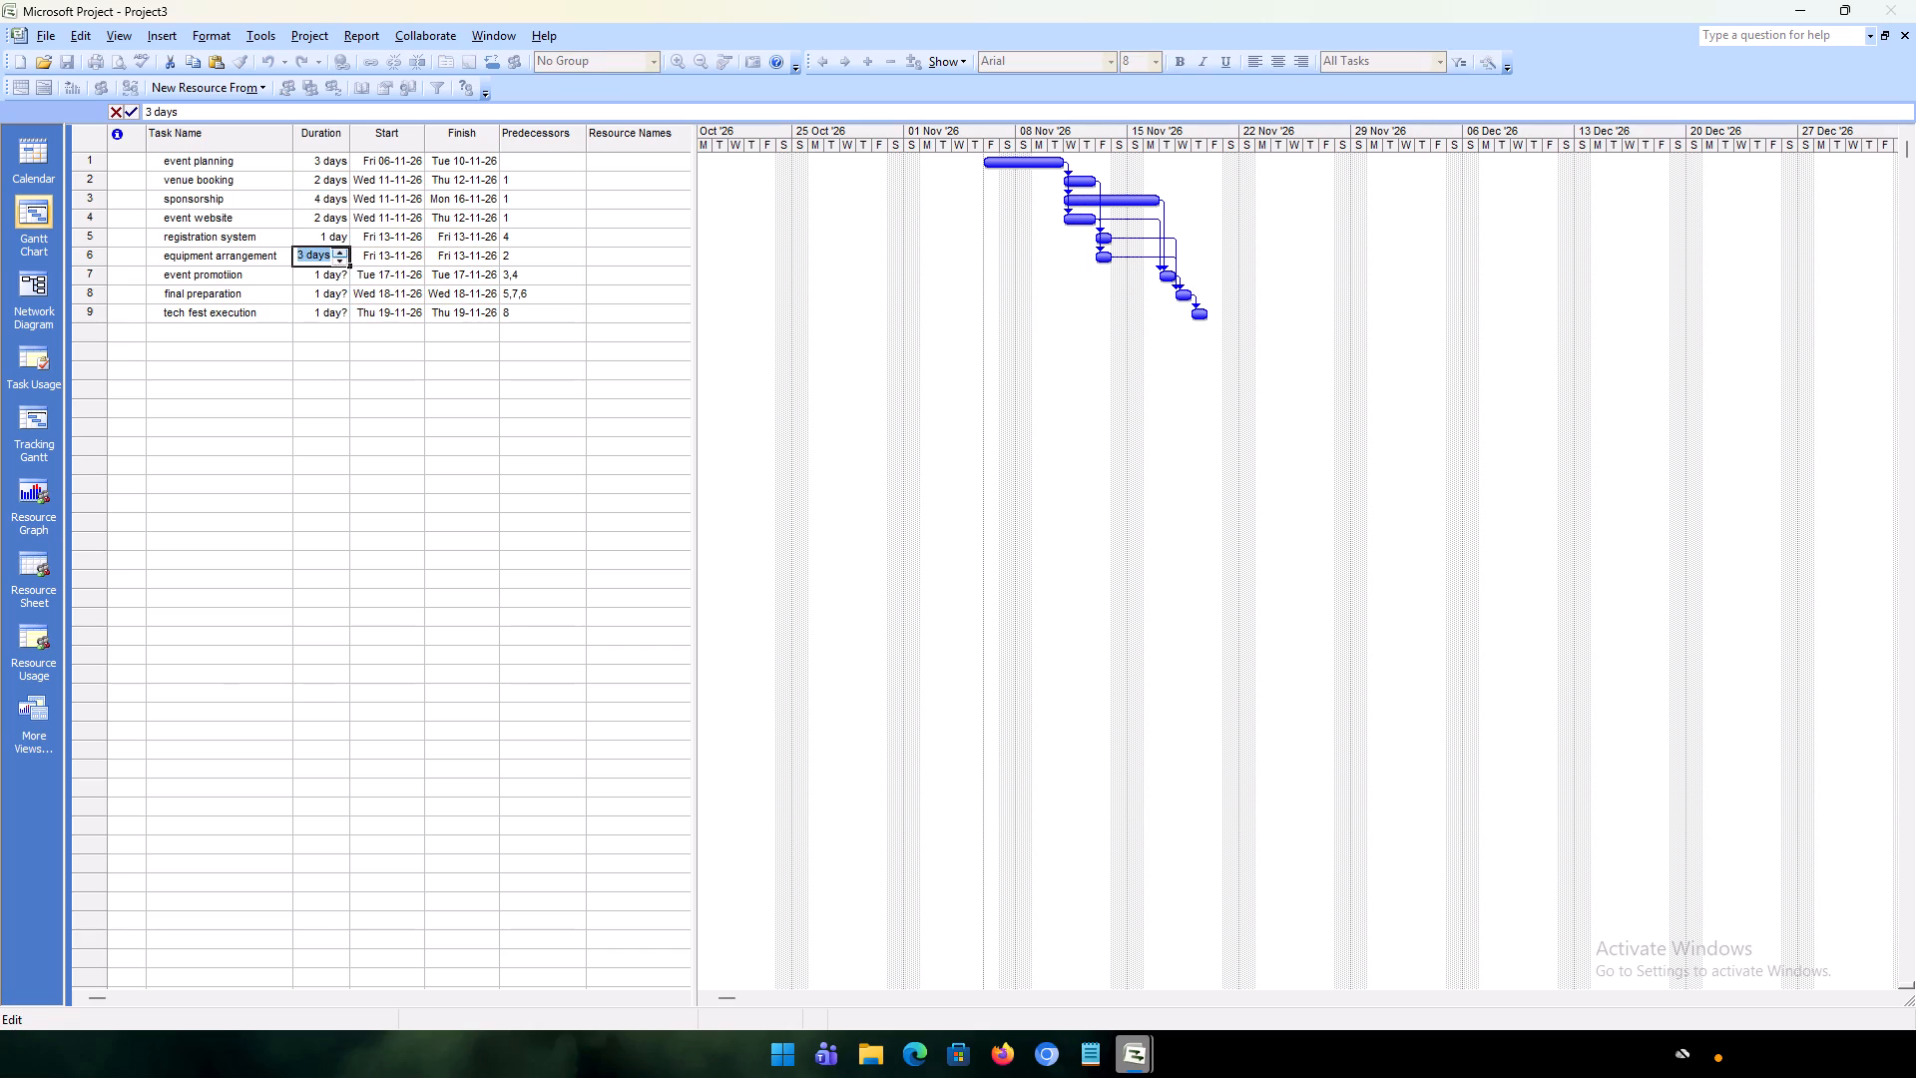
Set the duration of event promotion to a firm 1 day instead of an estimate.
{"action": "left_click", "coordinate": [329, 274]}
{"action": "left_click", "coordinate": [344, 264]}
{"action": "left_click", "coordinate": [330, 293]}
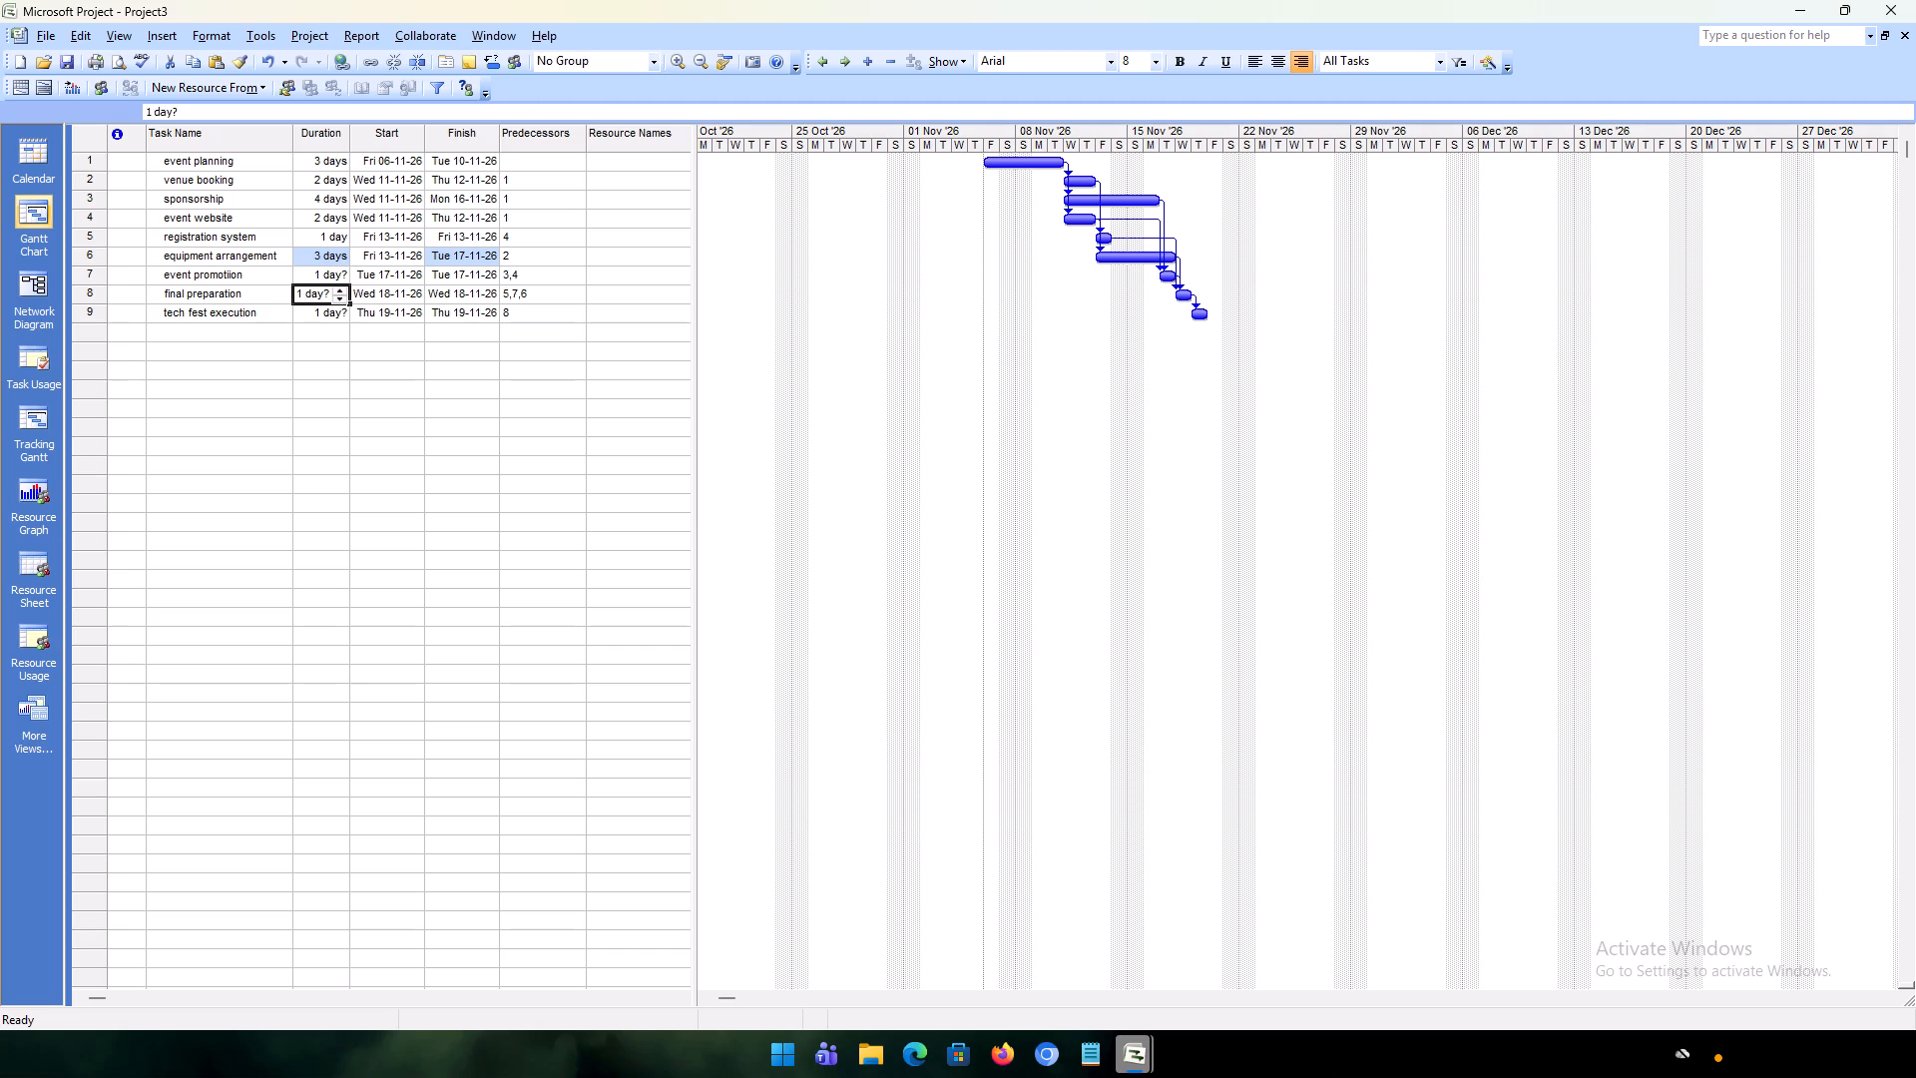
{"action": "left_click", "coordinate": [336, 279]}
{"action": "left_click", "coordinate": [345, 269]}
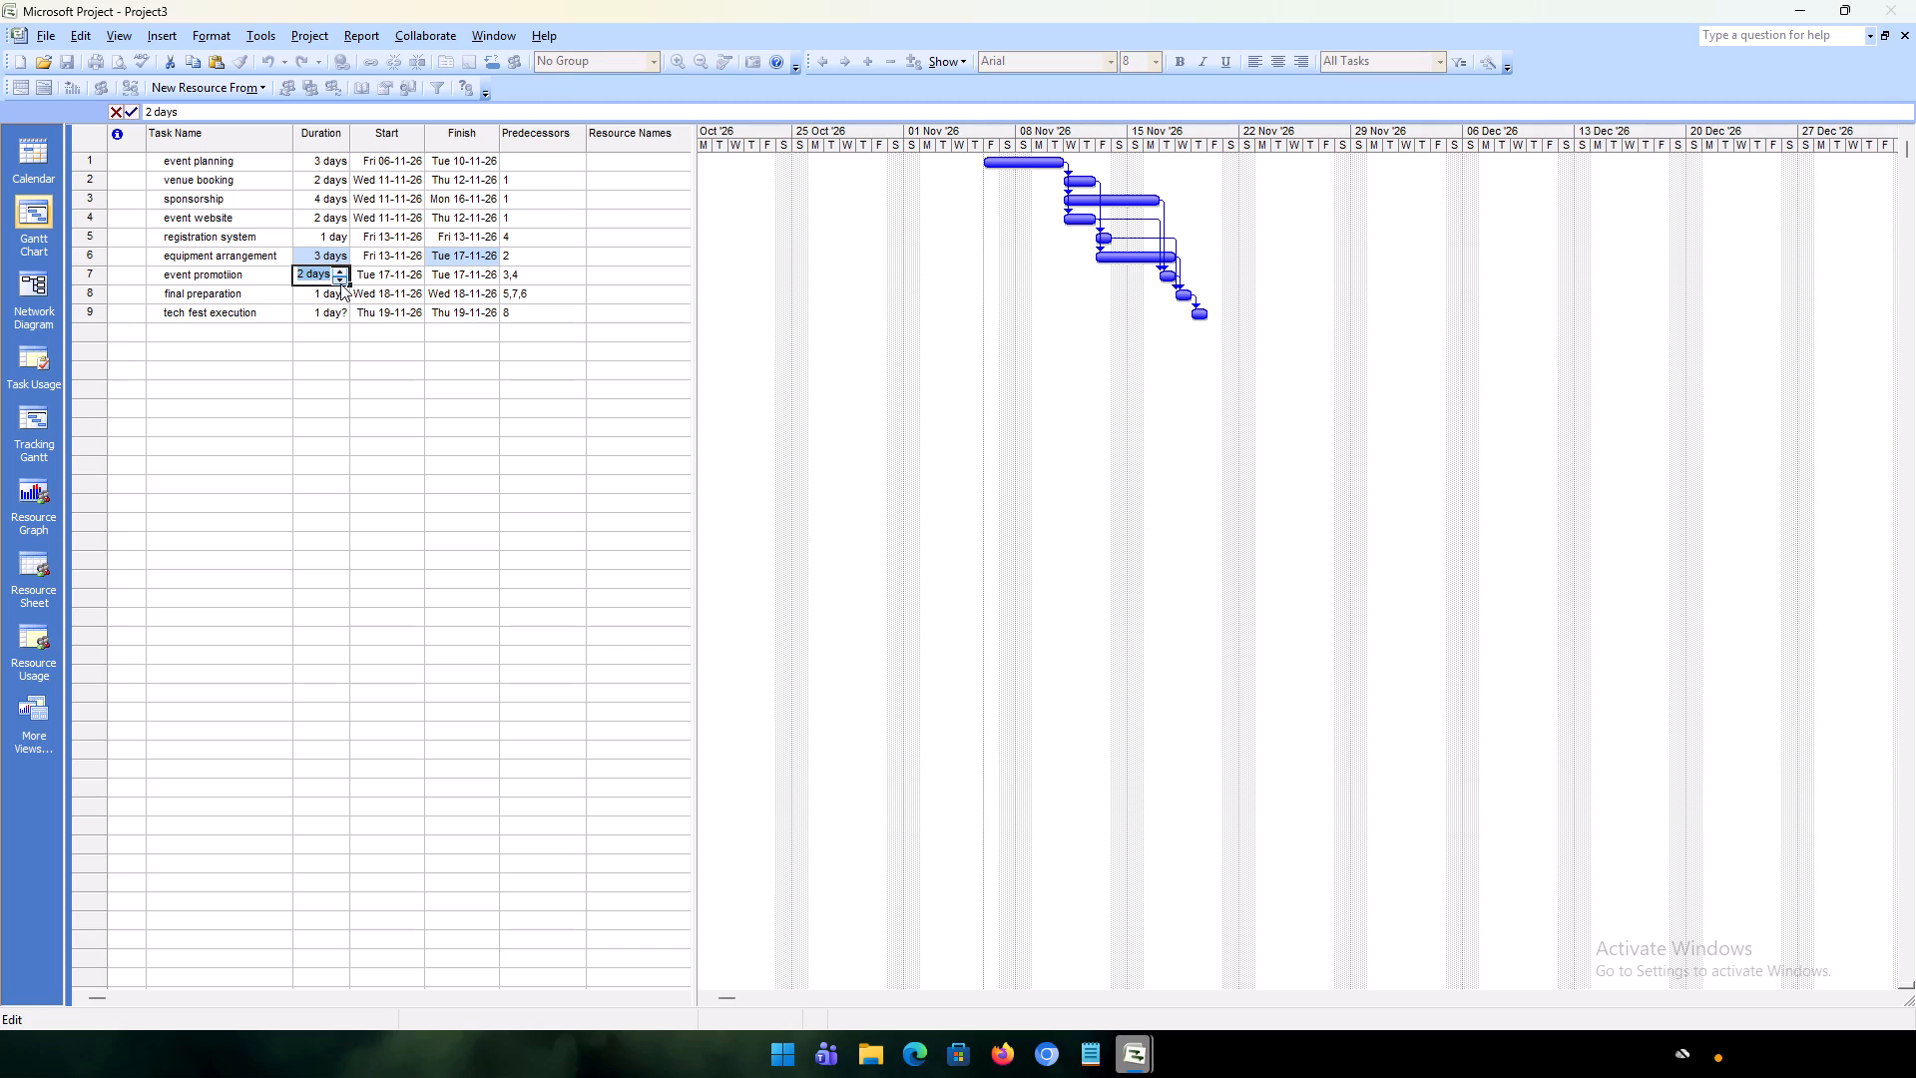
{"action": "left_click", "coordinate": [340, 283]}
Set the duration of final preparation to 4 days and of tech fest execution to a firm 1 day.
{"action": "left_click", "coordinate": [324, 296]}
{"action": "double_click", "coordinate": [340, 291]}
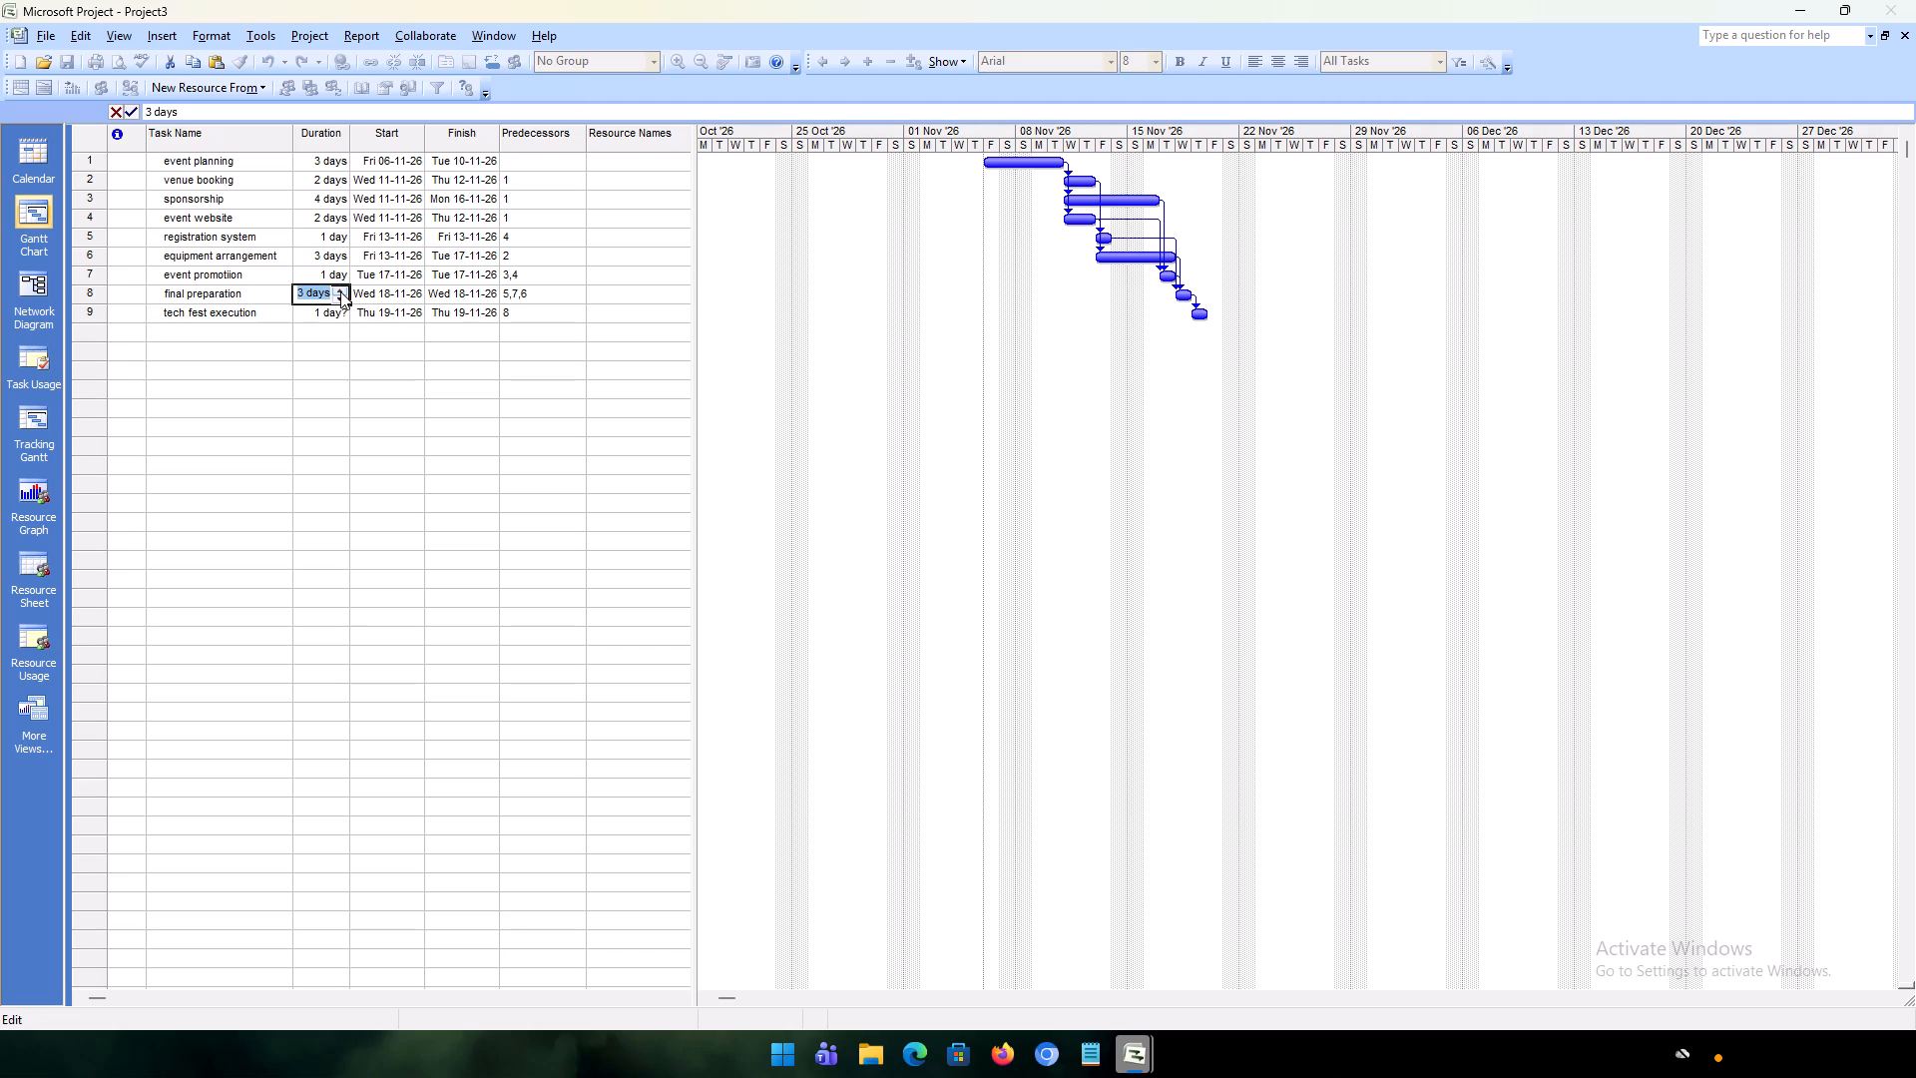
{"action": "left_click", "coordinate": [340, 291]}
{"action": "left_click", "coordinate": [329, 308]}
{"action": "left_click", "coordinate": [337, 302]}
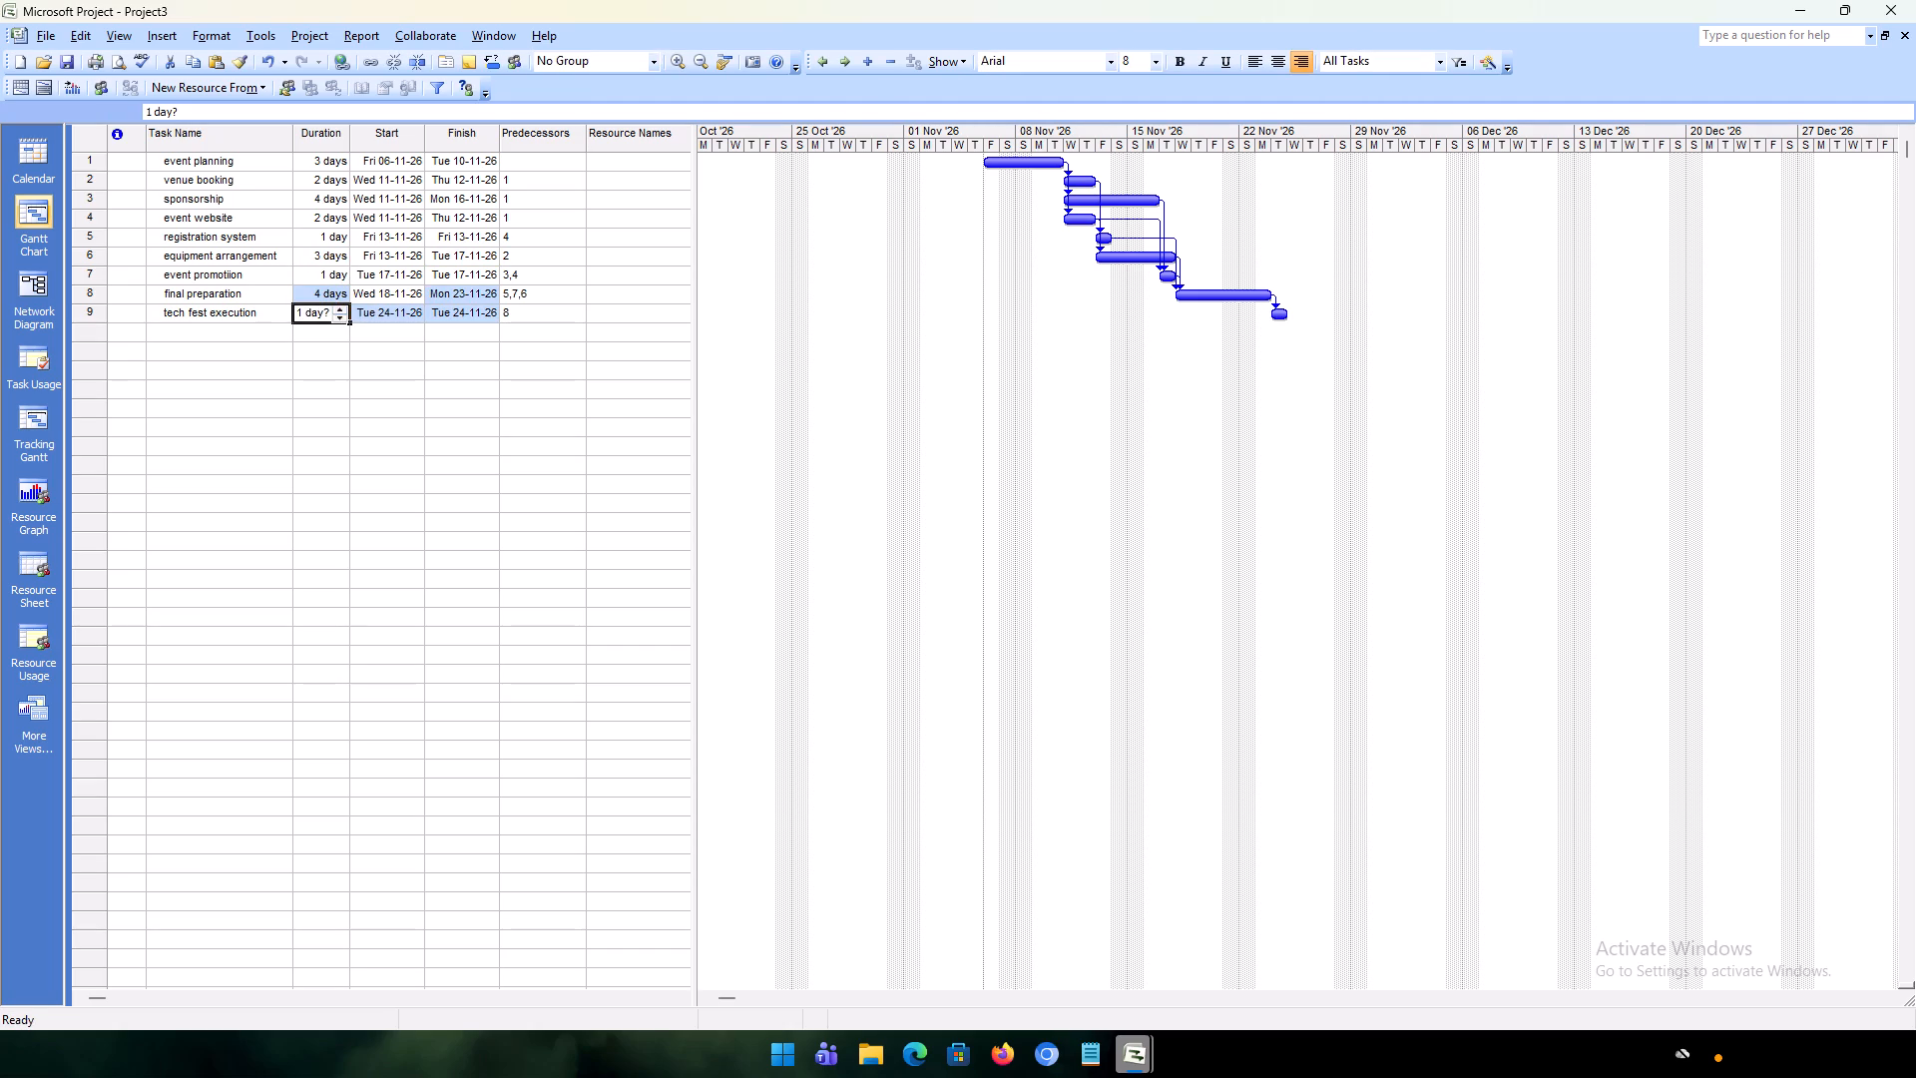
{"action": "left_click", "coordinate": [341, 310]}
{"action": "left_click", "coordinate": [341, 318]}
{"action": "left_click", "coordinate": [332, 352]}
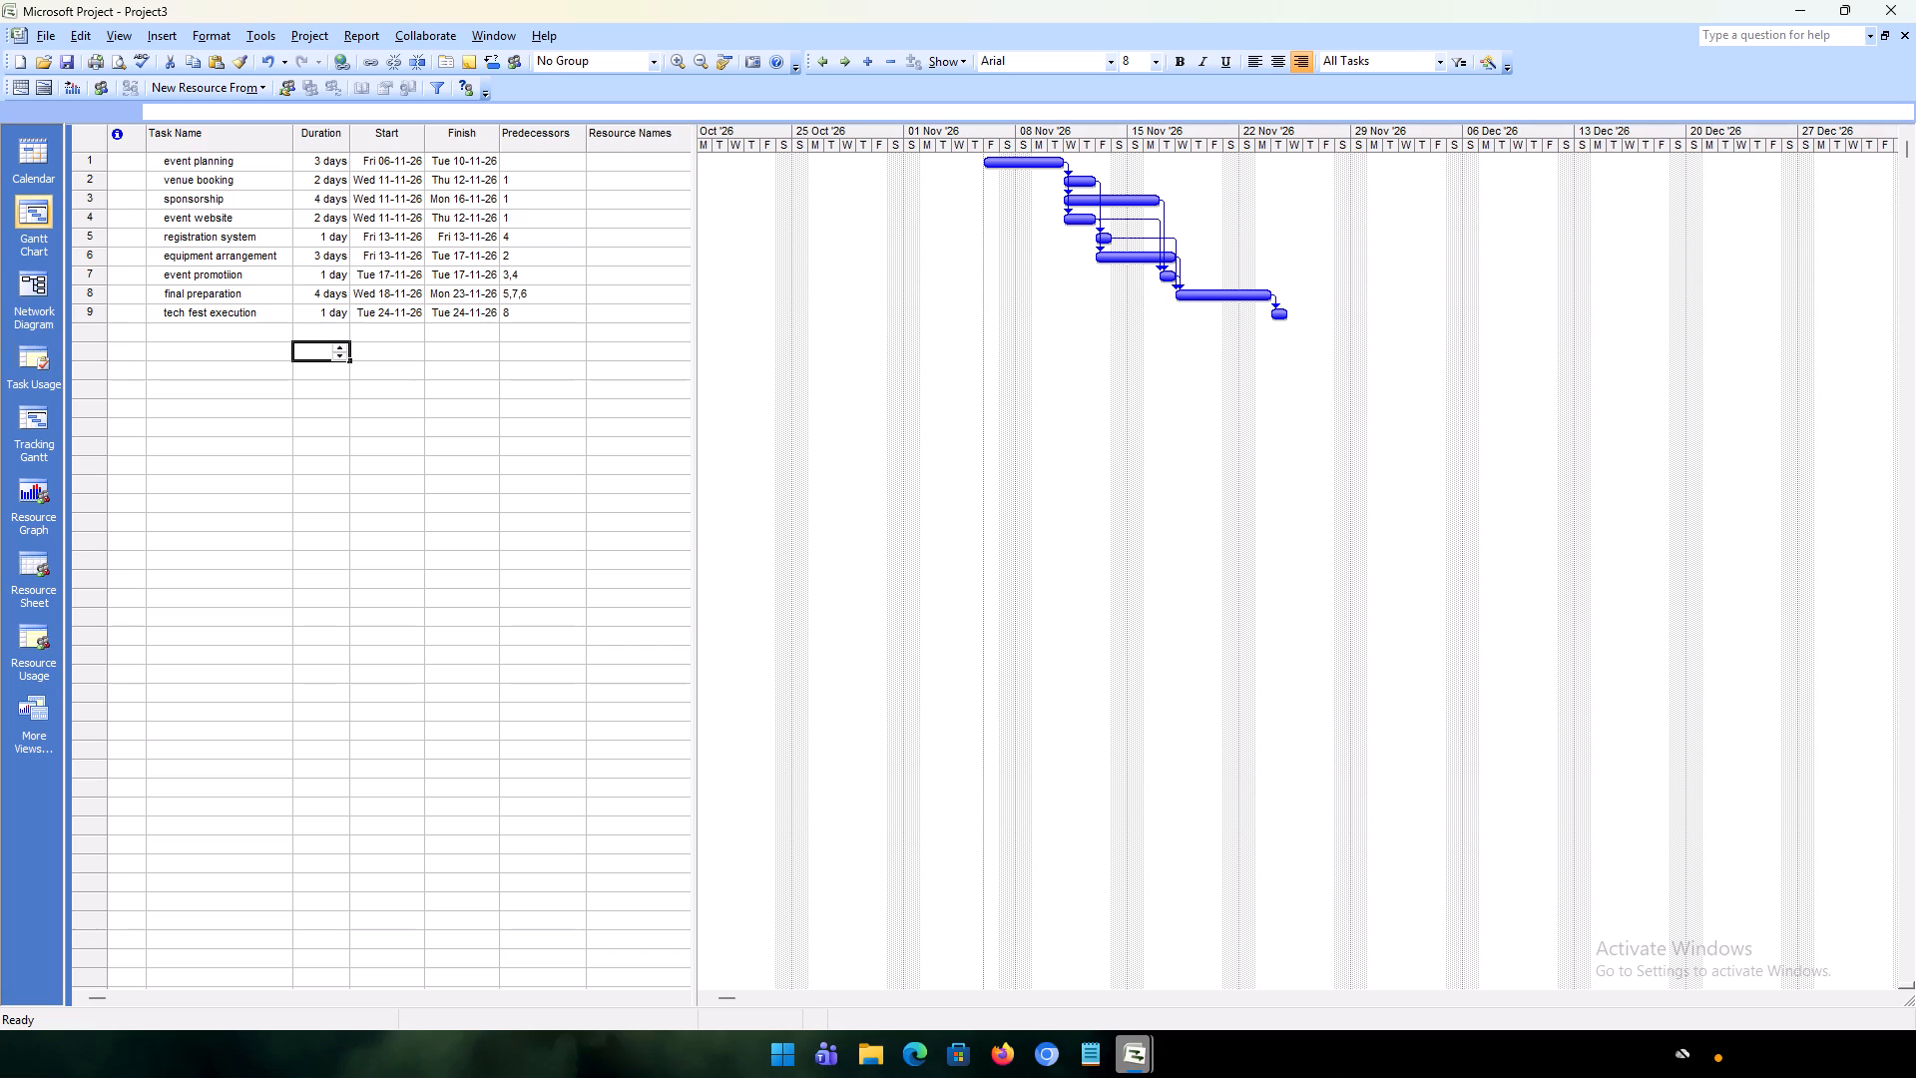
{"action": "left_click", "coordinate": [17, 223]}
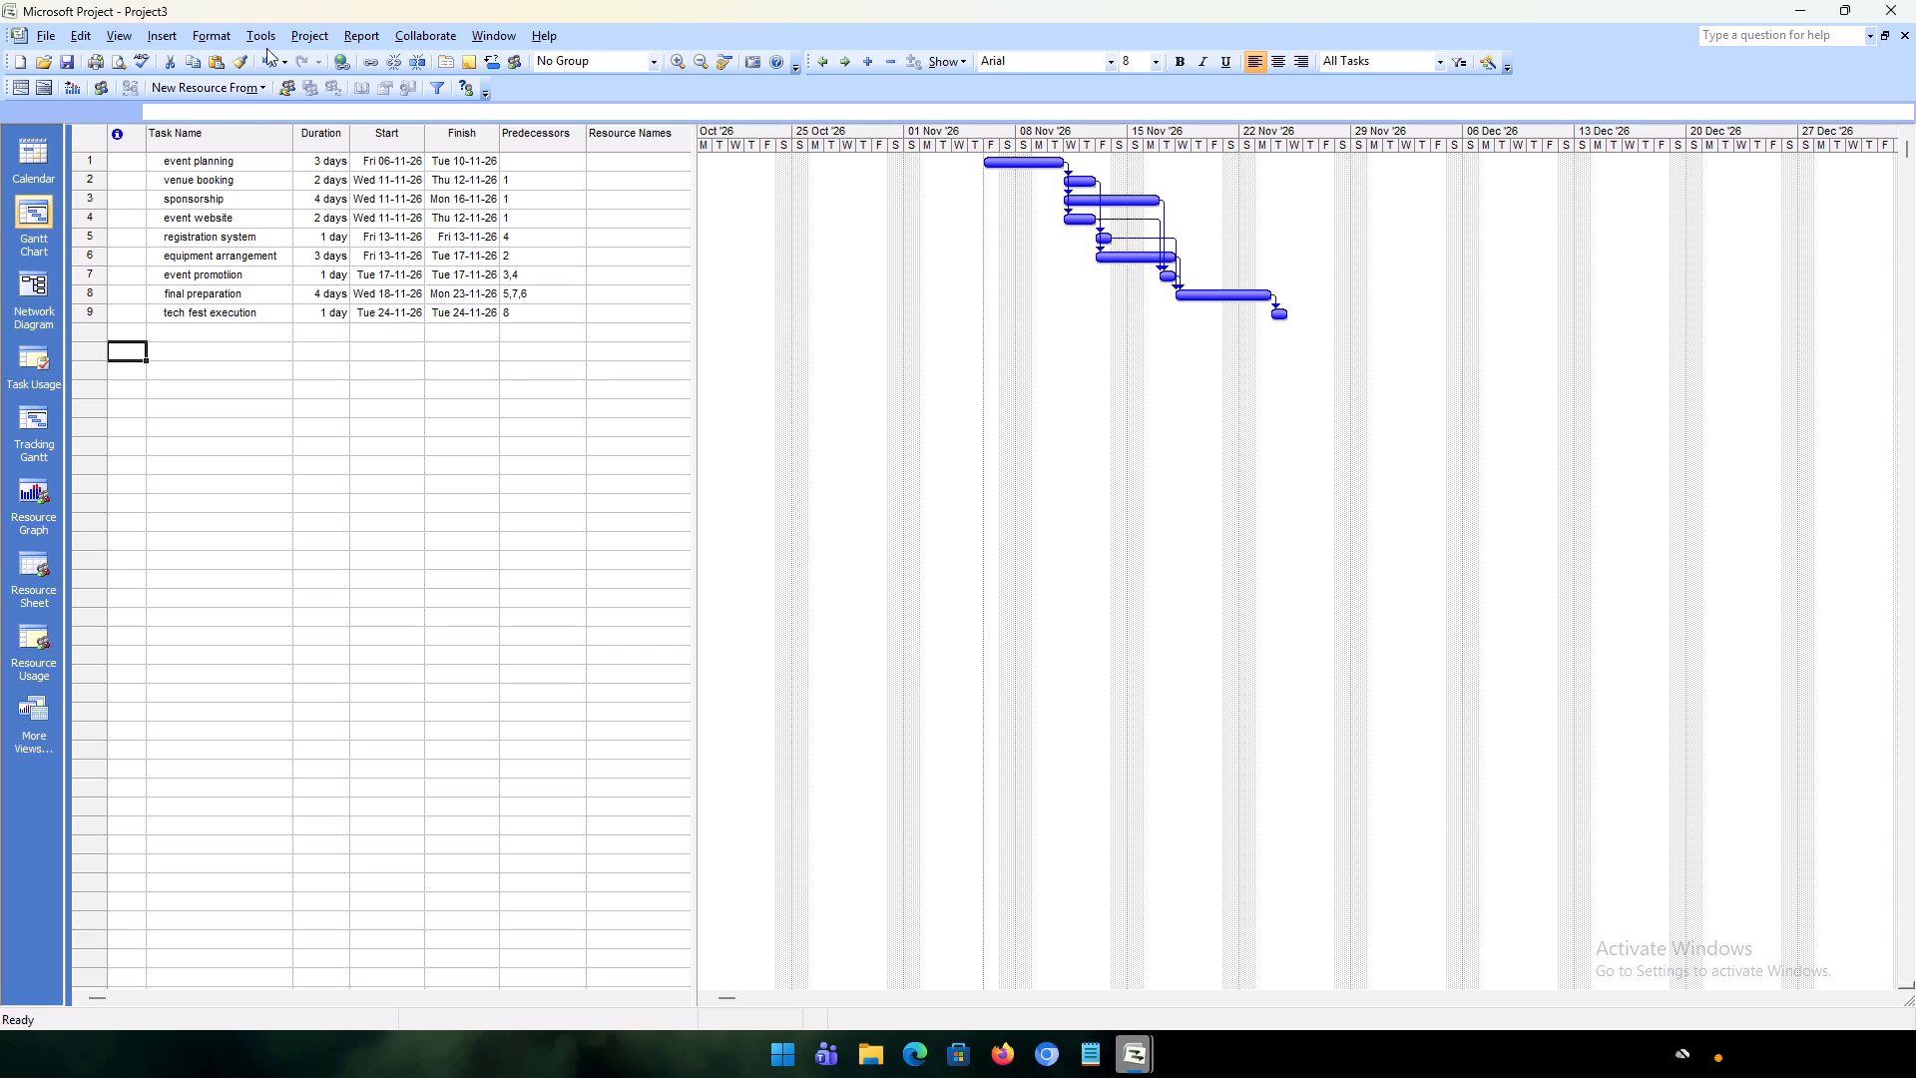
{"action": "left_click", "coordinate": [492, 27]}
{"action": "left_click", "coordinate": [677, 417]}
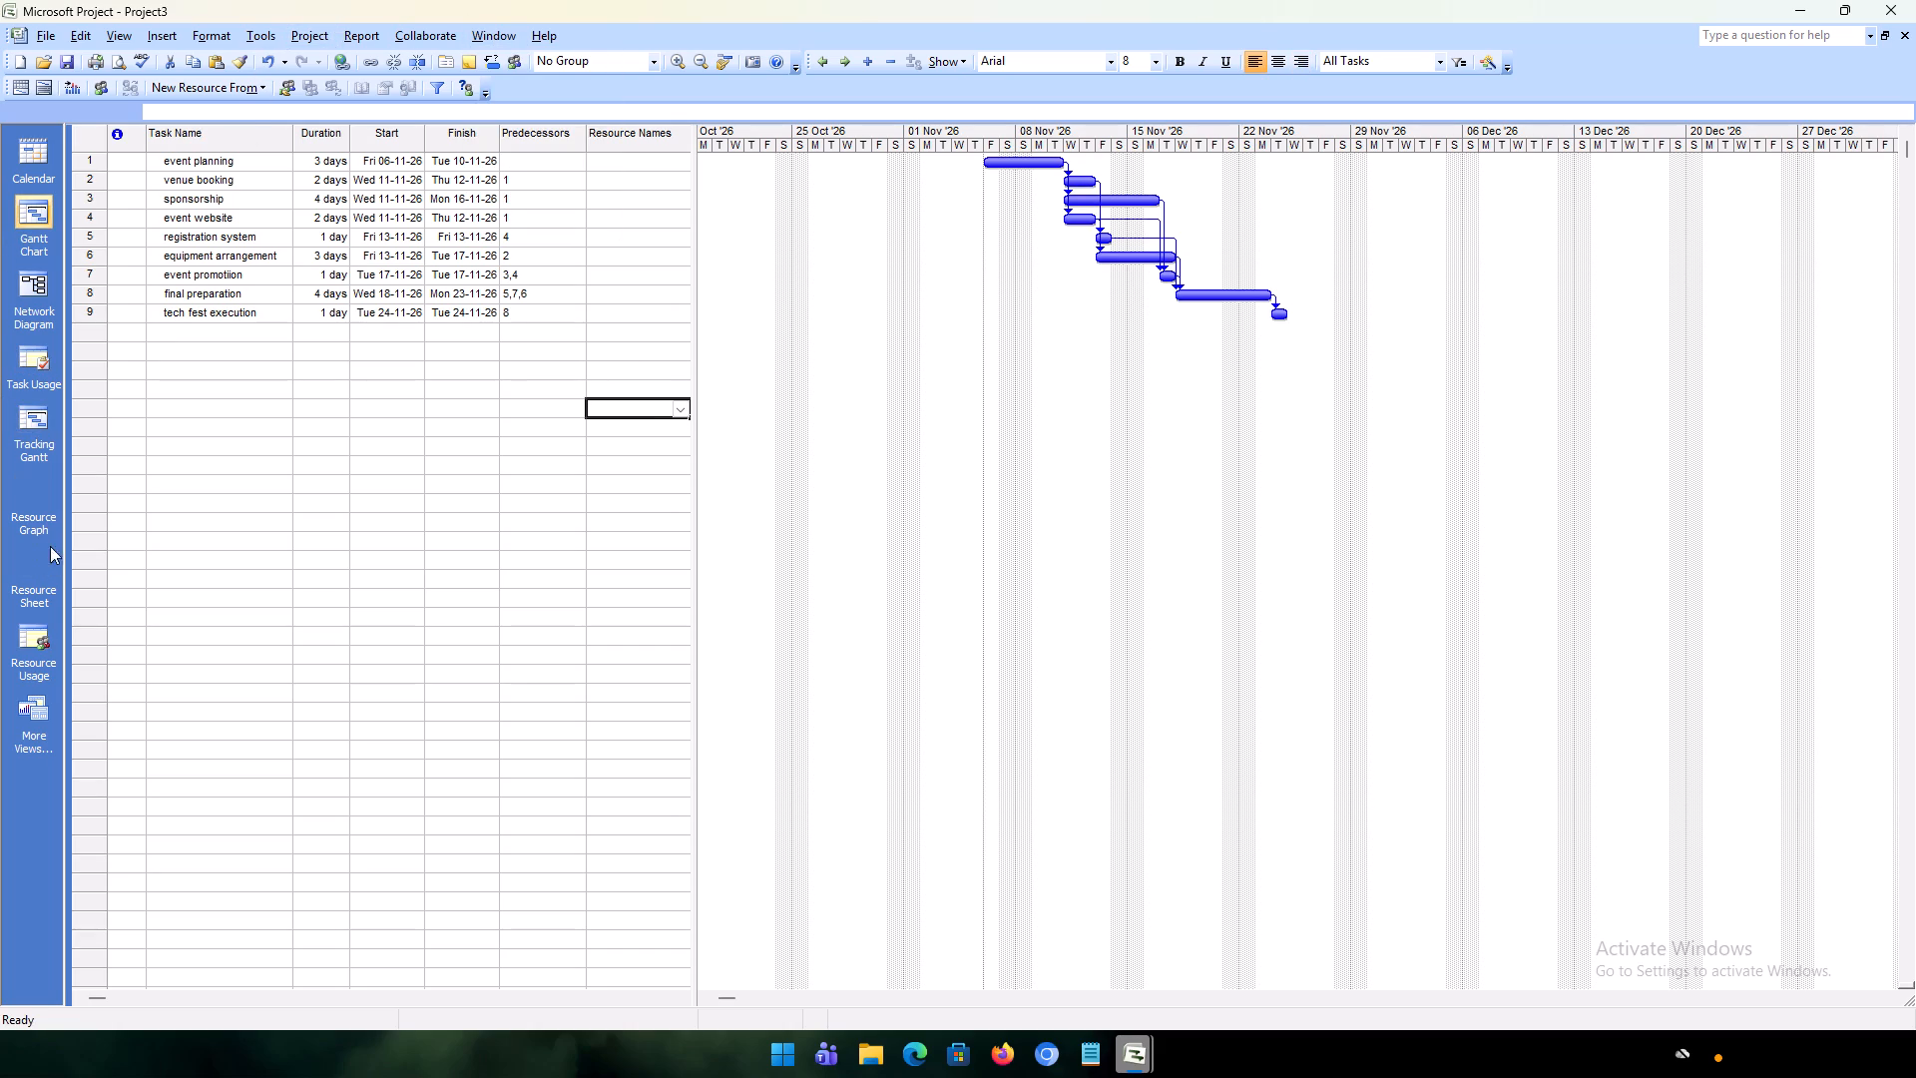
View the project's Resource Sheet, then return to the Gantt Chart.
{"action": "left_click", "coordinate": [43, 586]}
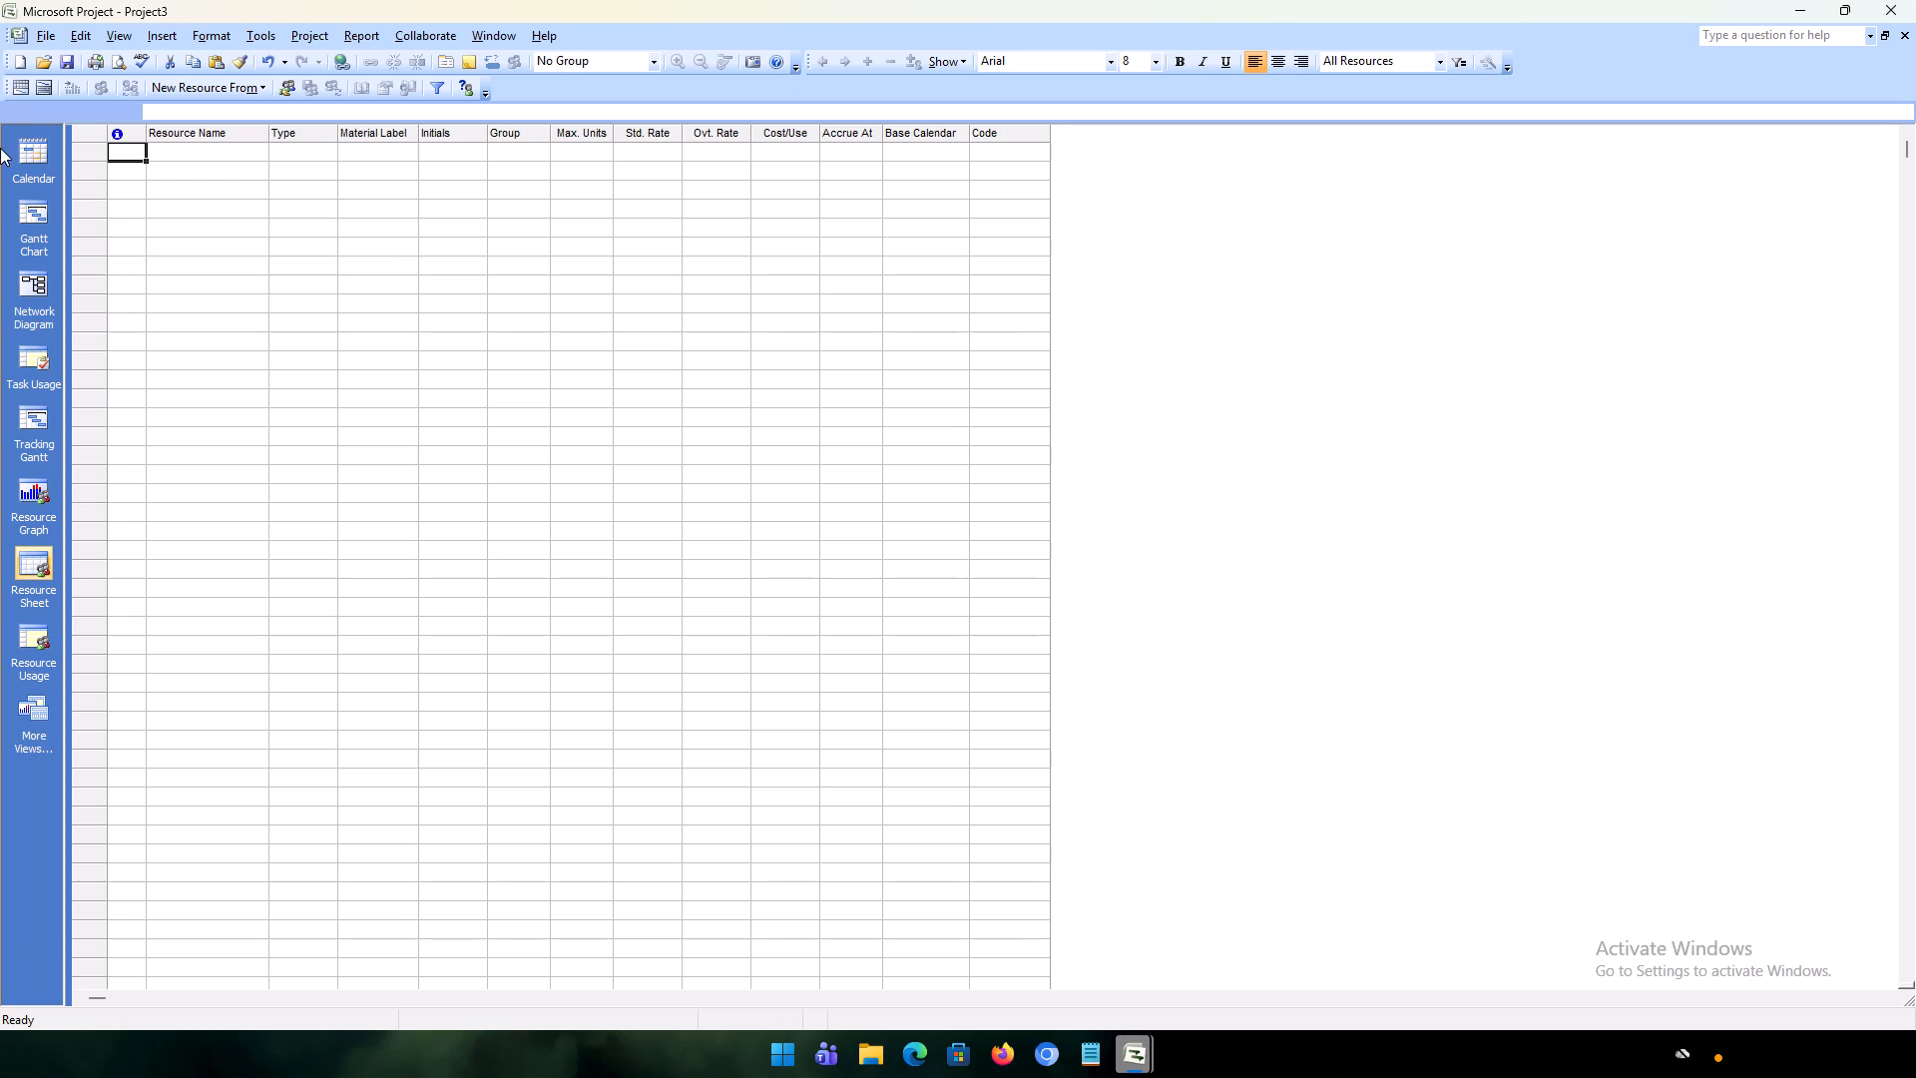
{"action": "left_click", "coordinate": [15, 244]}
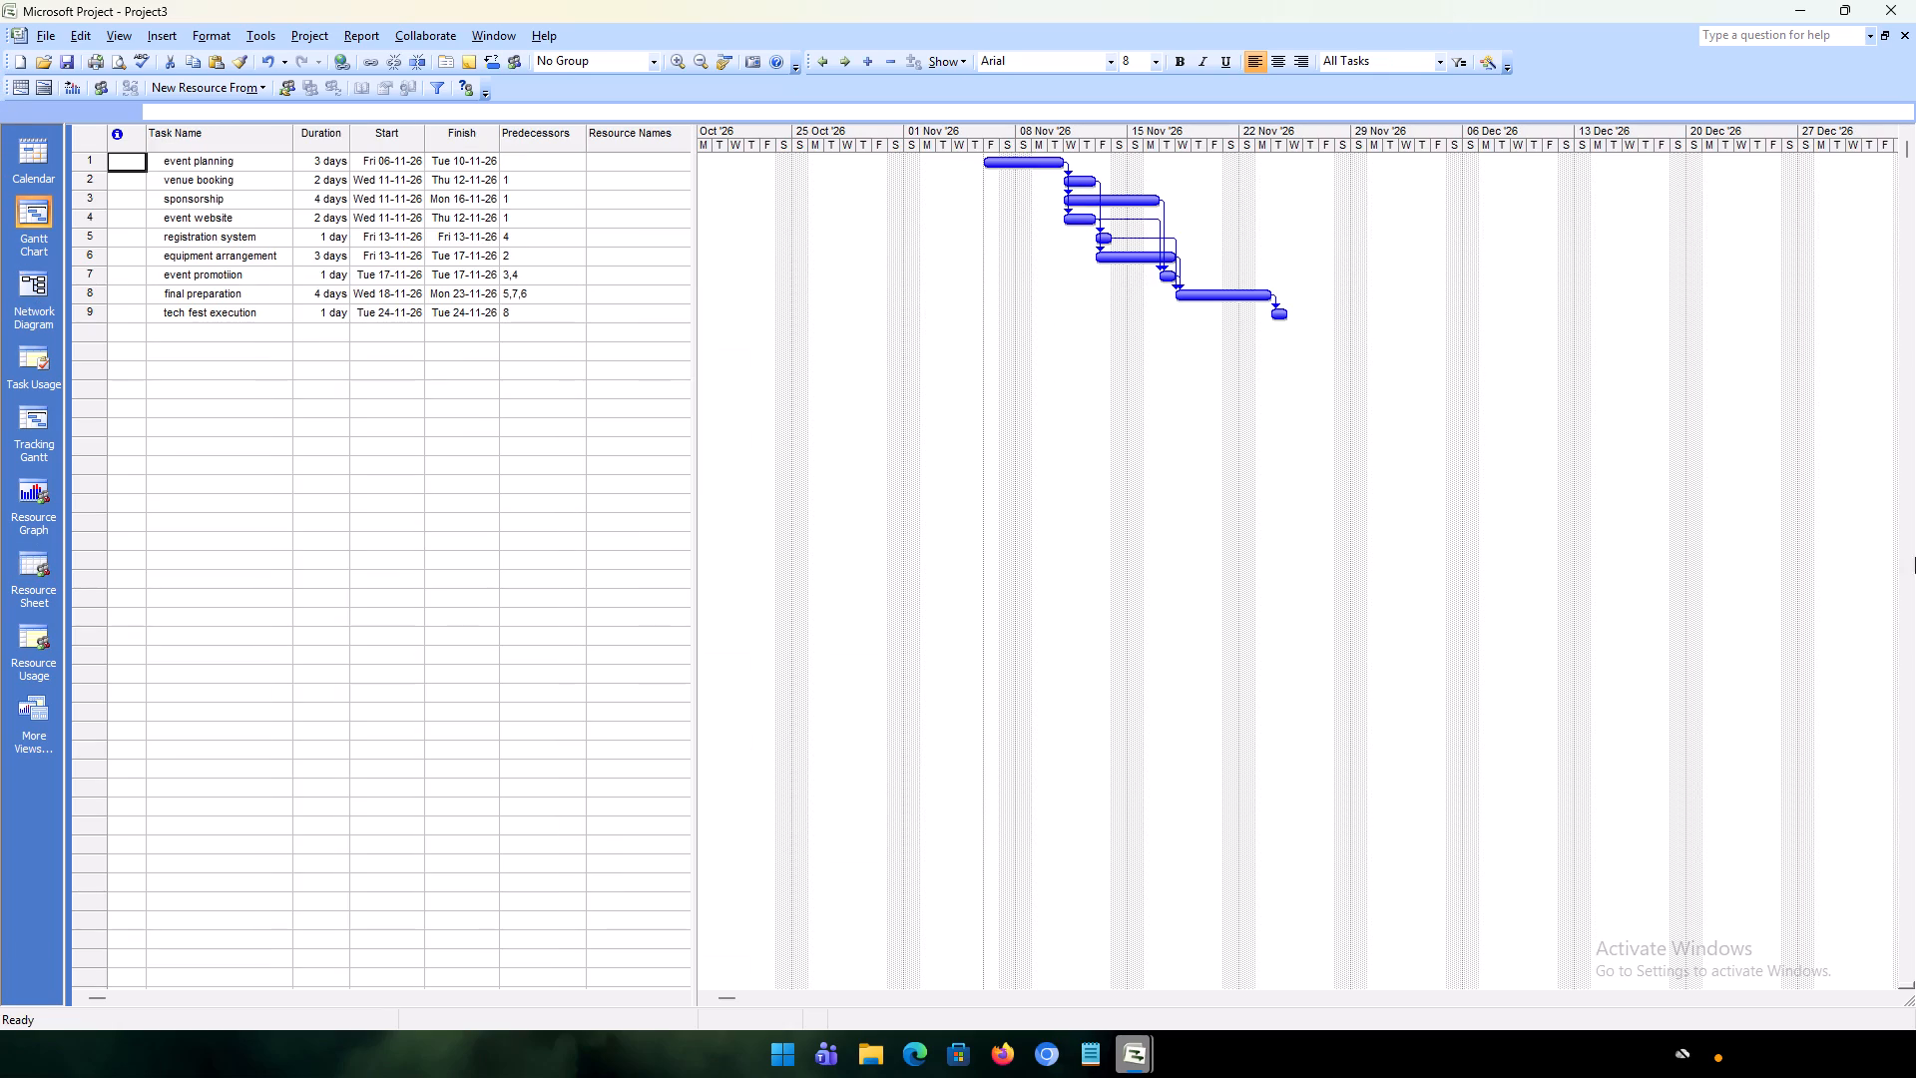
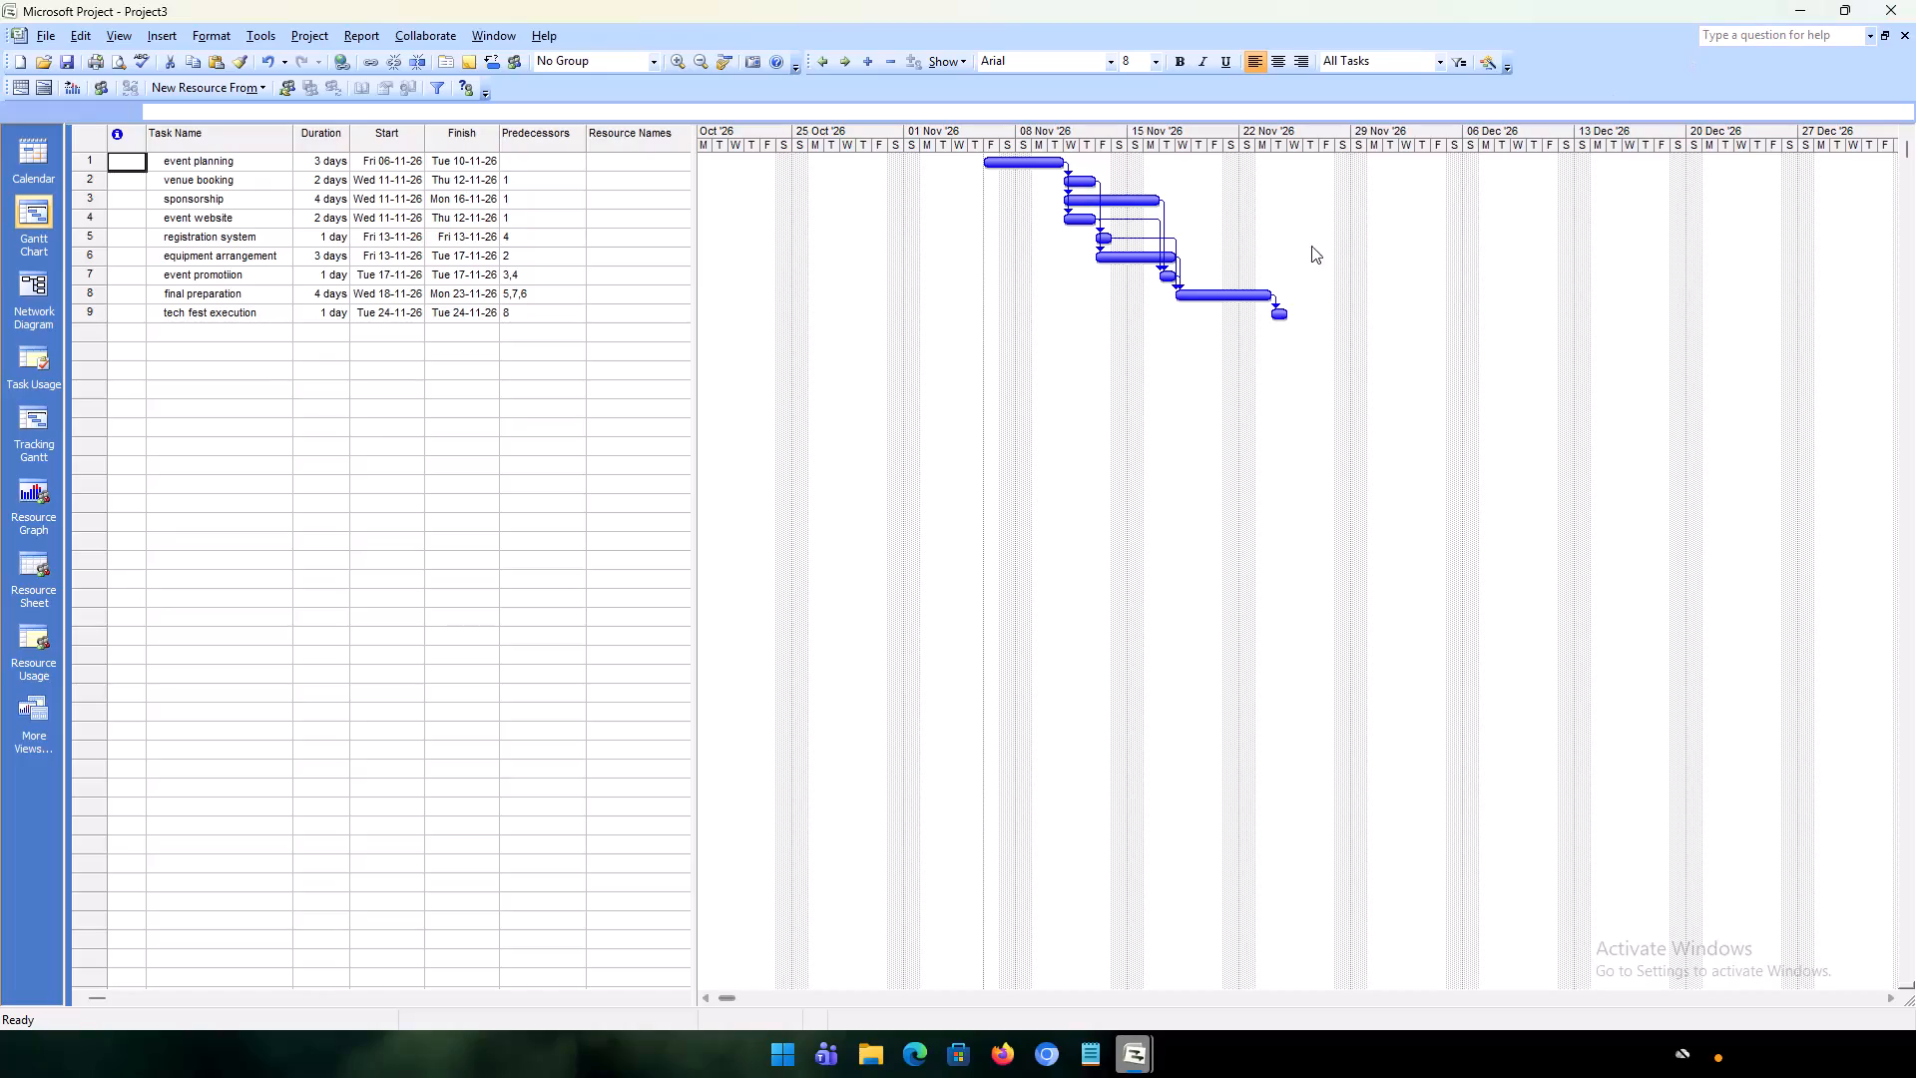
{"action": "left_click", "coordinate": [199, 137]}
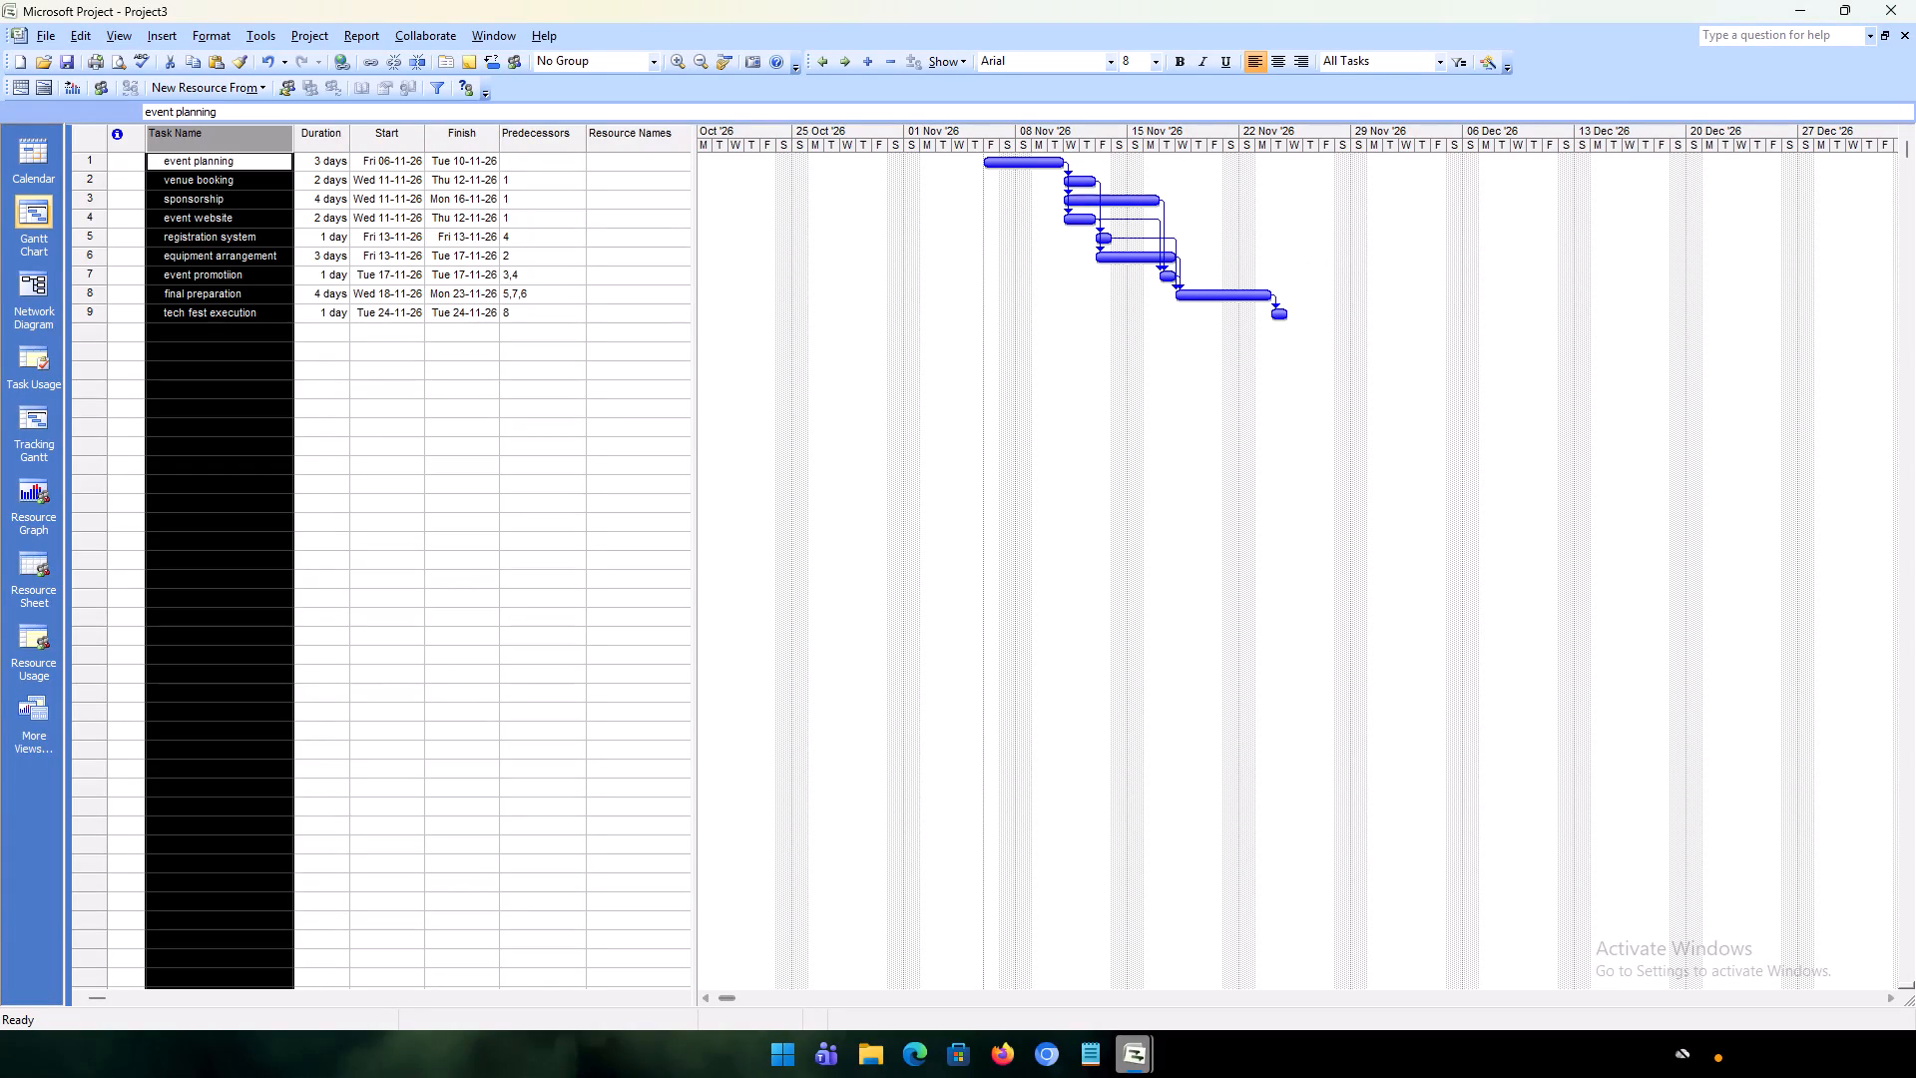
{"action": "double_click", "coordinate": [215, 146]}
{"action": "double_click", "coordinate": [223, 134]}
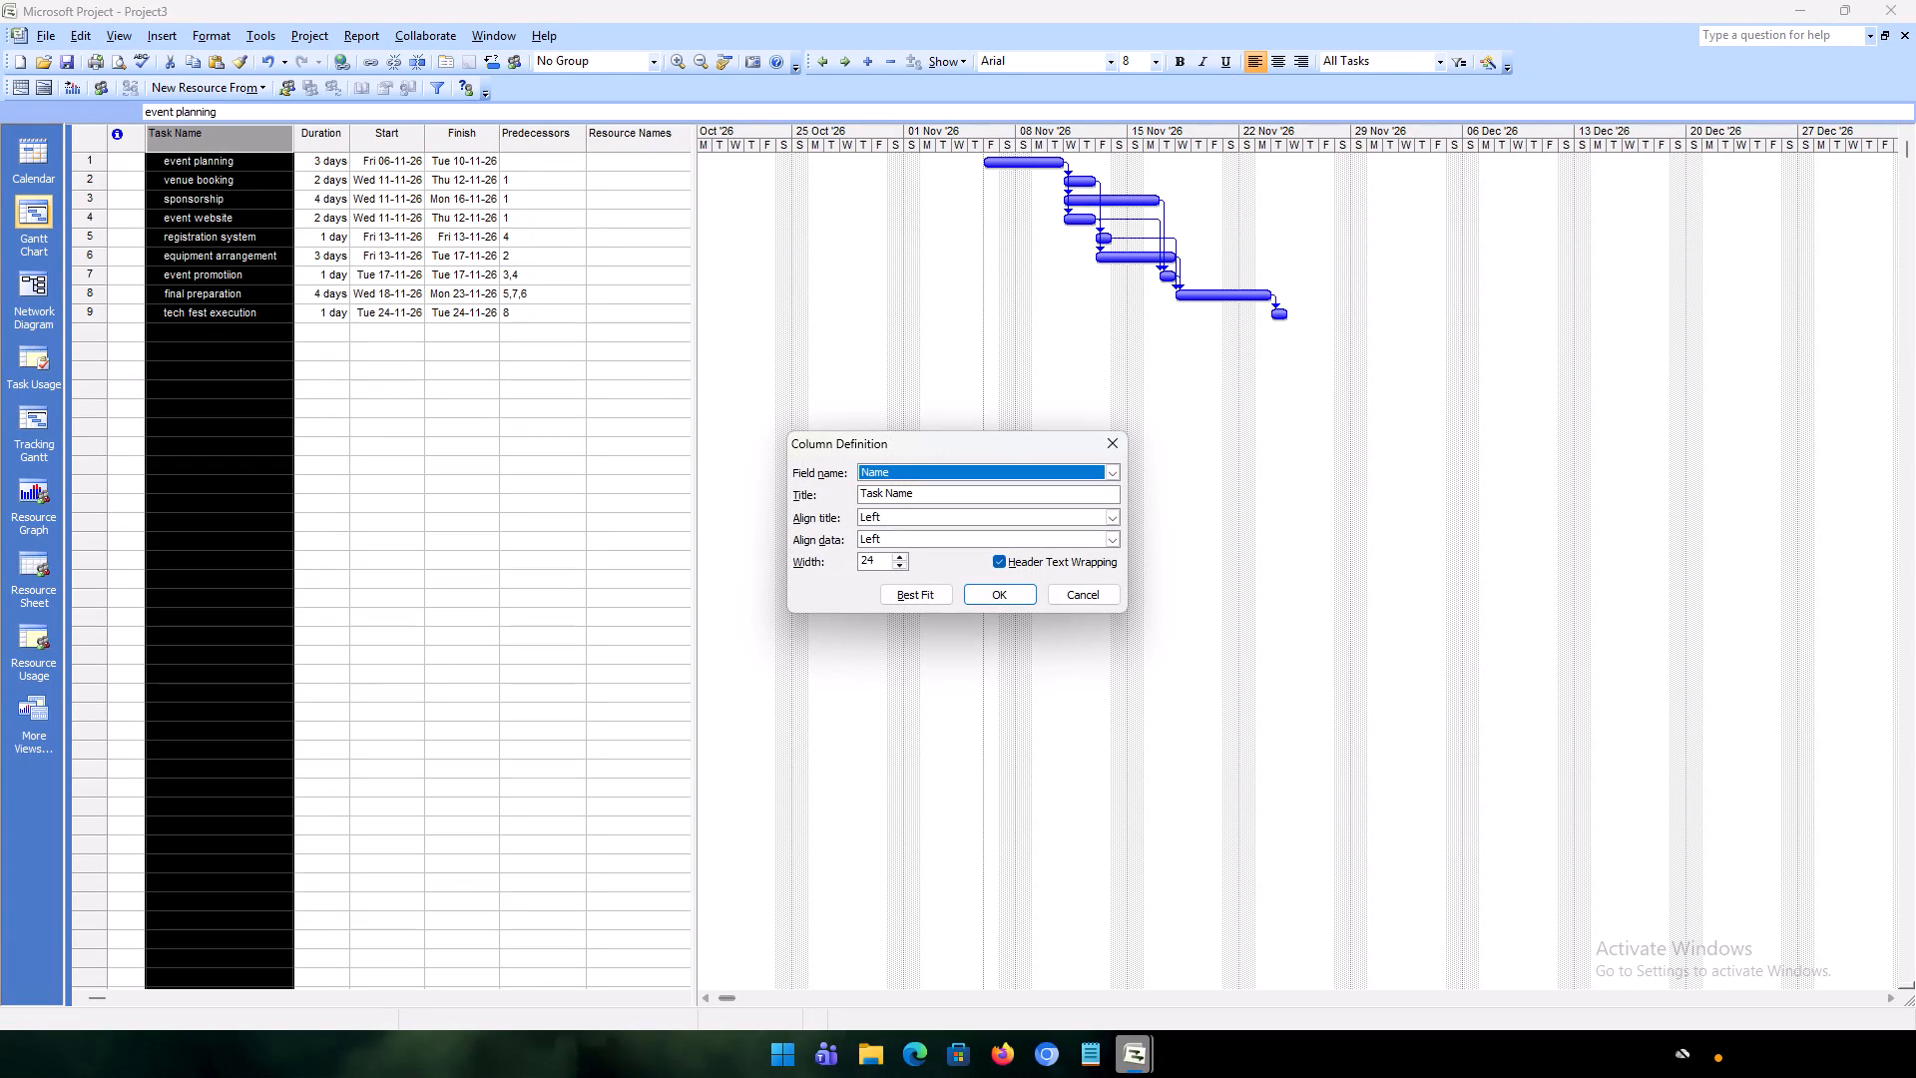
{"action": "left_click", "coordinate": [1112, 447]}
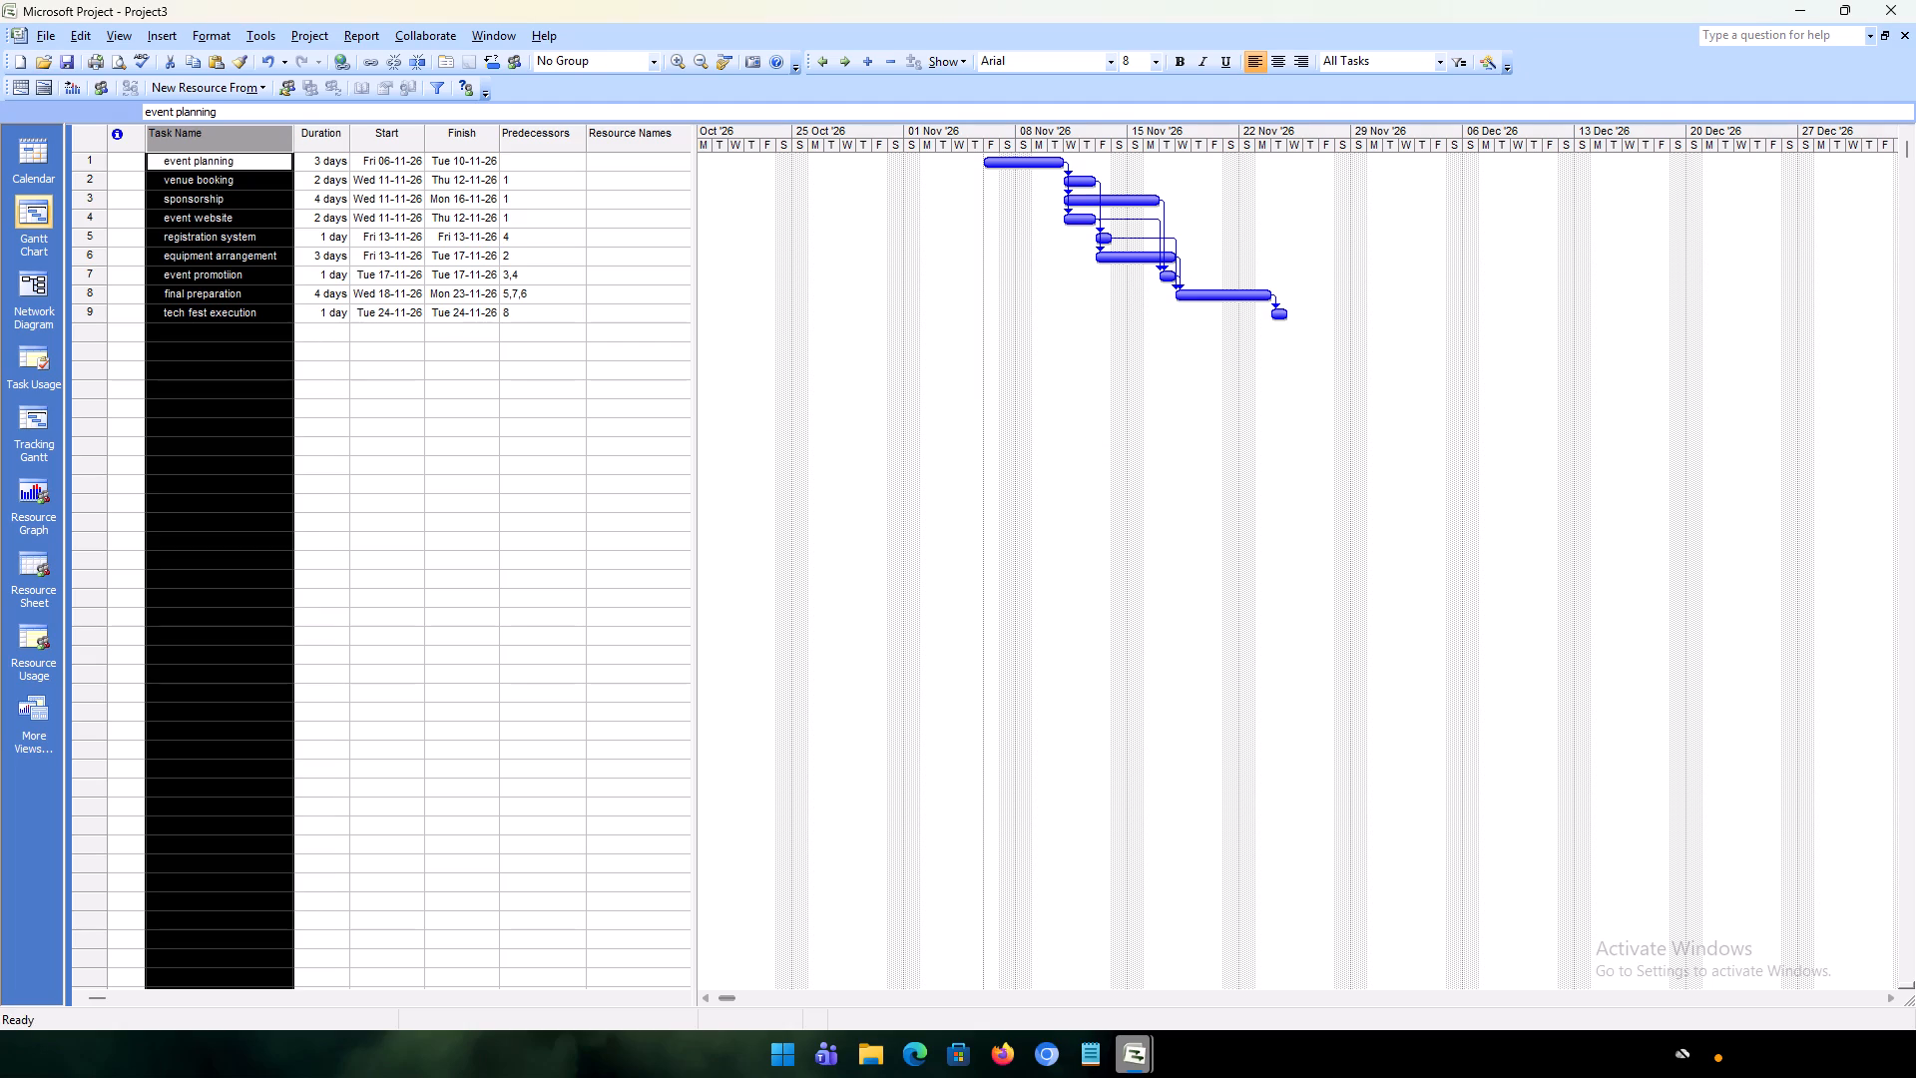
Resize the Duration column in the task table to the best fit for its contents.
{"action": "left_click", "coordinate": [319, 127]}
{"action": "double_click", "coordinate": [315, 139]}
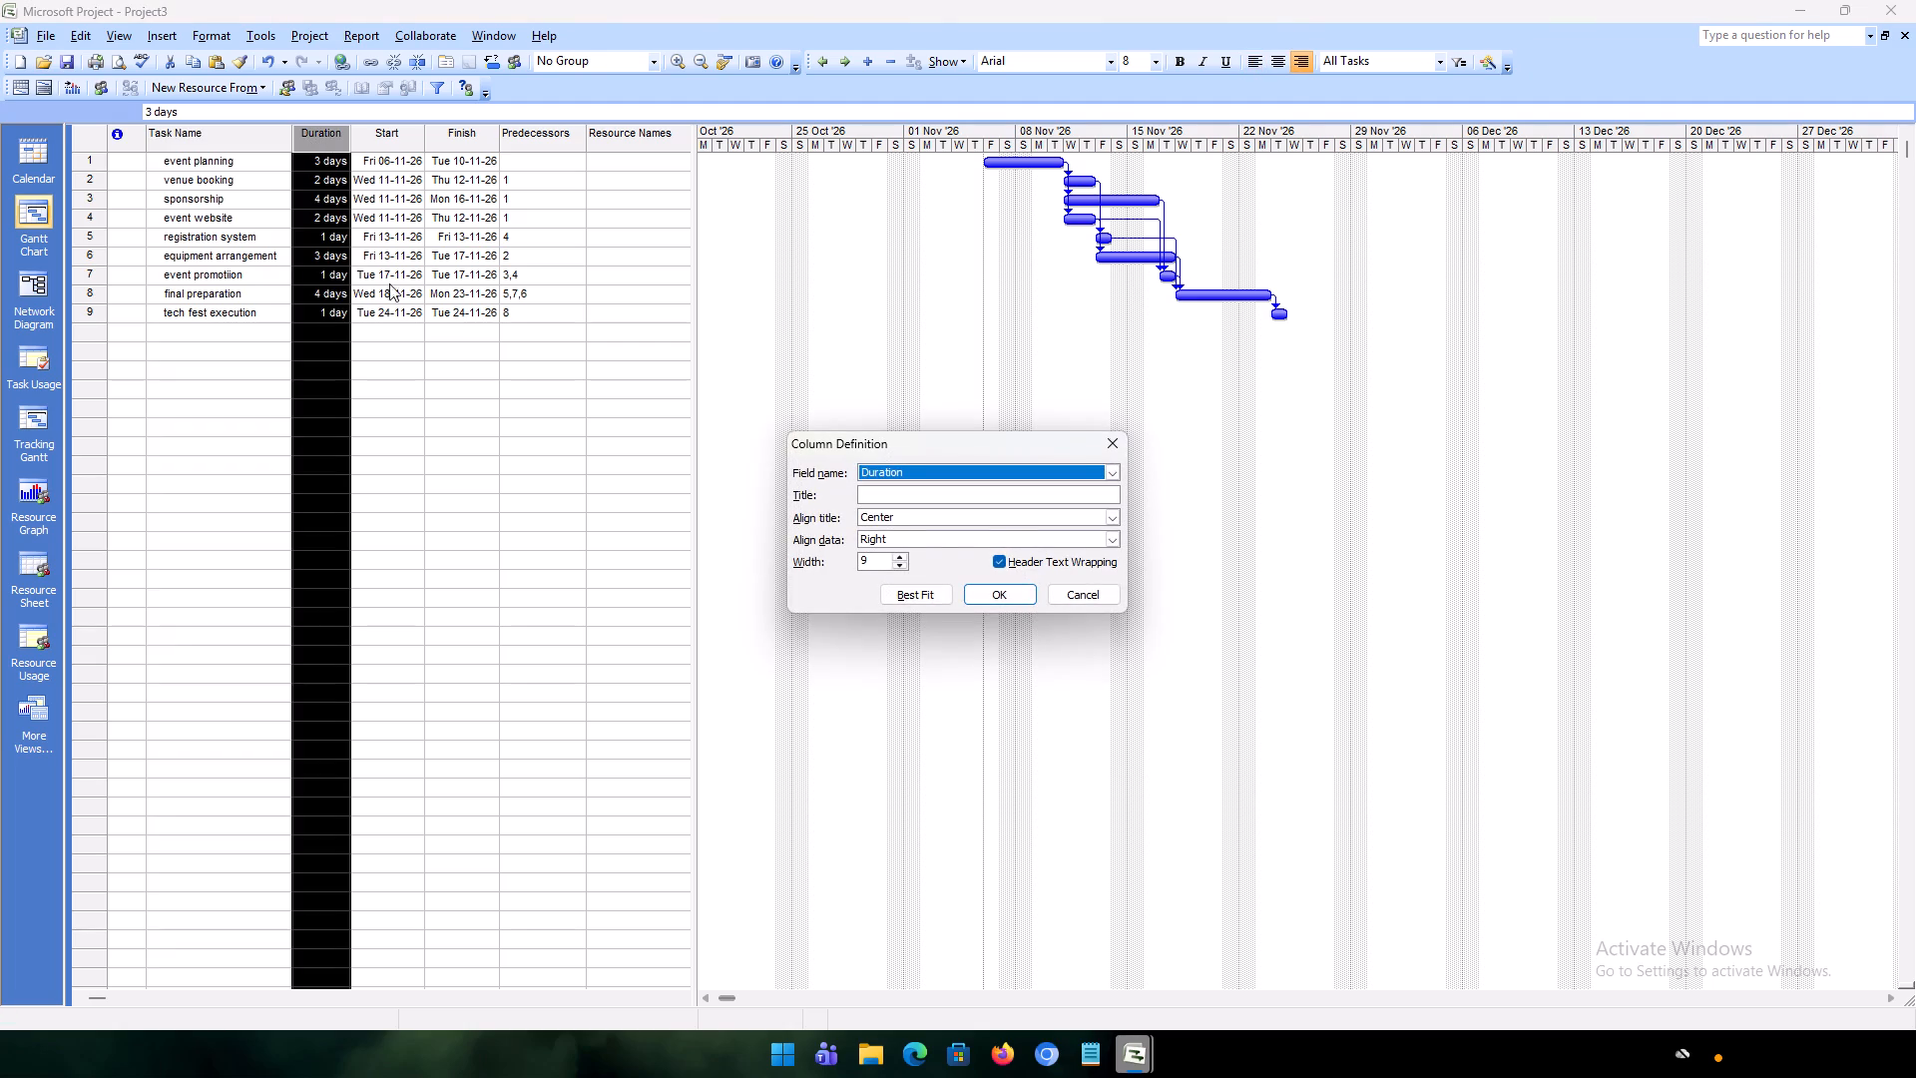
{"action": "left_click", "coordinate": [989, 492]}
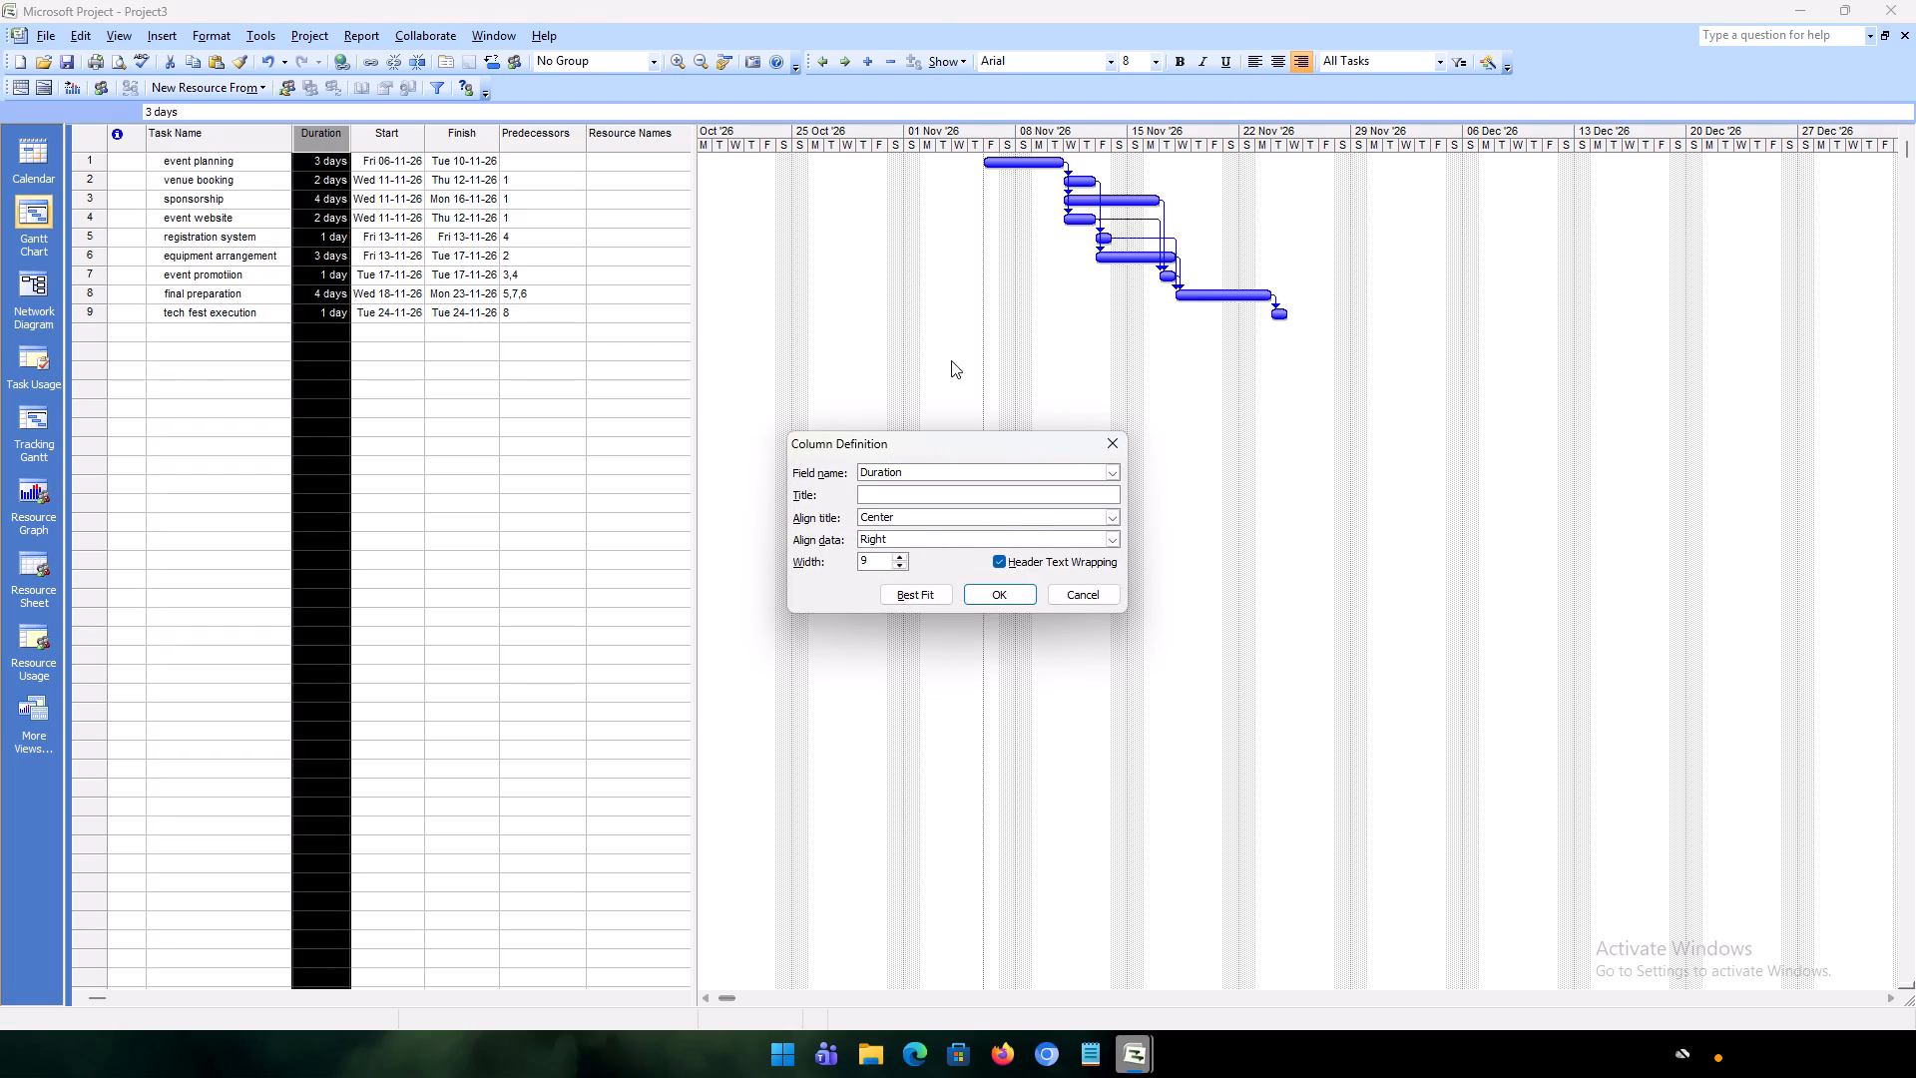
{"action": "left_click", "coordinate": [927, 594]}
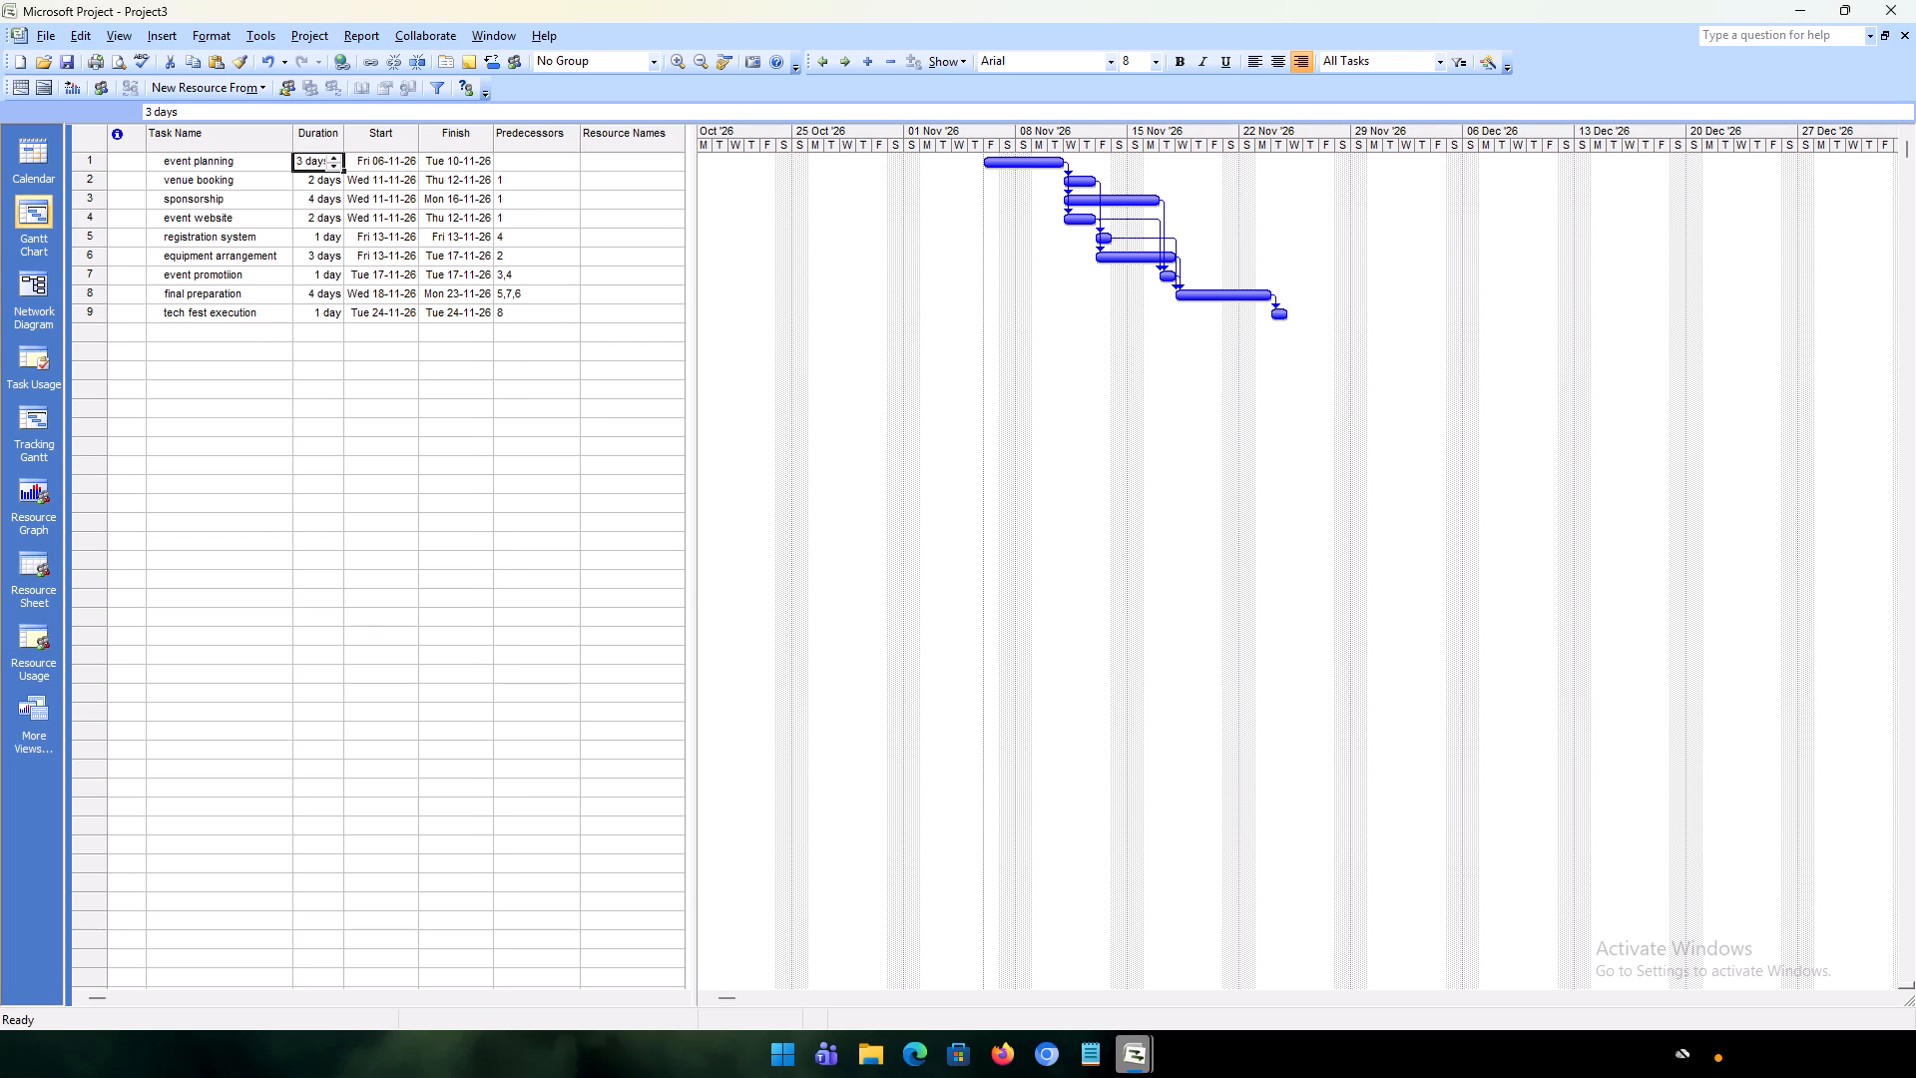
{"action": "left_click", "coordinate": [538, 409]}
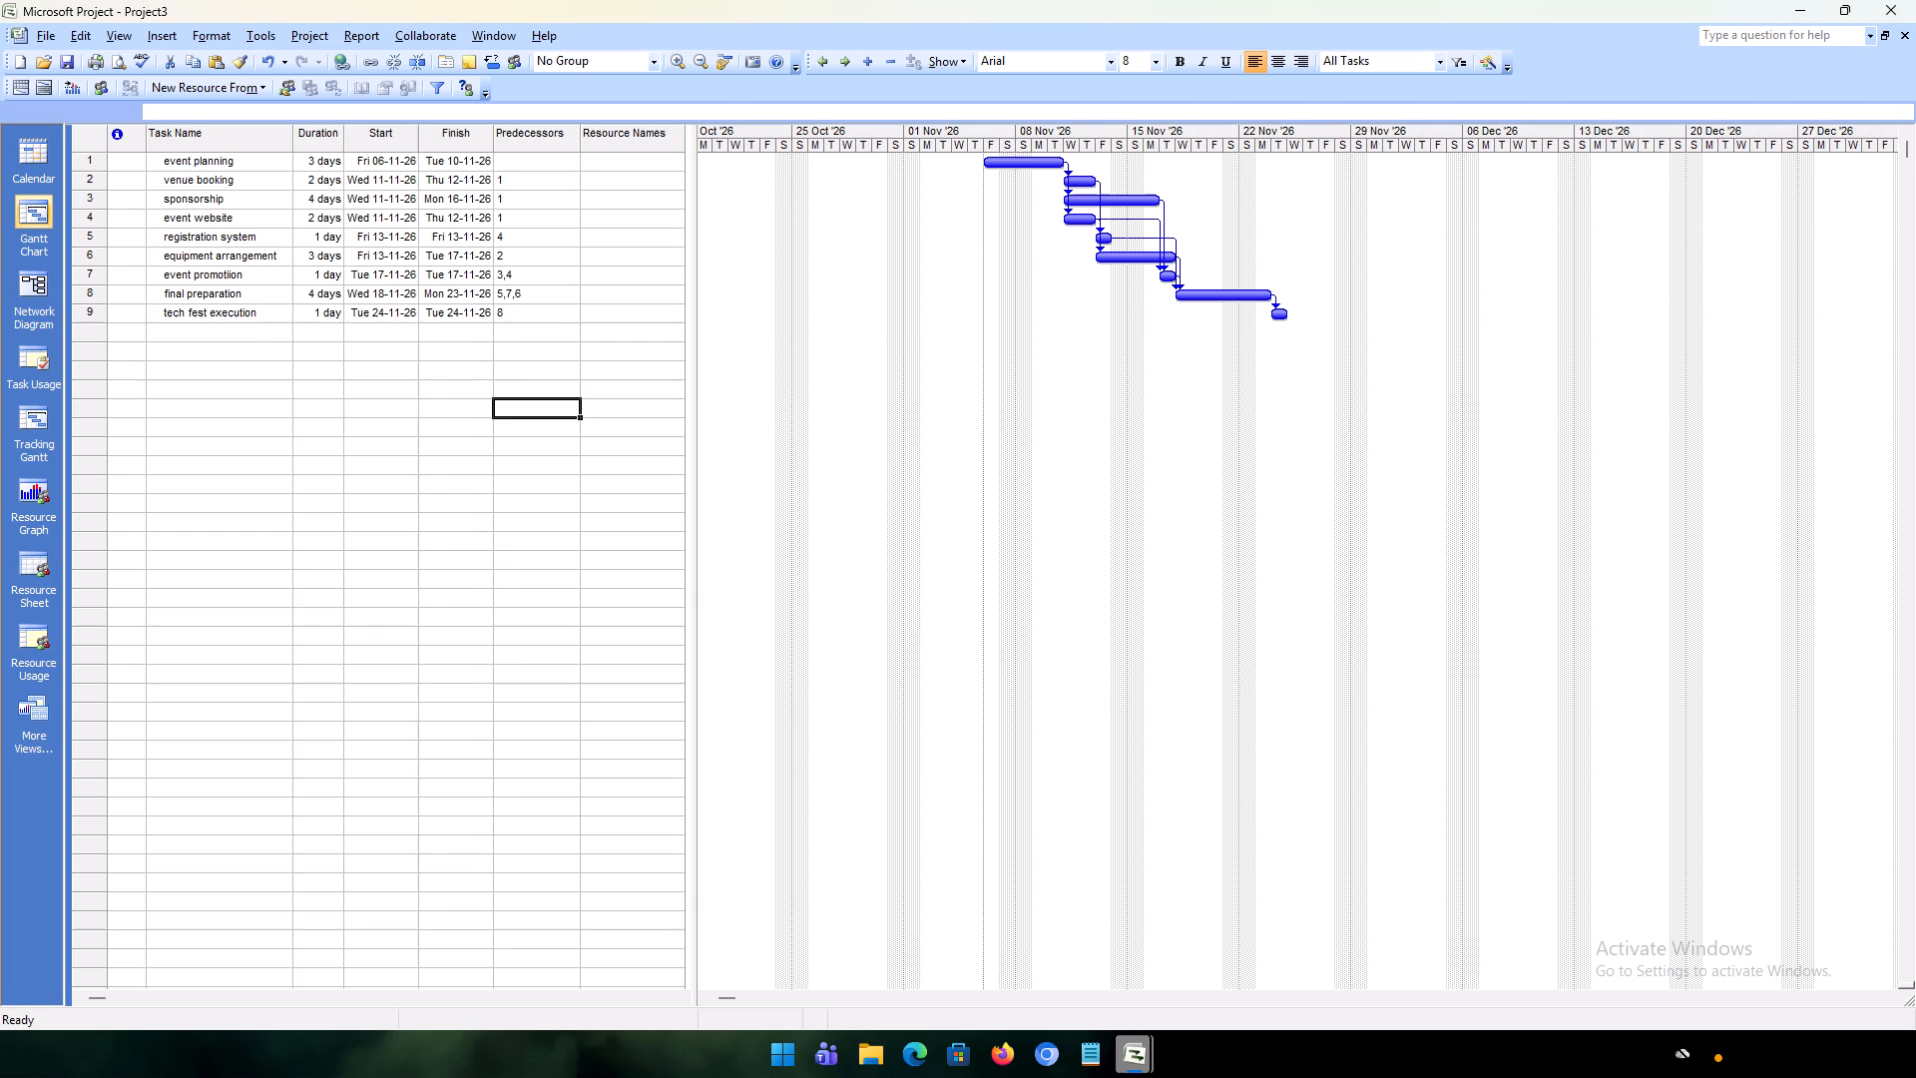
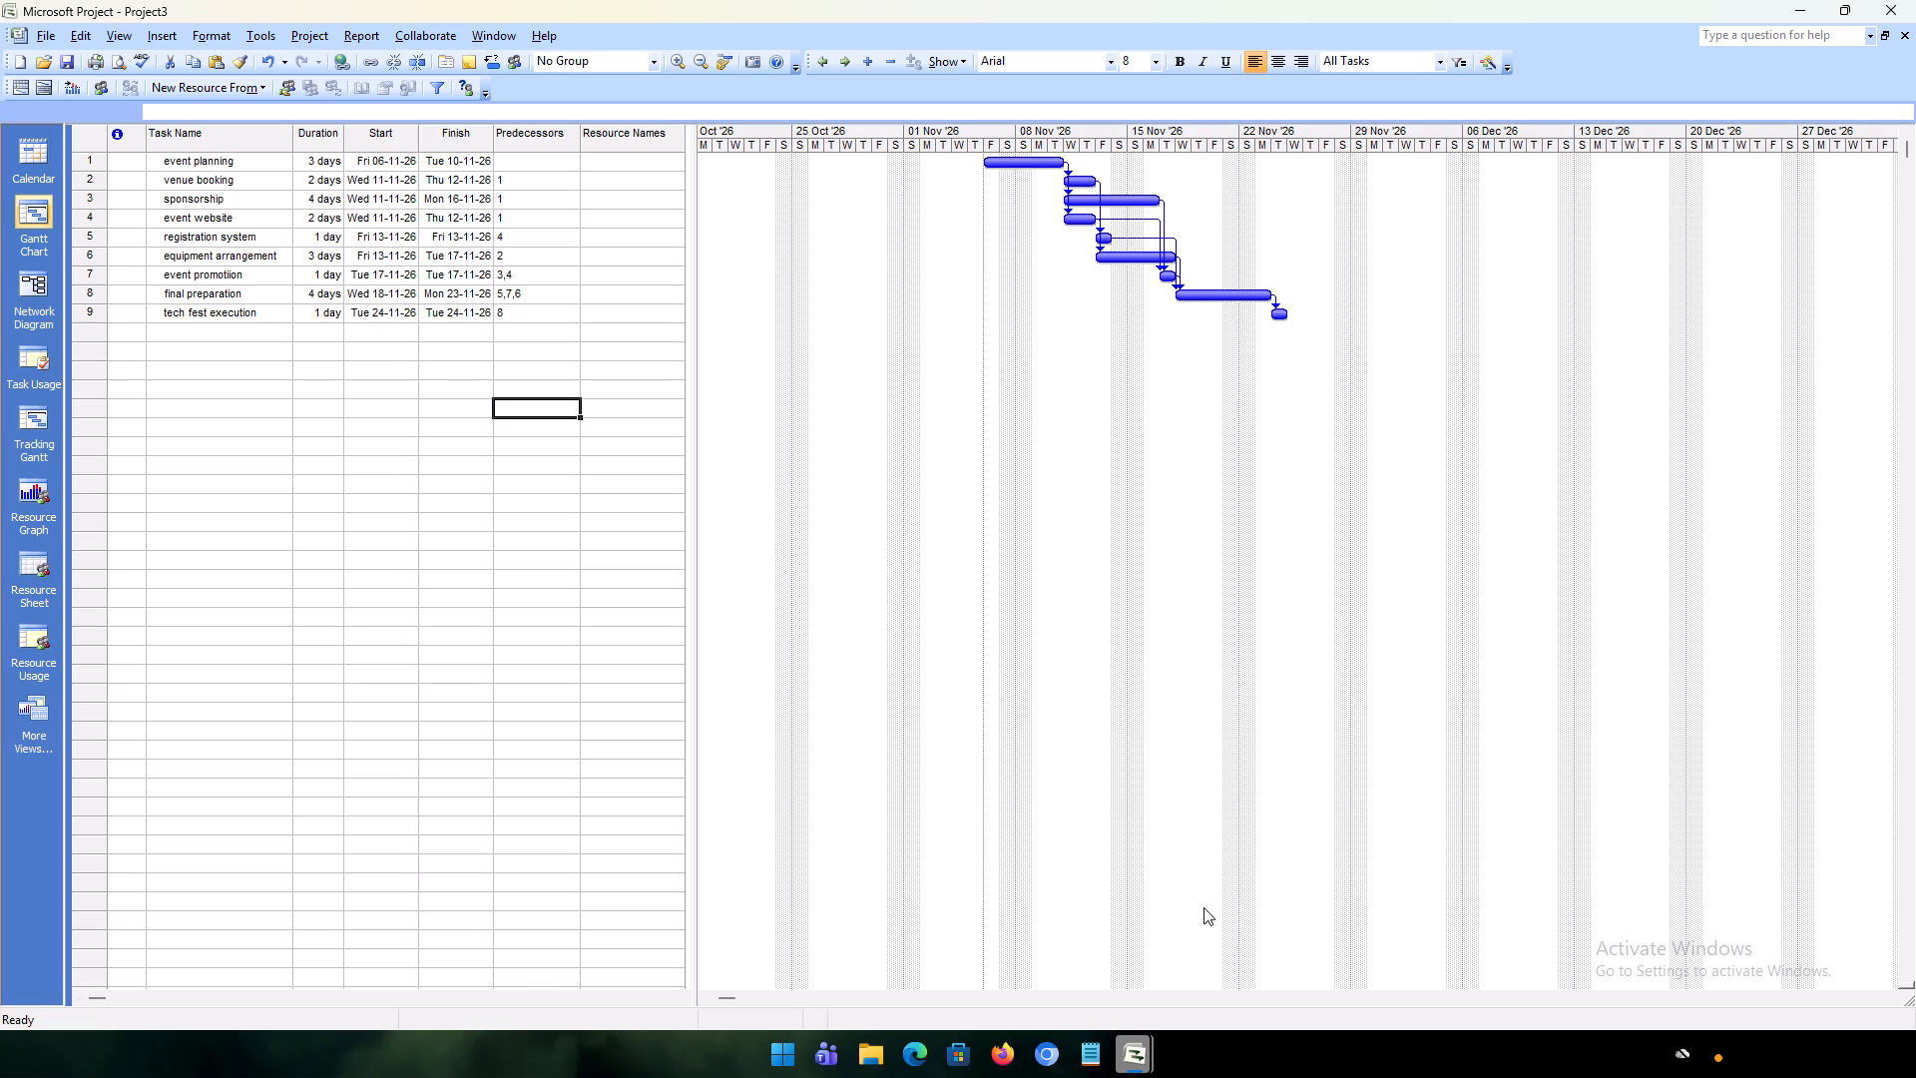
Switch from the project schedule to the Firefox browser.
{"action": "left_click", "coordinate": [992, 1068]}
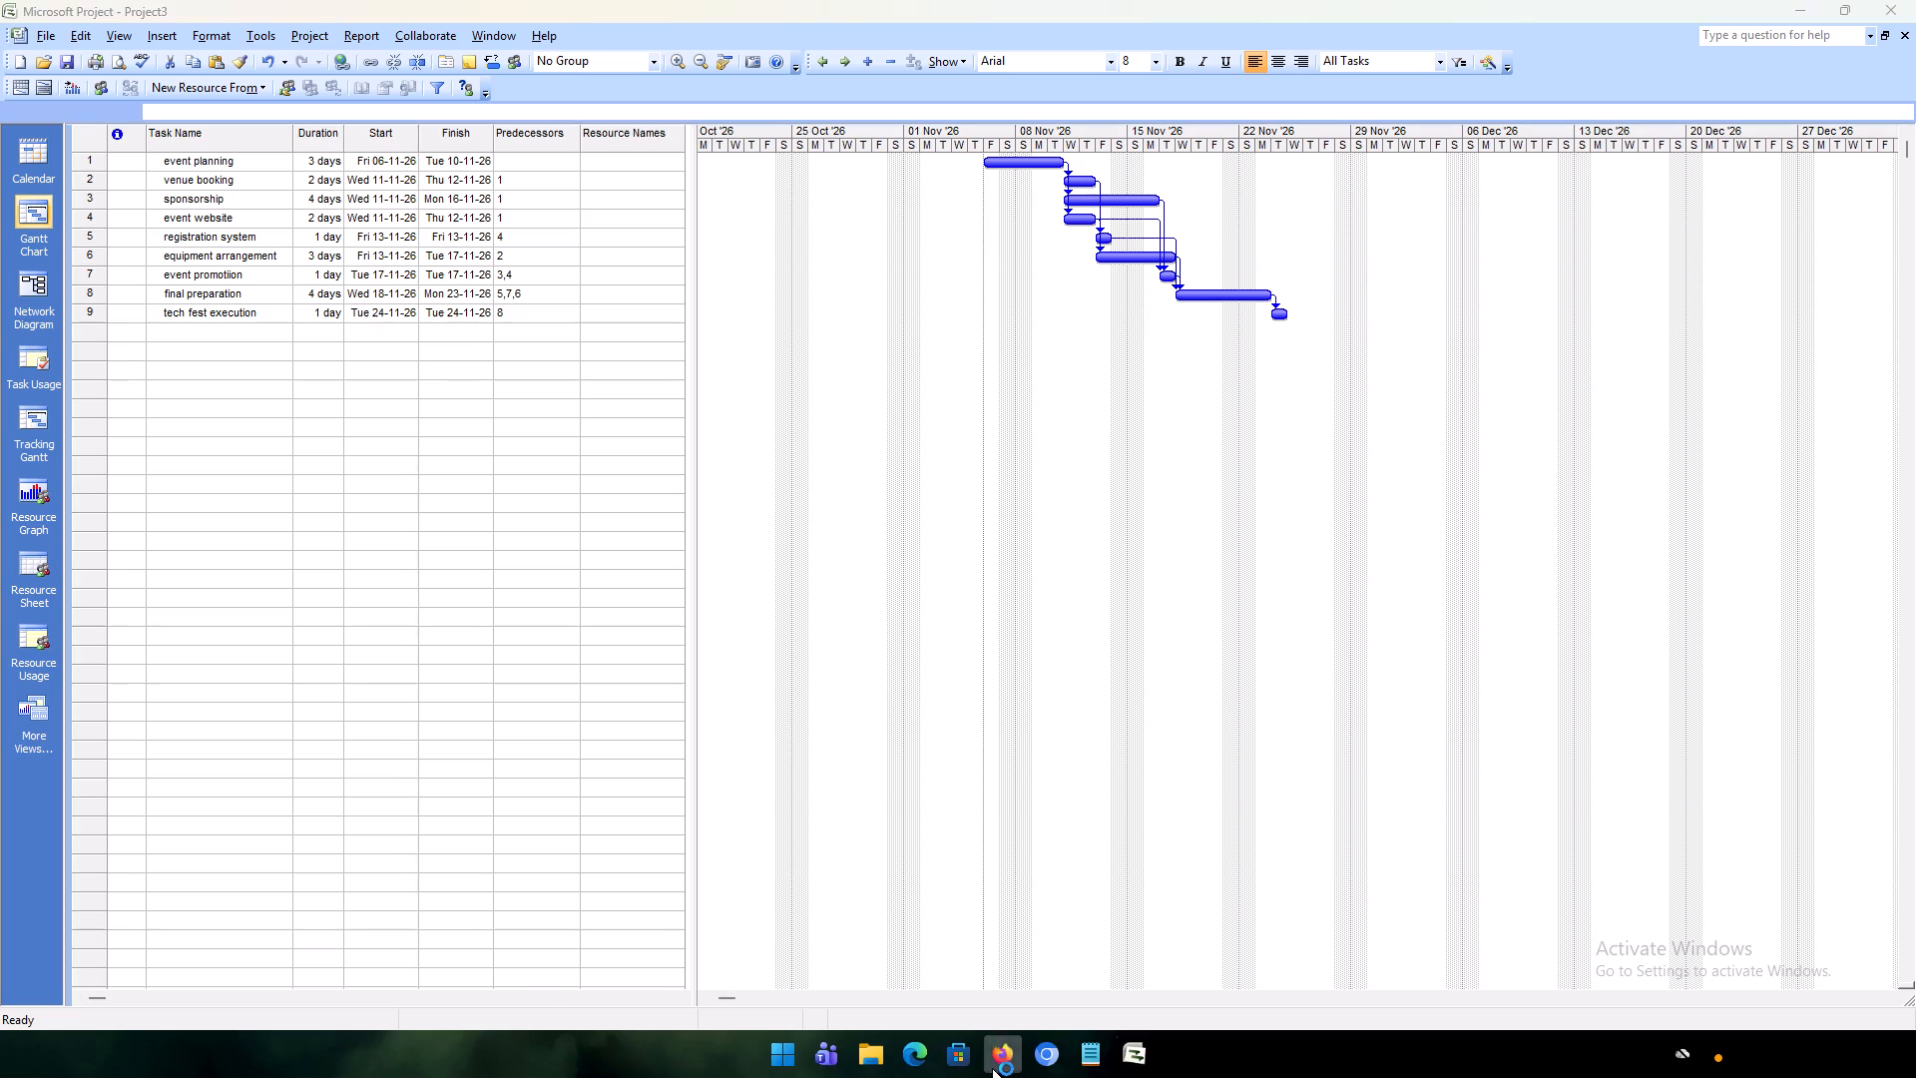
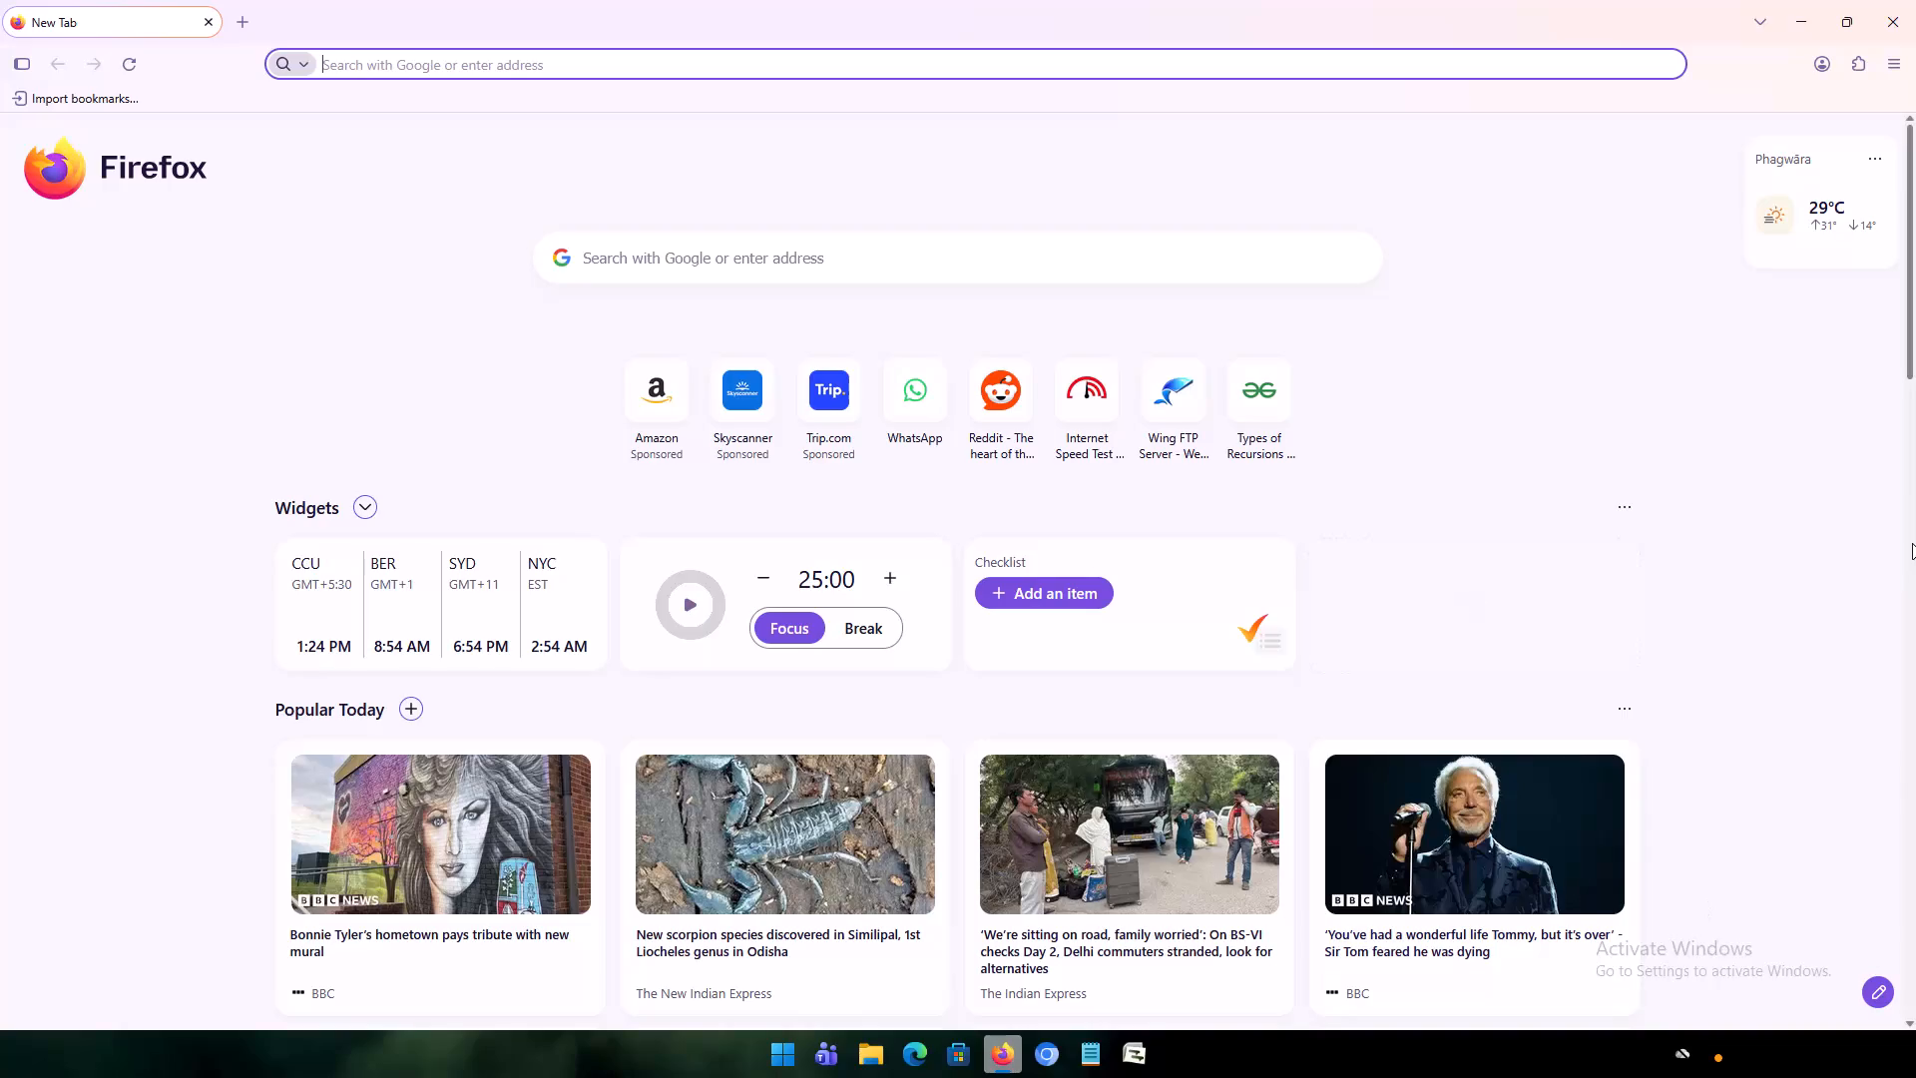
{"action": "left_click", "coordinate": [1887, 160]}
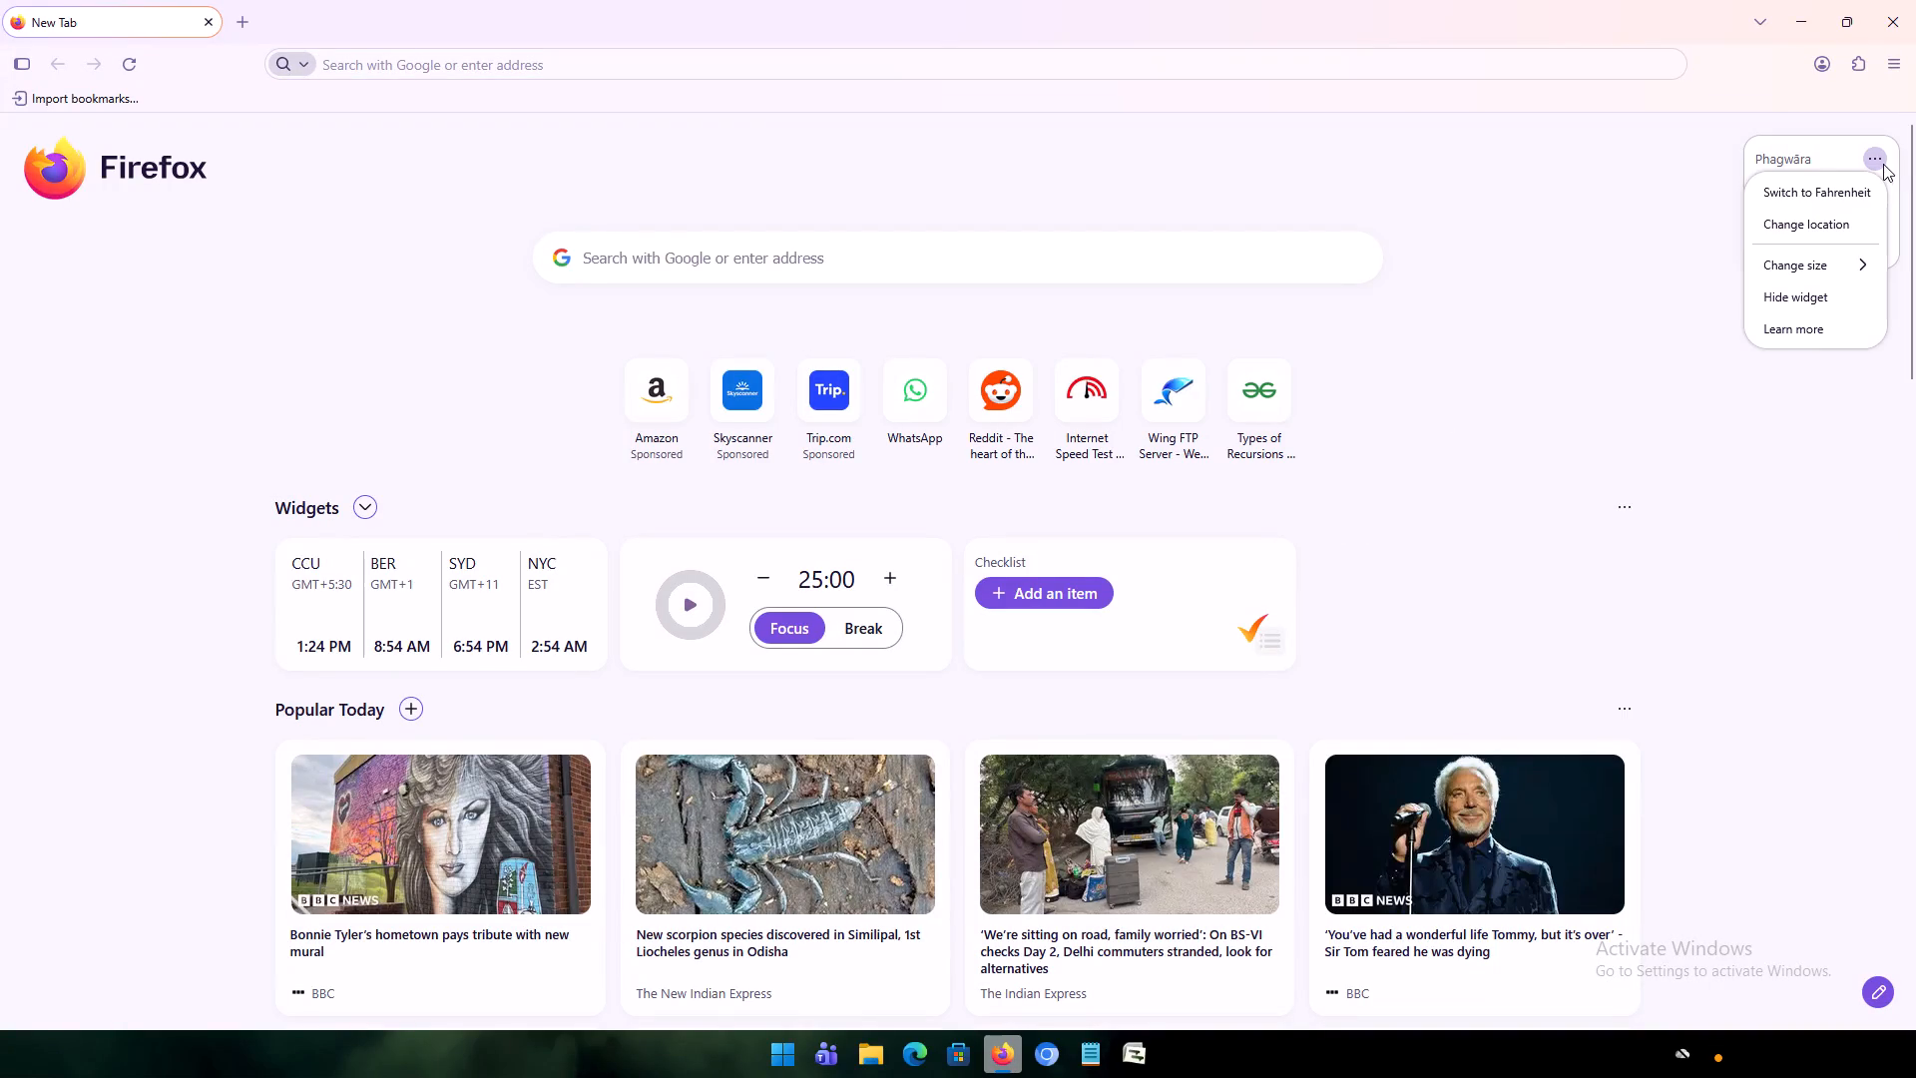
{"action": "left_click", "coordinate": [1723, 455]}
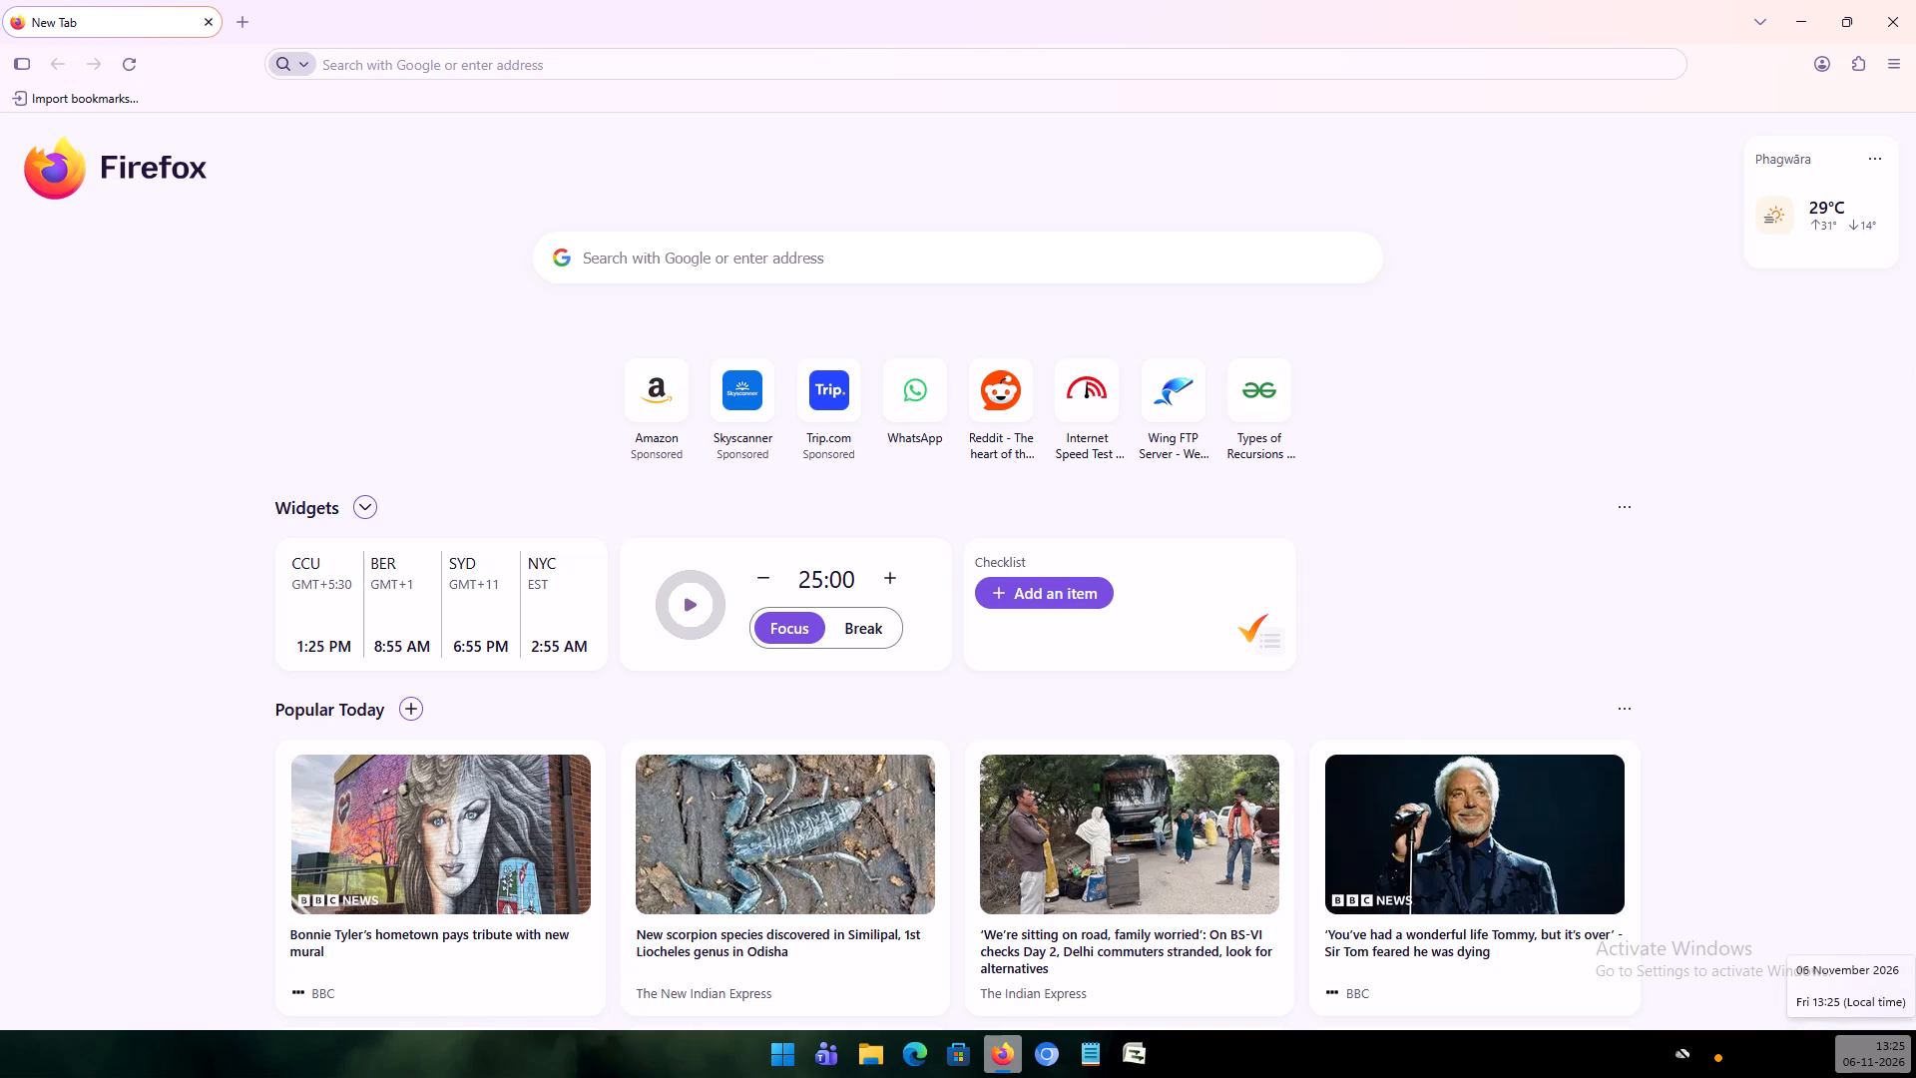
Close the Firefox browser and return to the project schedule.
{"action": "left_click", "coordinate": [1915, 0]}
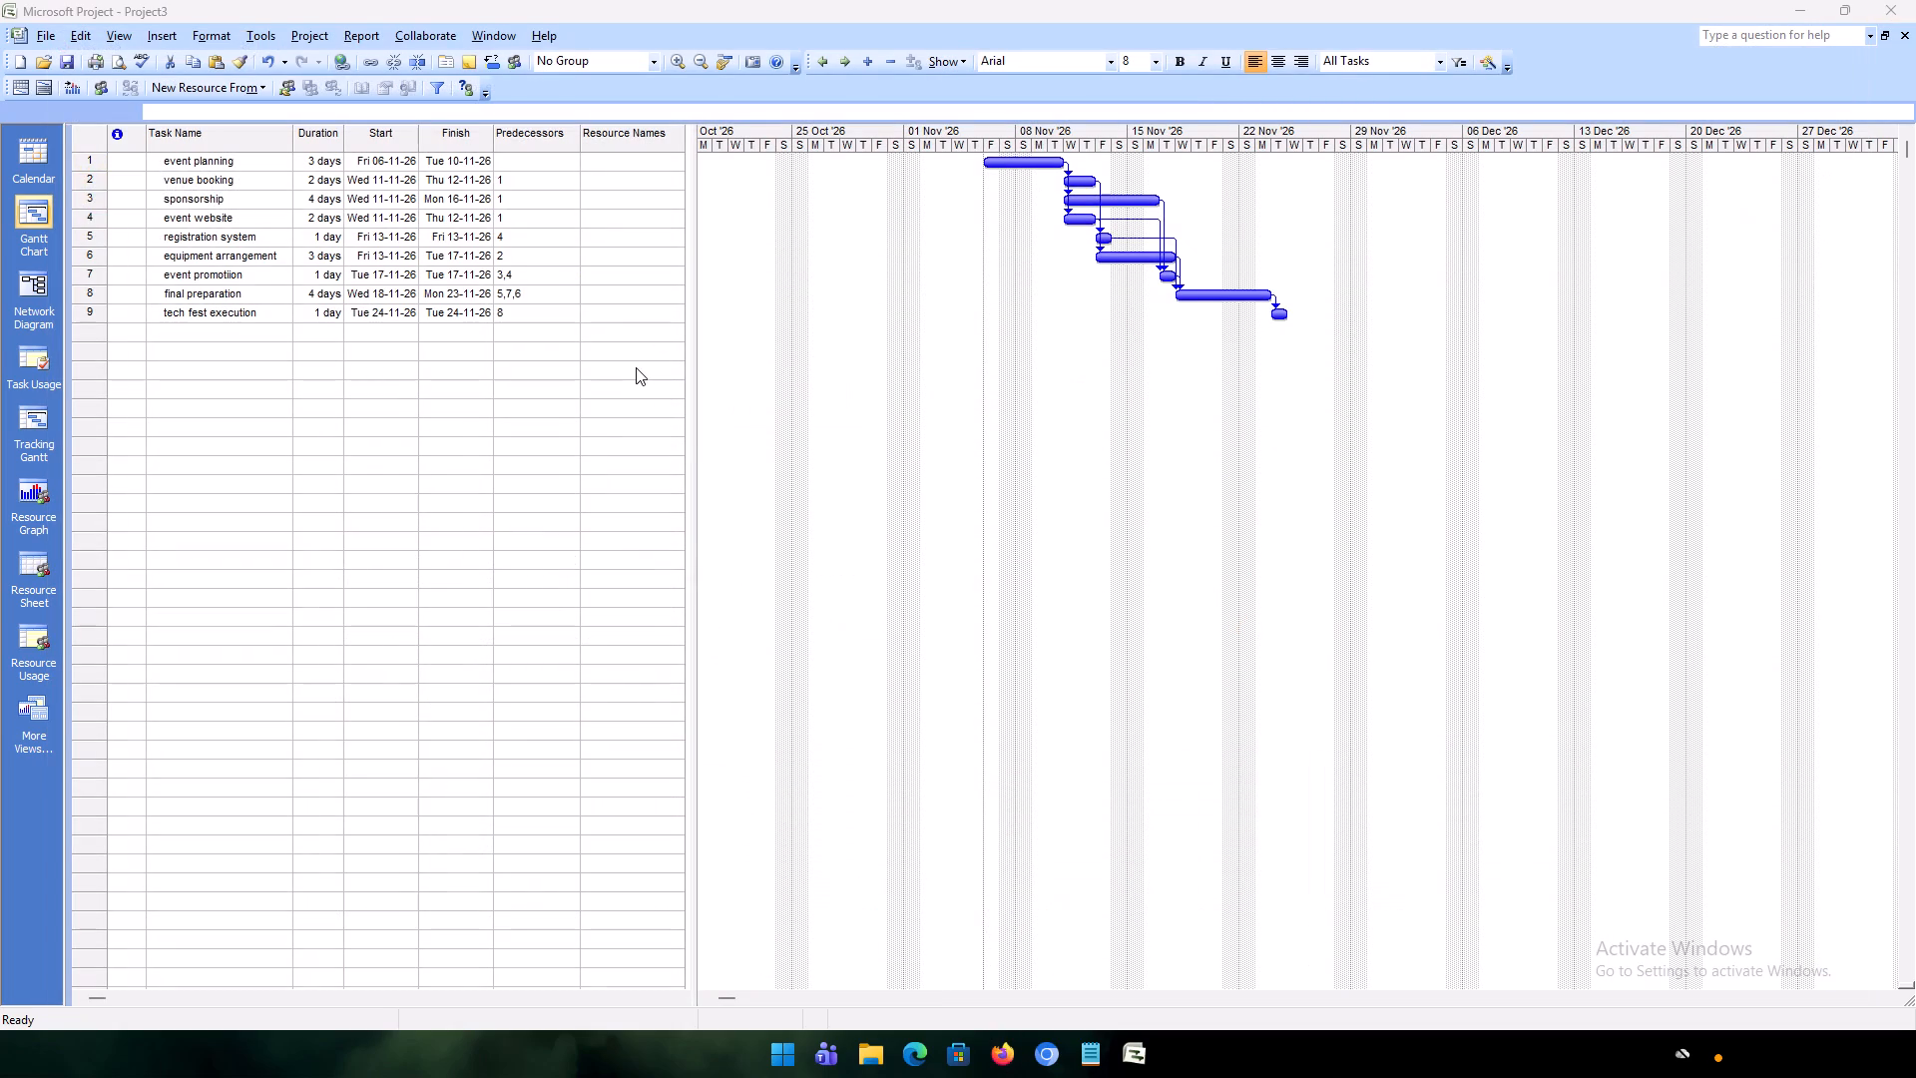
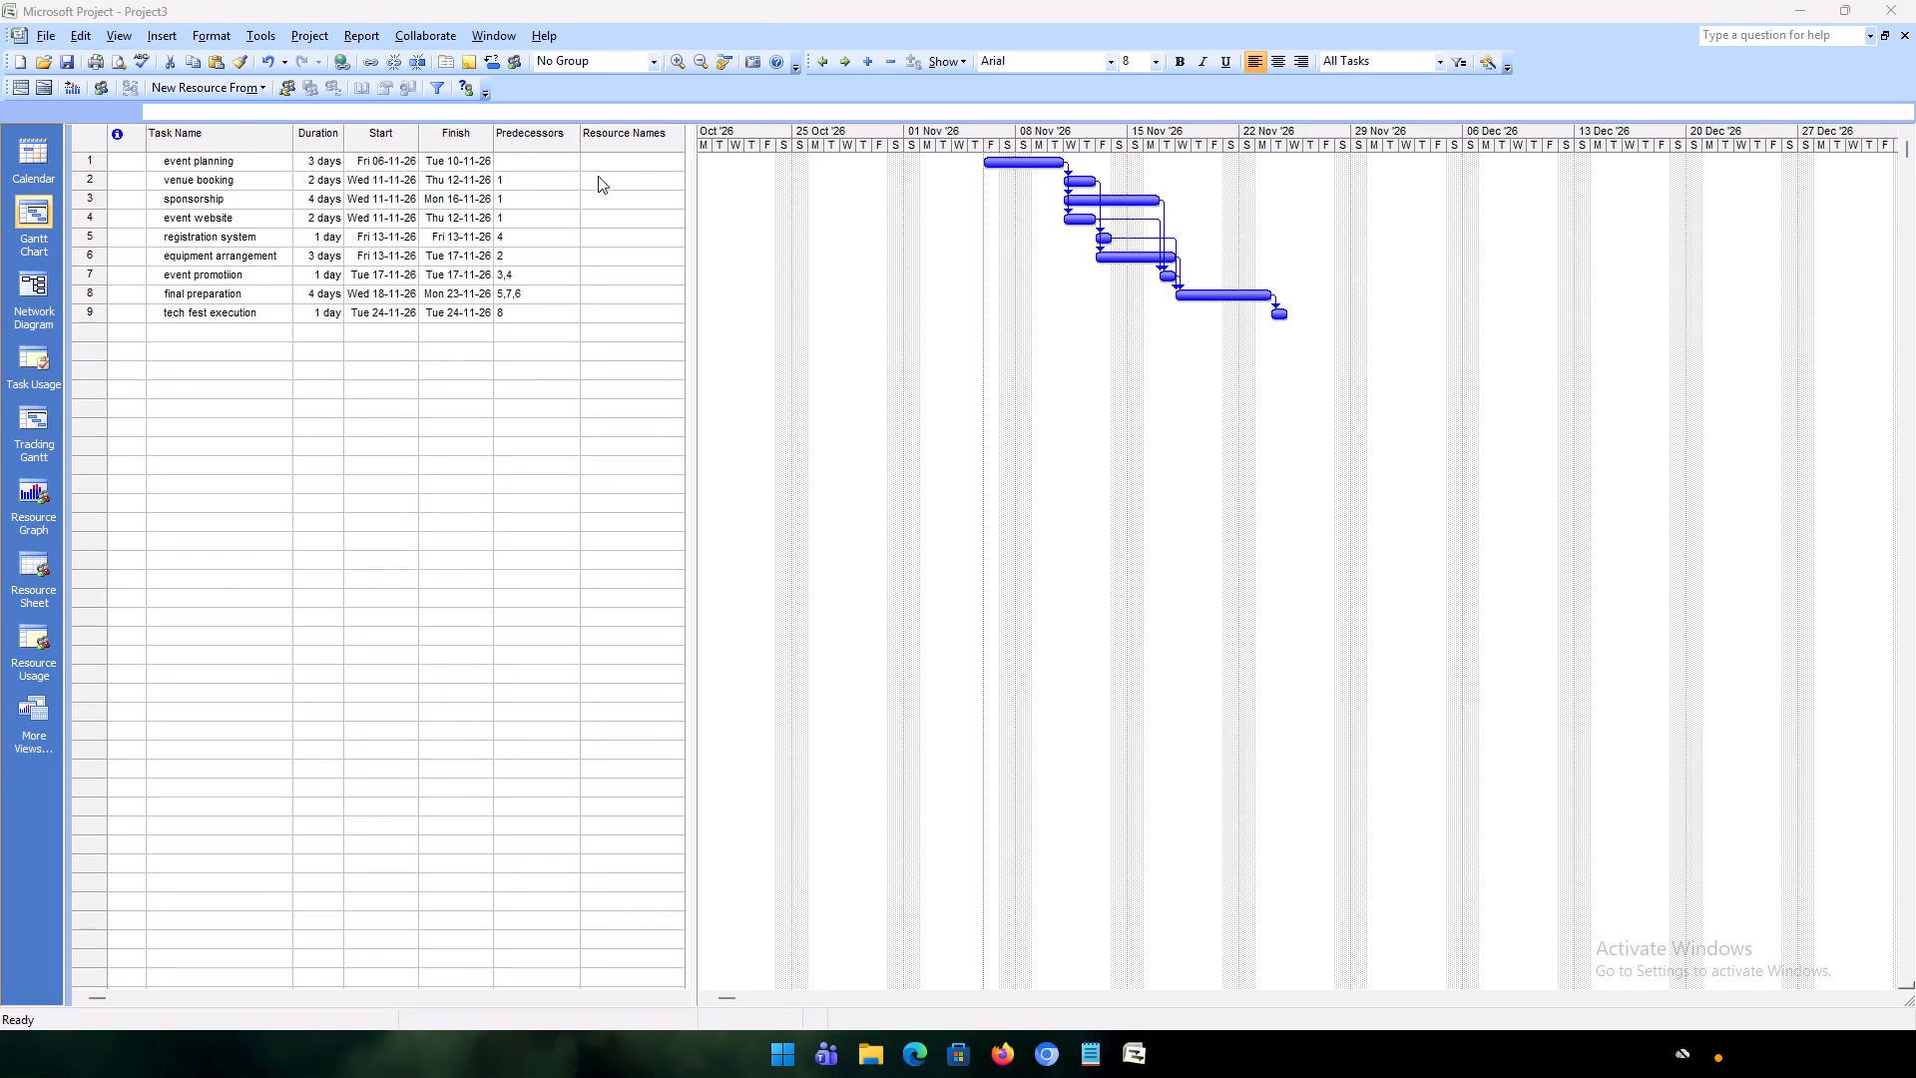
Switch to the Resource Sheet view and enter "event coordination" as the first resource name.
{"action": "left_click", "coordinate": [657, 182]}
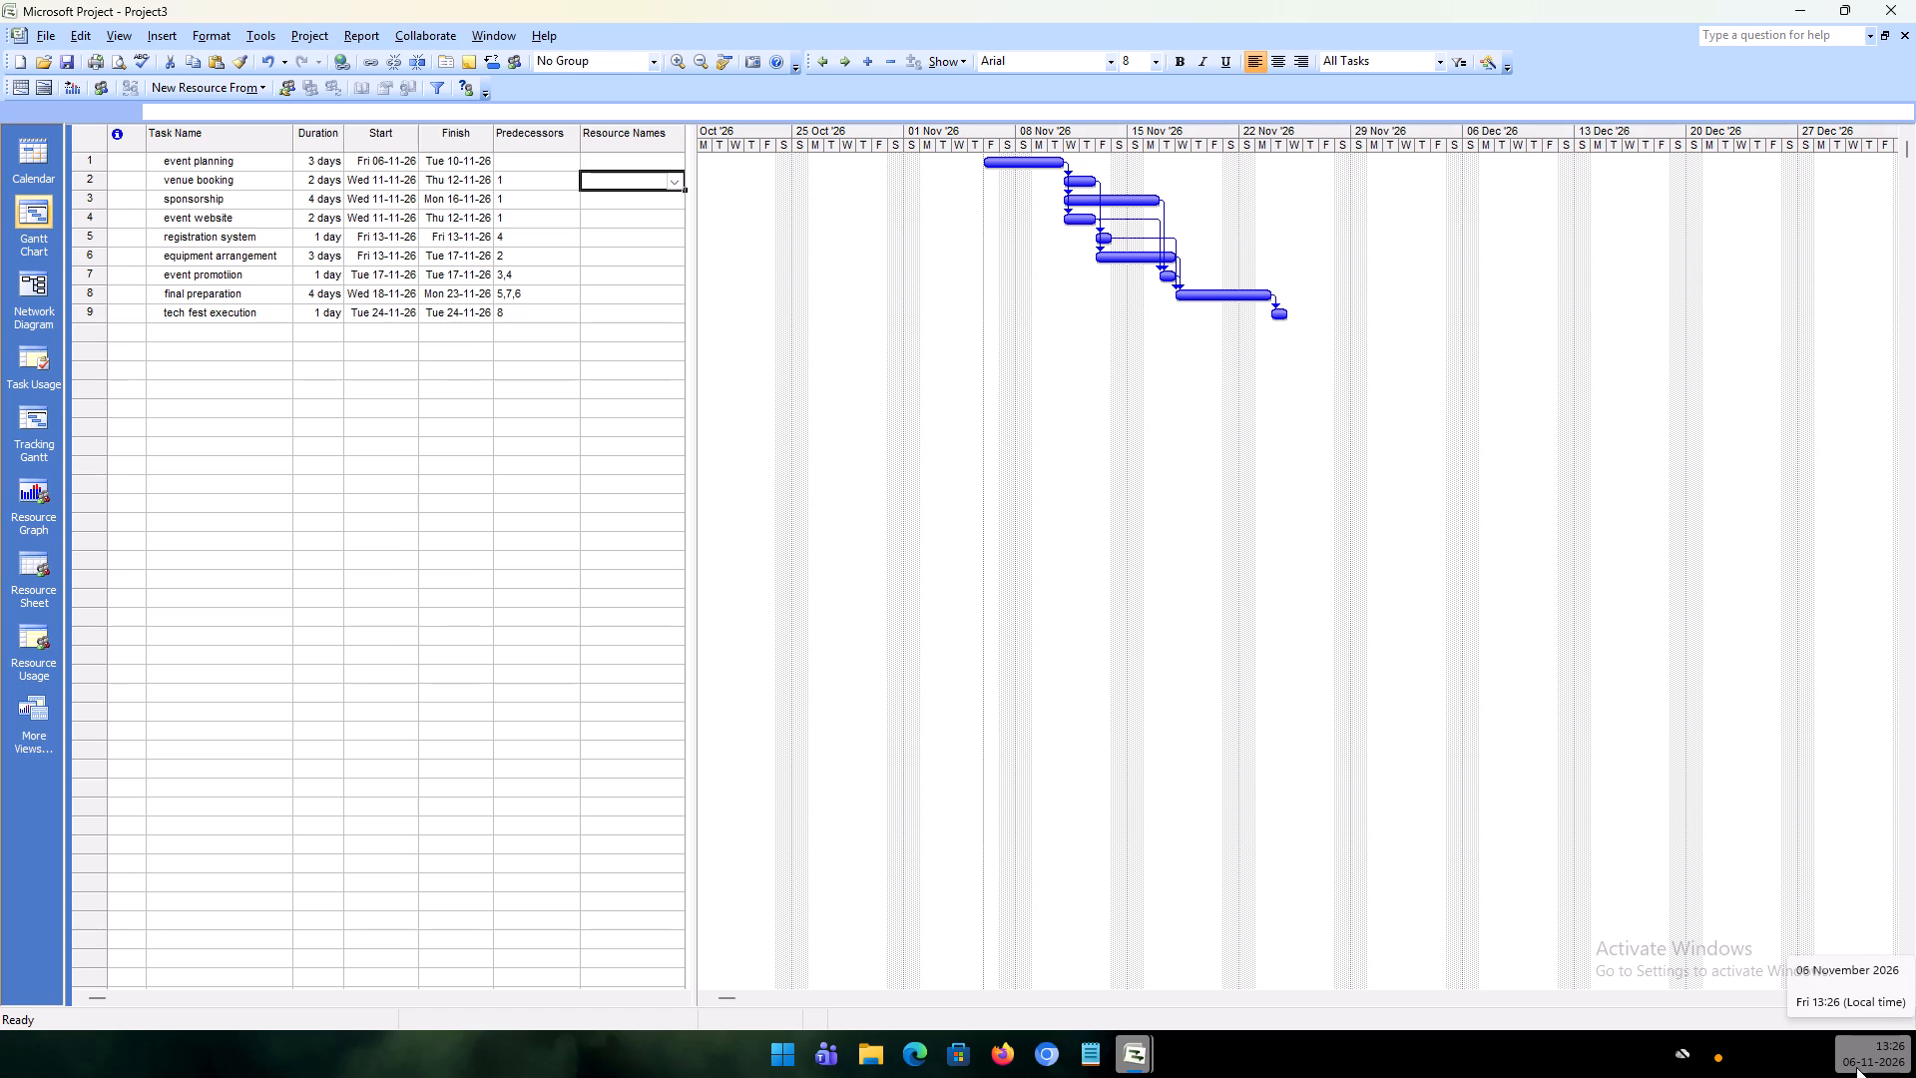
{"action": "left_click", "coordinate": [14, 516]}
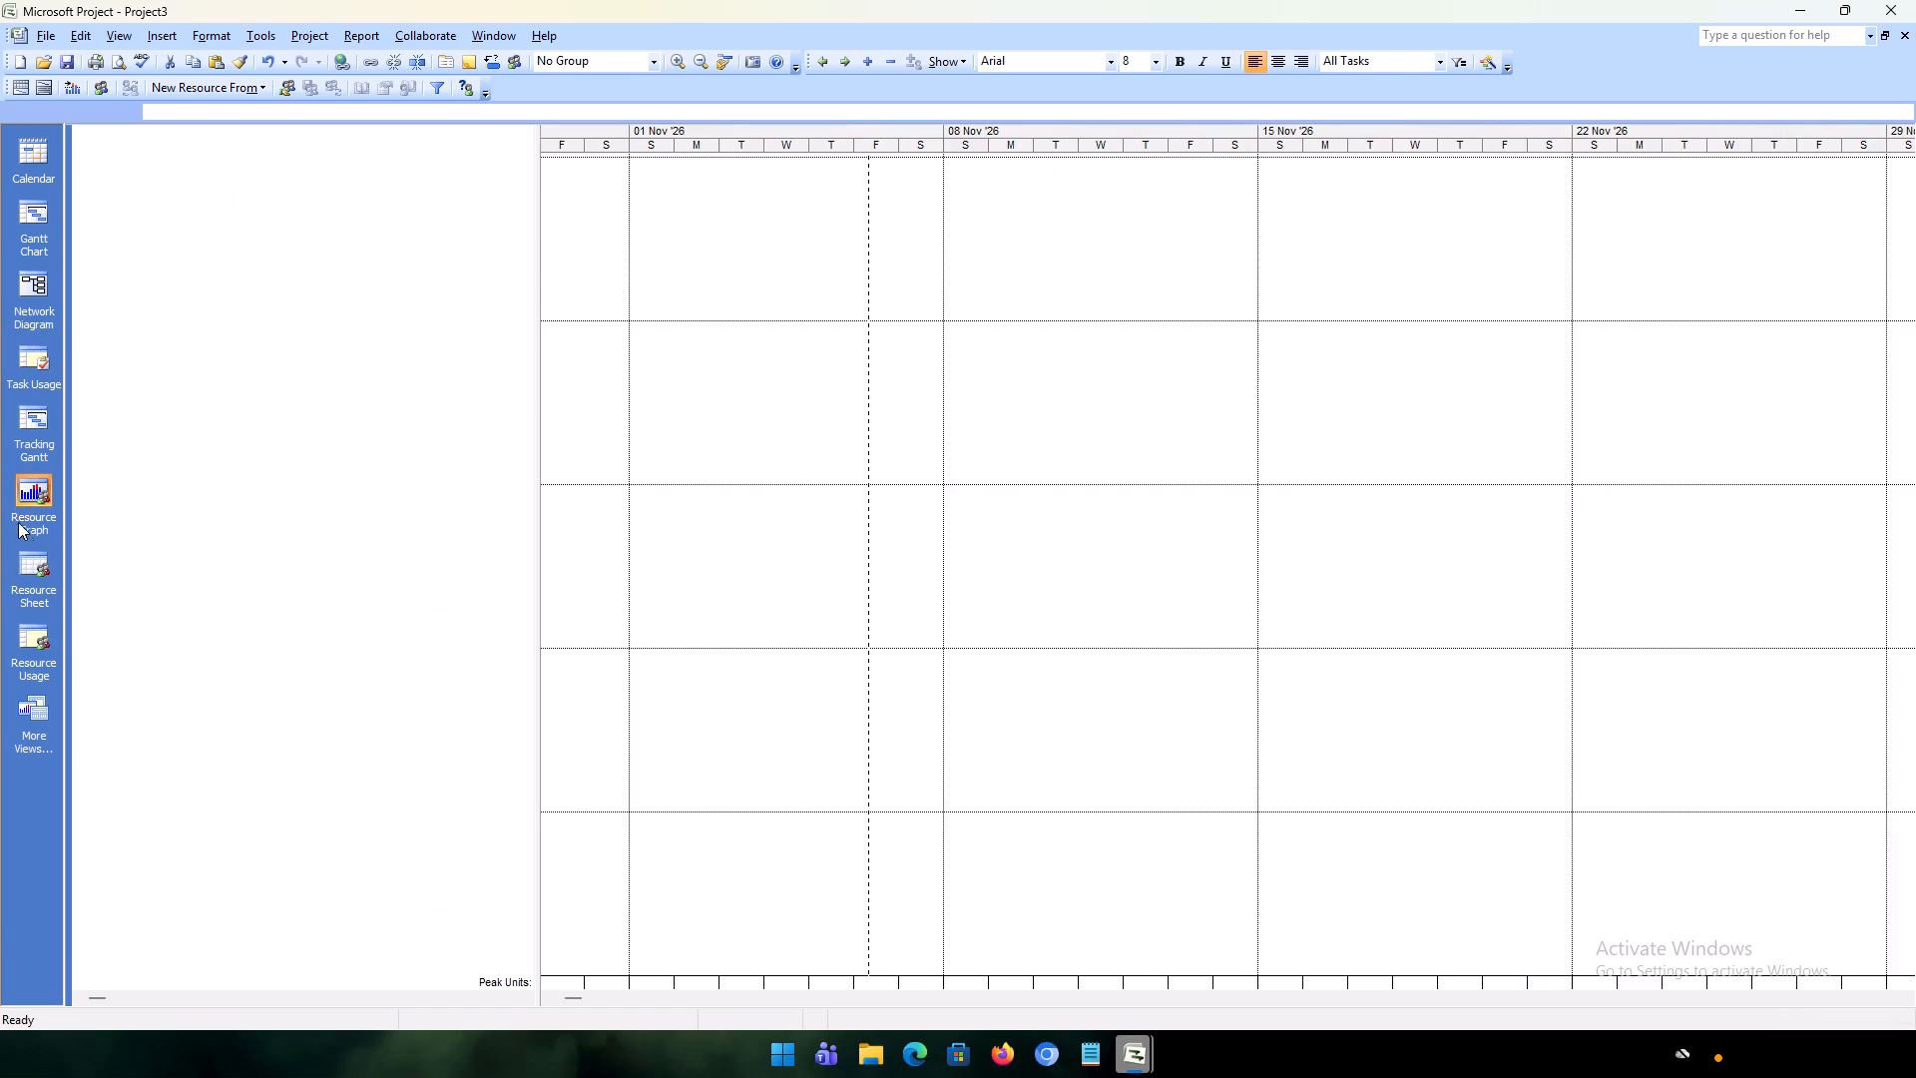
{"action": "left_click", "coordinate": [38, 569]}
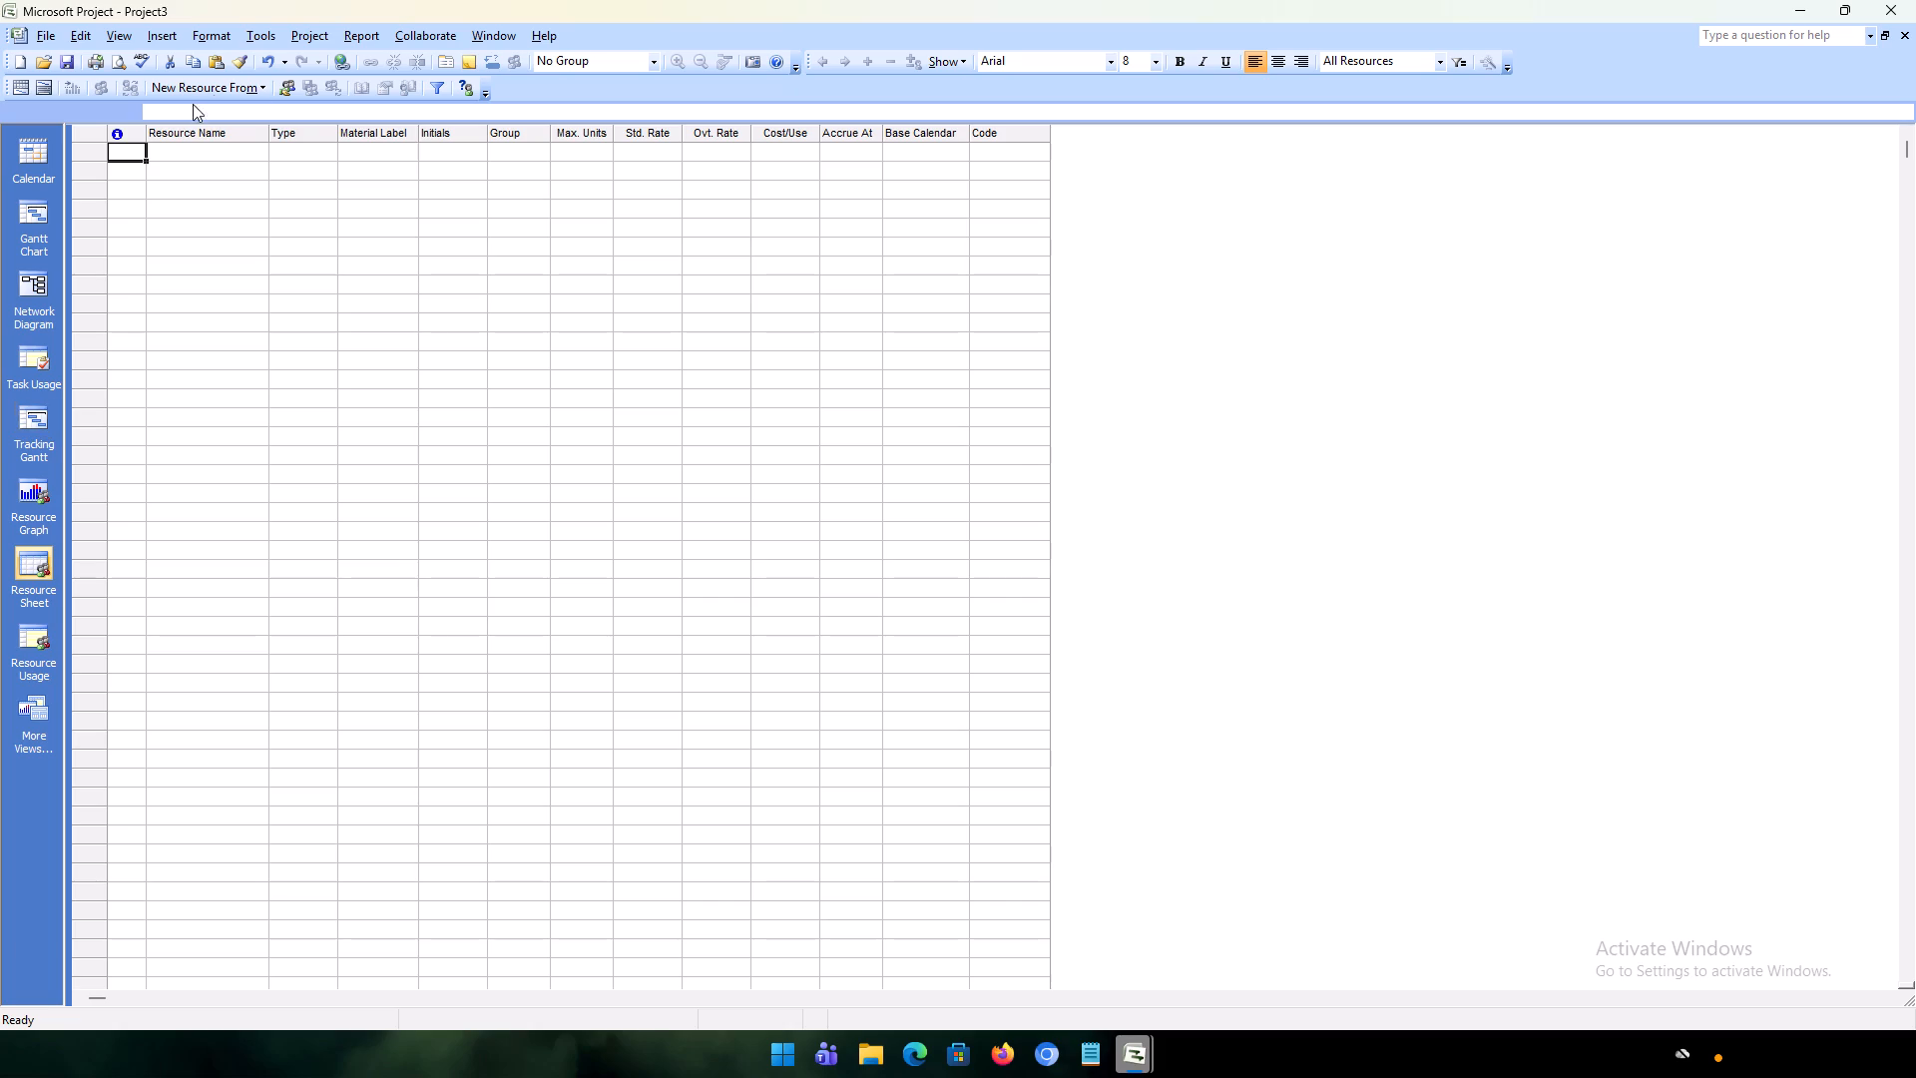
{"action": "left_click", "coordinate": [190, 161]}
{"action": "type", "text": "event coordin"}
{"action": "type", "text": "ati"}
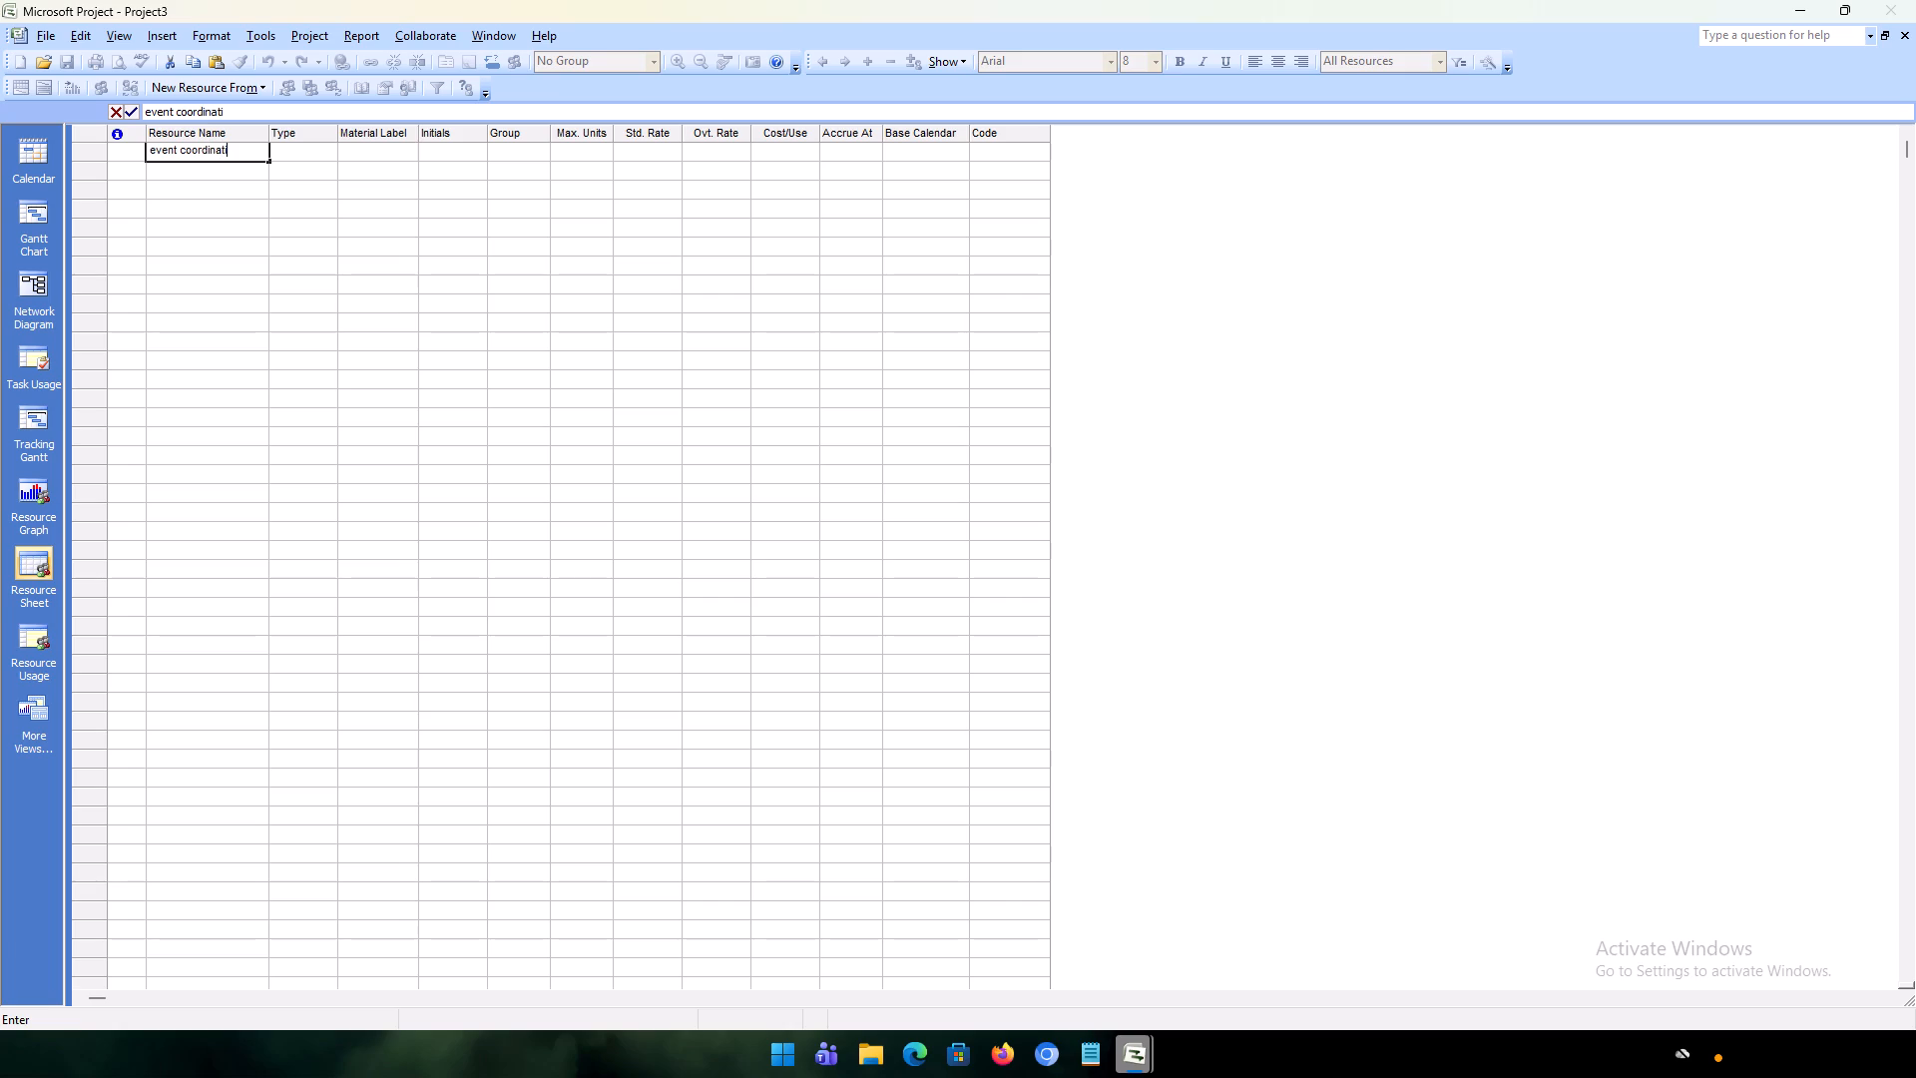
{"action": "type", "text": "on"}
{"action": "key", "text": "Return"}
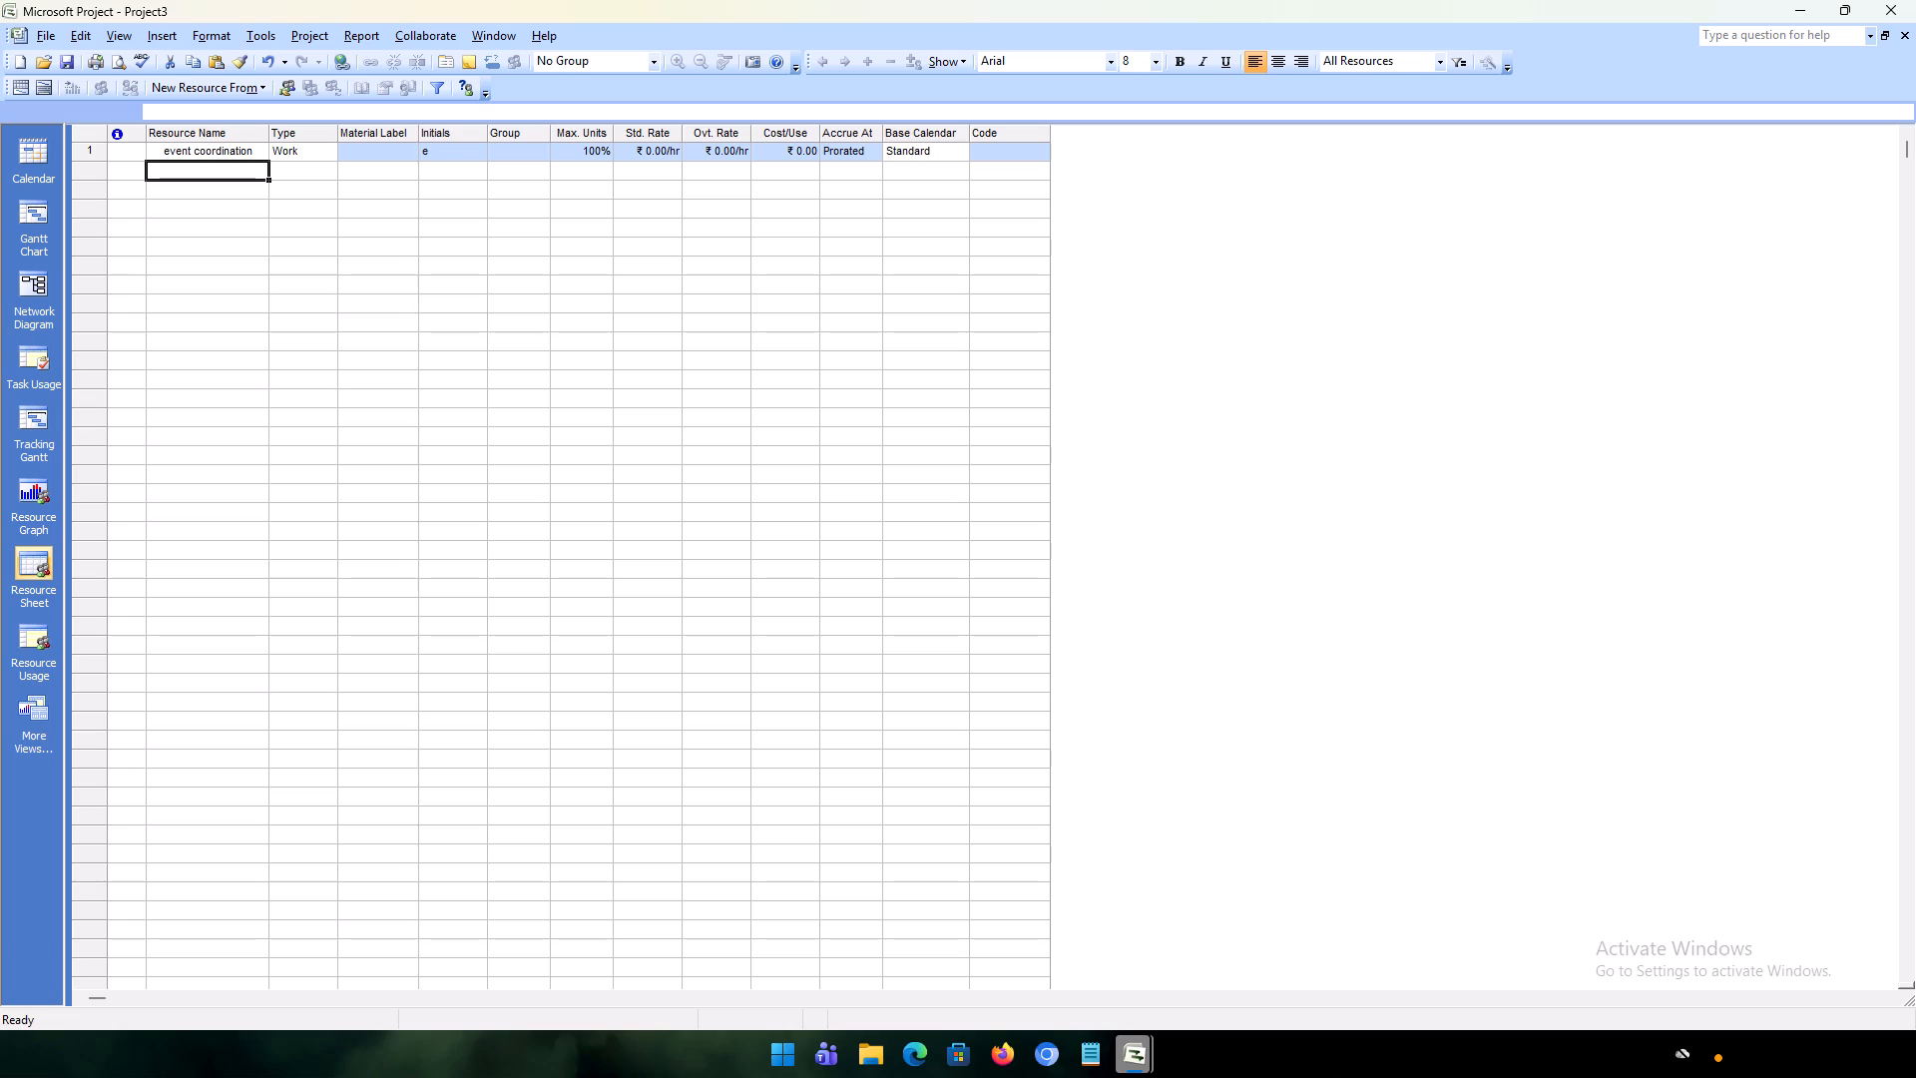
Add "marketing team" as the second resource in the resource sheet.
{"action": "type", "text": "marketing"}
{"action": "key", "text": "space"}
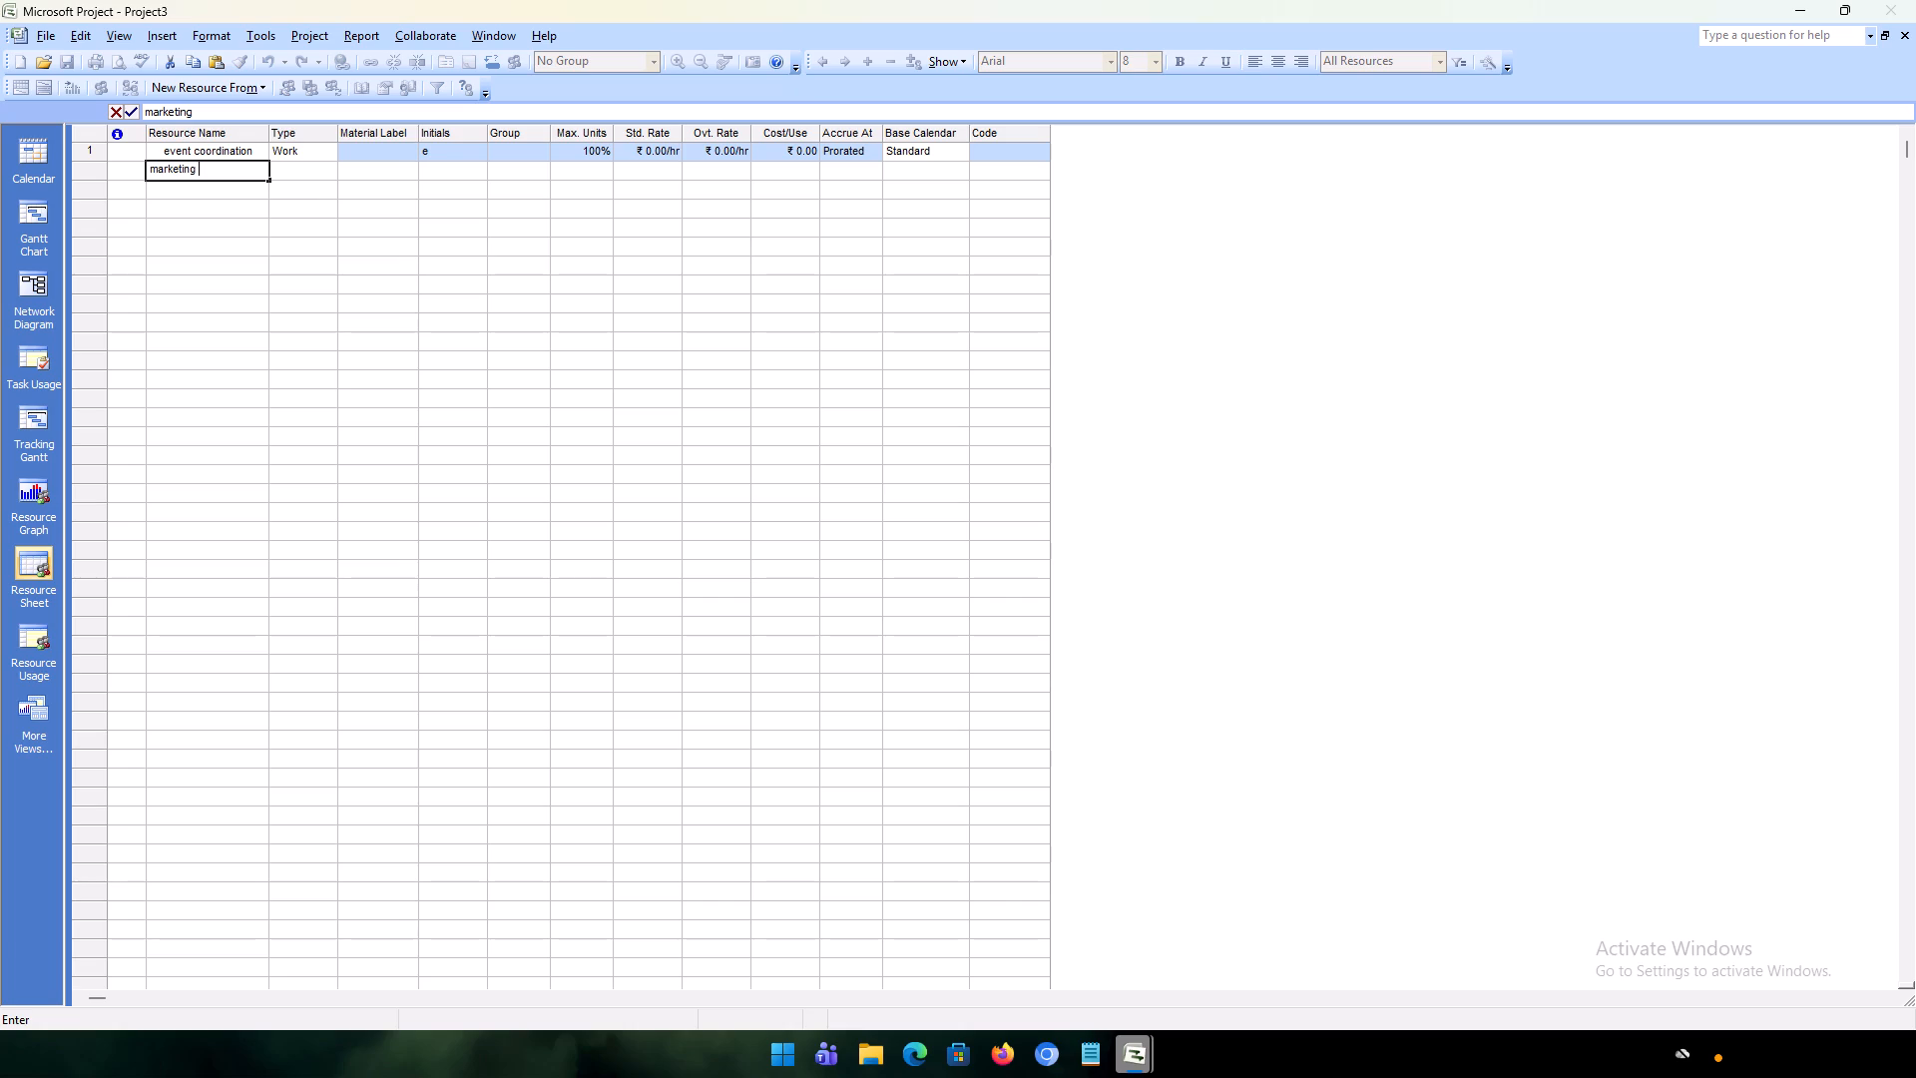
{"action": "type", "text": "team"}
{"action": "key", "text": "Return"}
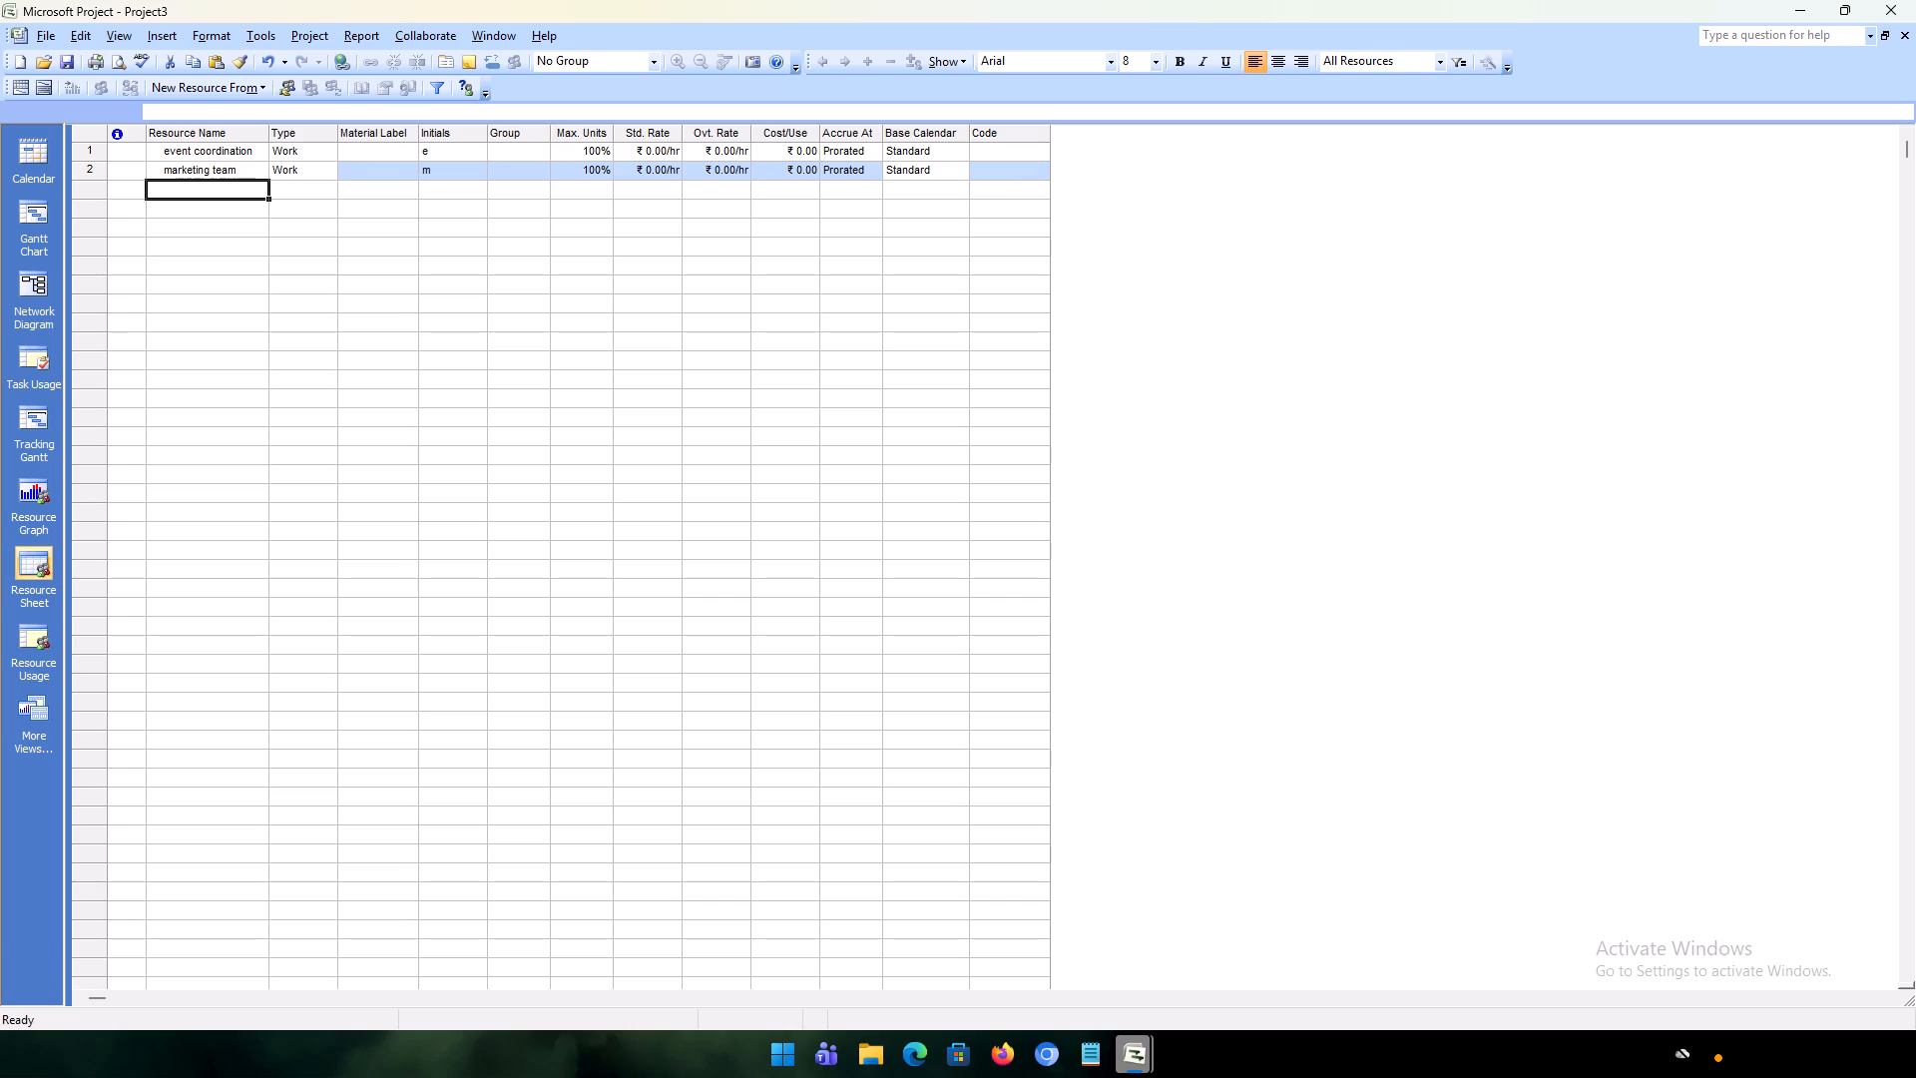
Add "web dev" as the third resource, in the row below the marketing team.
{"action": "type", "text": "web dde"}
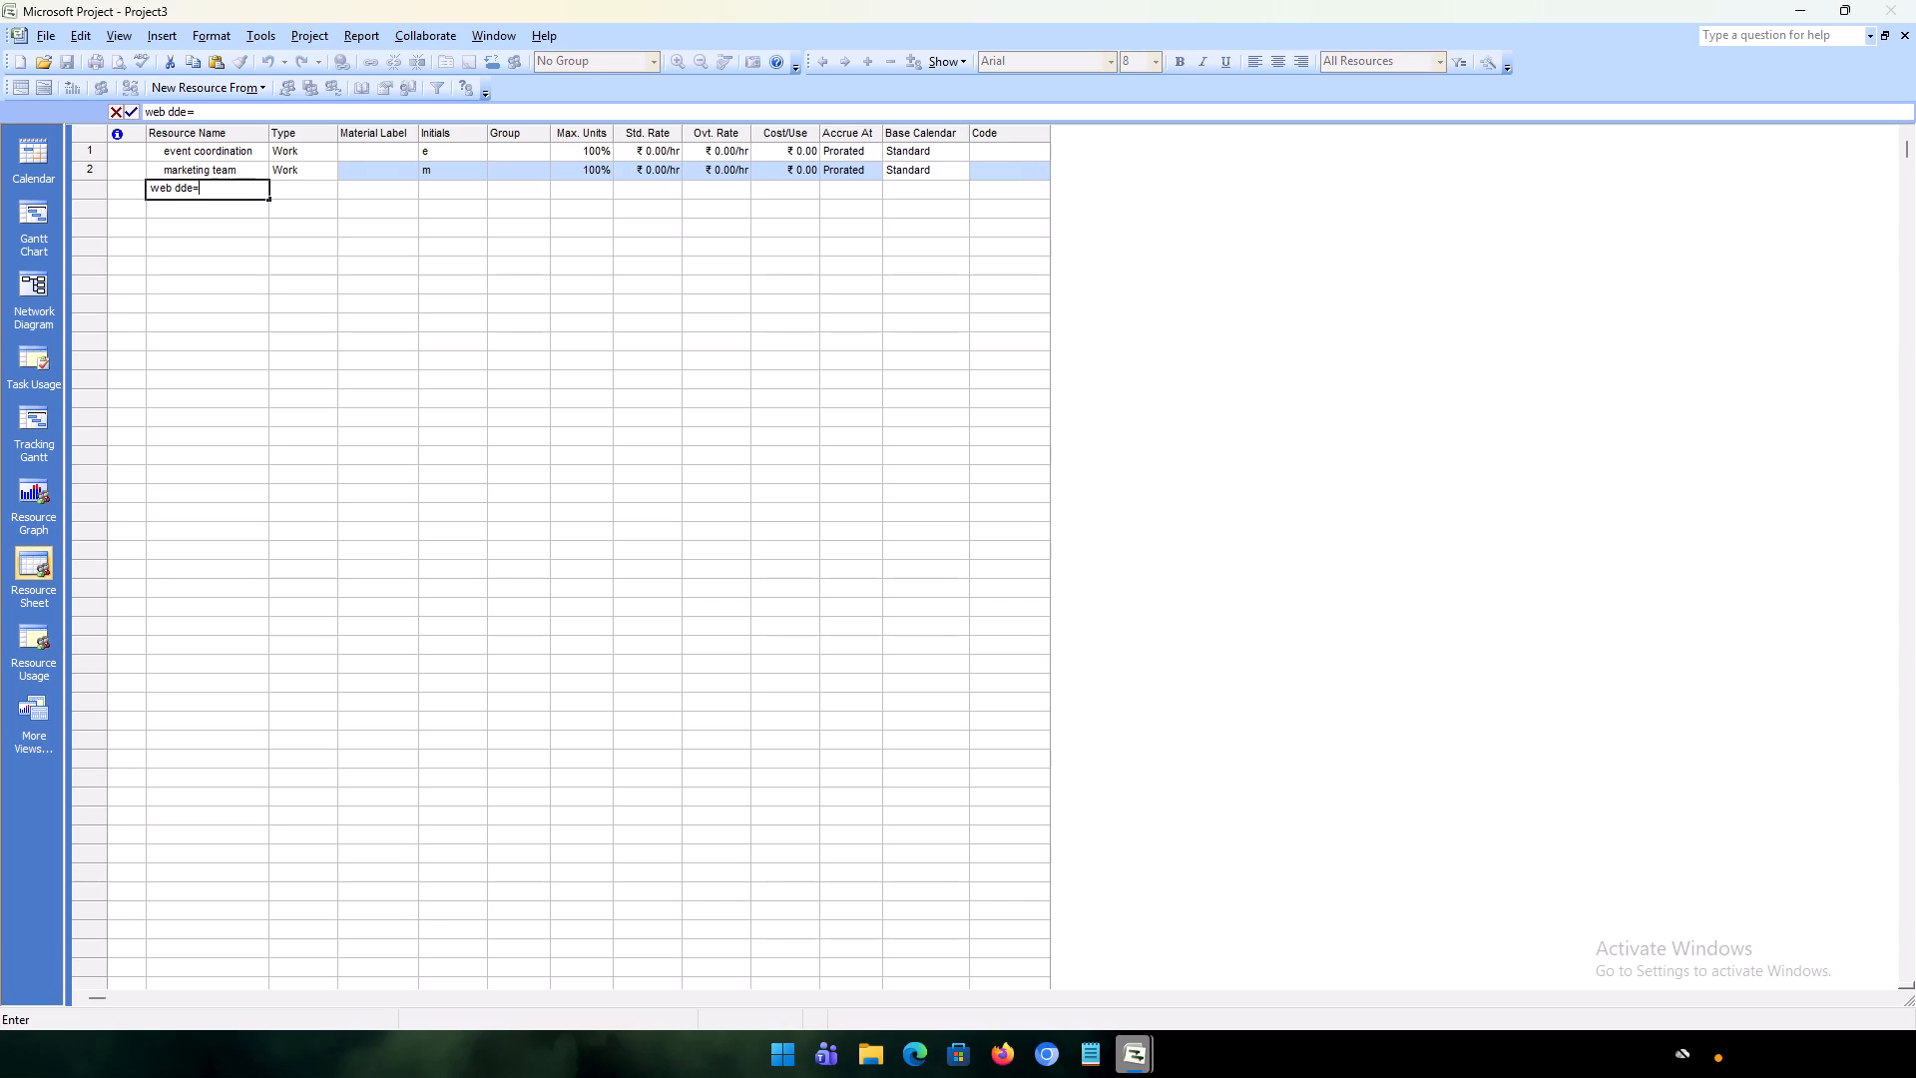
{"action": "key", "text": "equal"}
{"action": "key", "text": "BackSpace"}
{"action": "key", "text": "BackSpace"}
{"action": "key", "text": "BackSpace"}
{"action": "type", "text": "ev"}
{"action": "key", "text": "Return"}
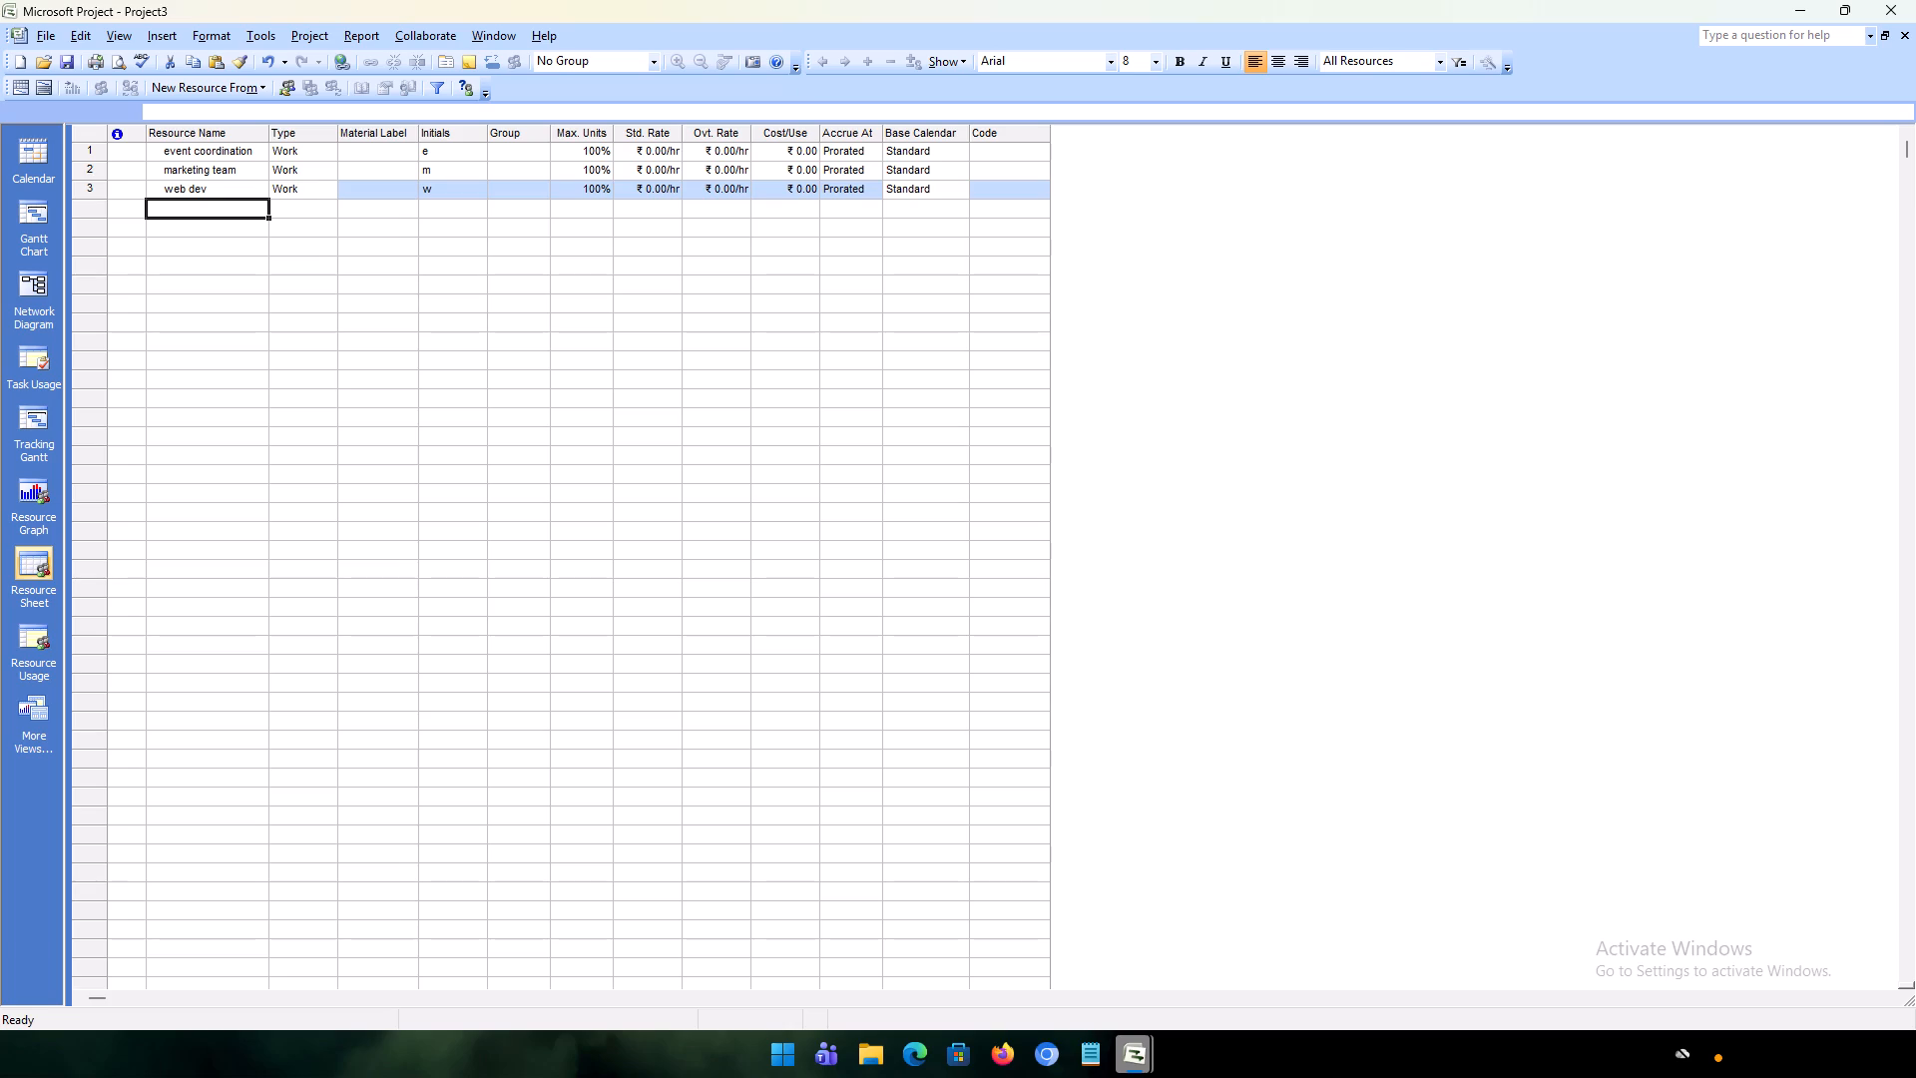
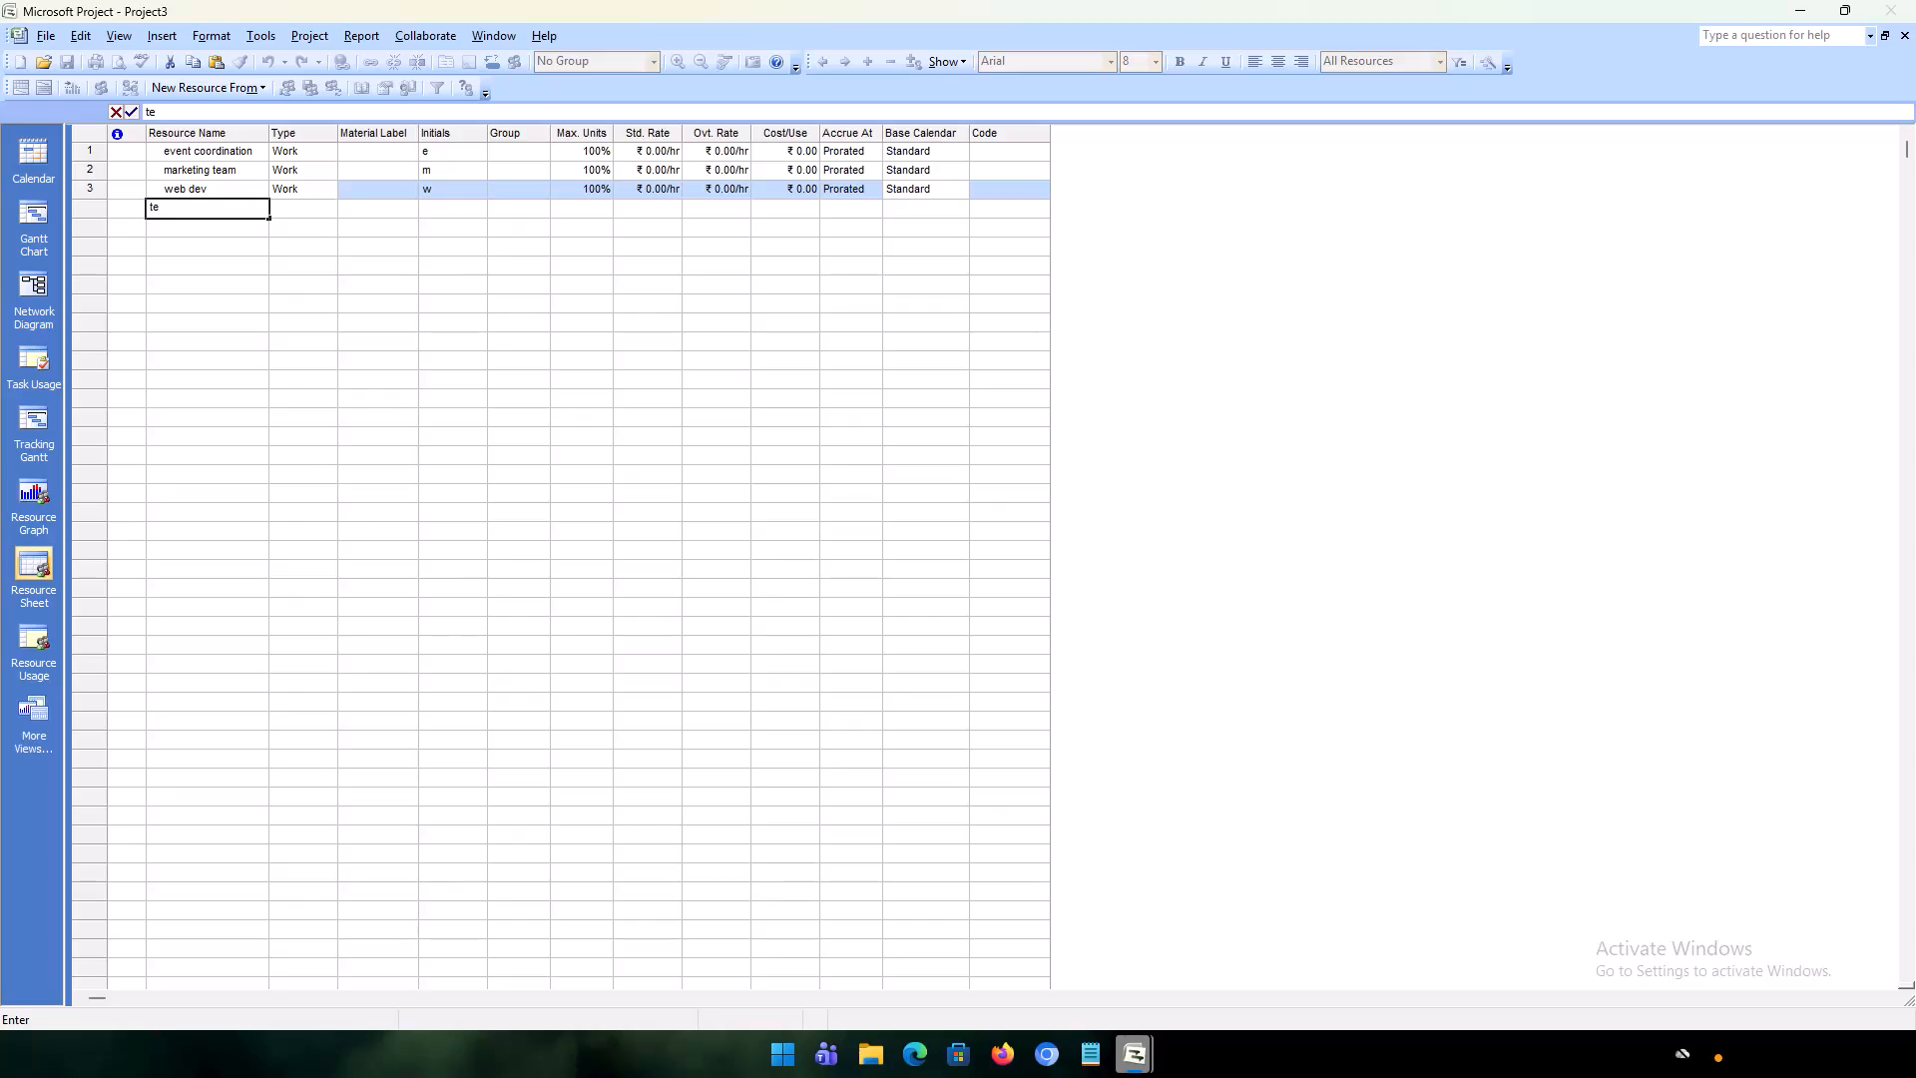
Finish entering "technival date" as the fourth resource name, in the row below web dev.
{"action": "type", "text": "chniv"}
{"action": "type", "text": "al"}
{"action": "key", "text": "space"}
{"action": "type", "text": "date"}
{"action": "key", "text": "Return"}
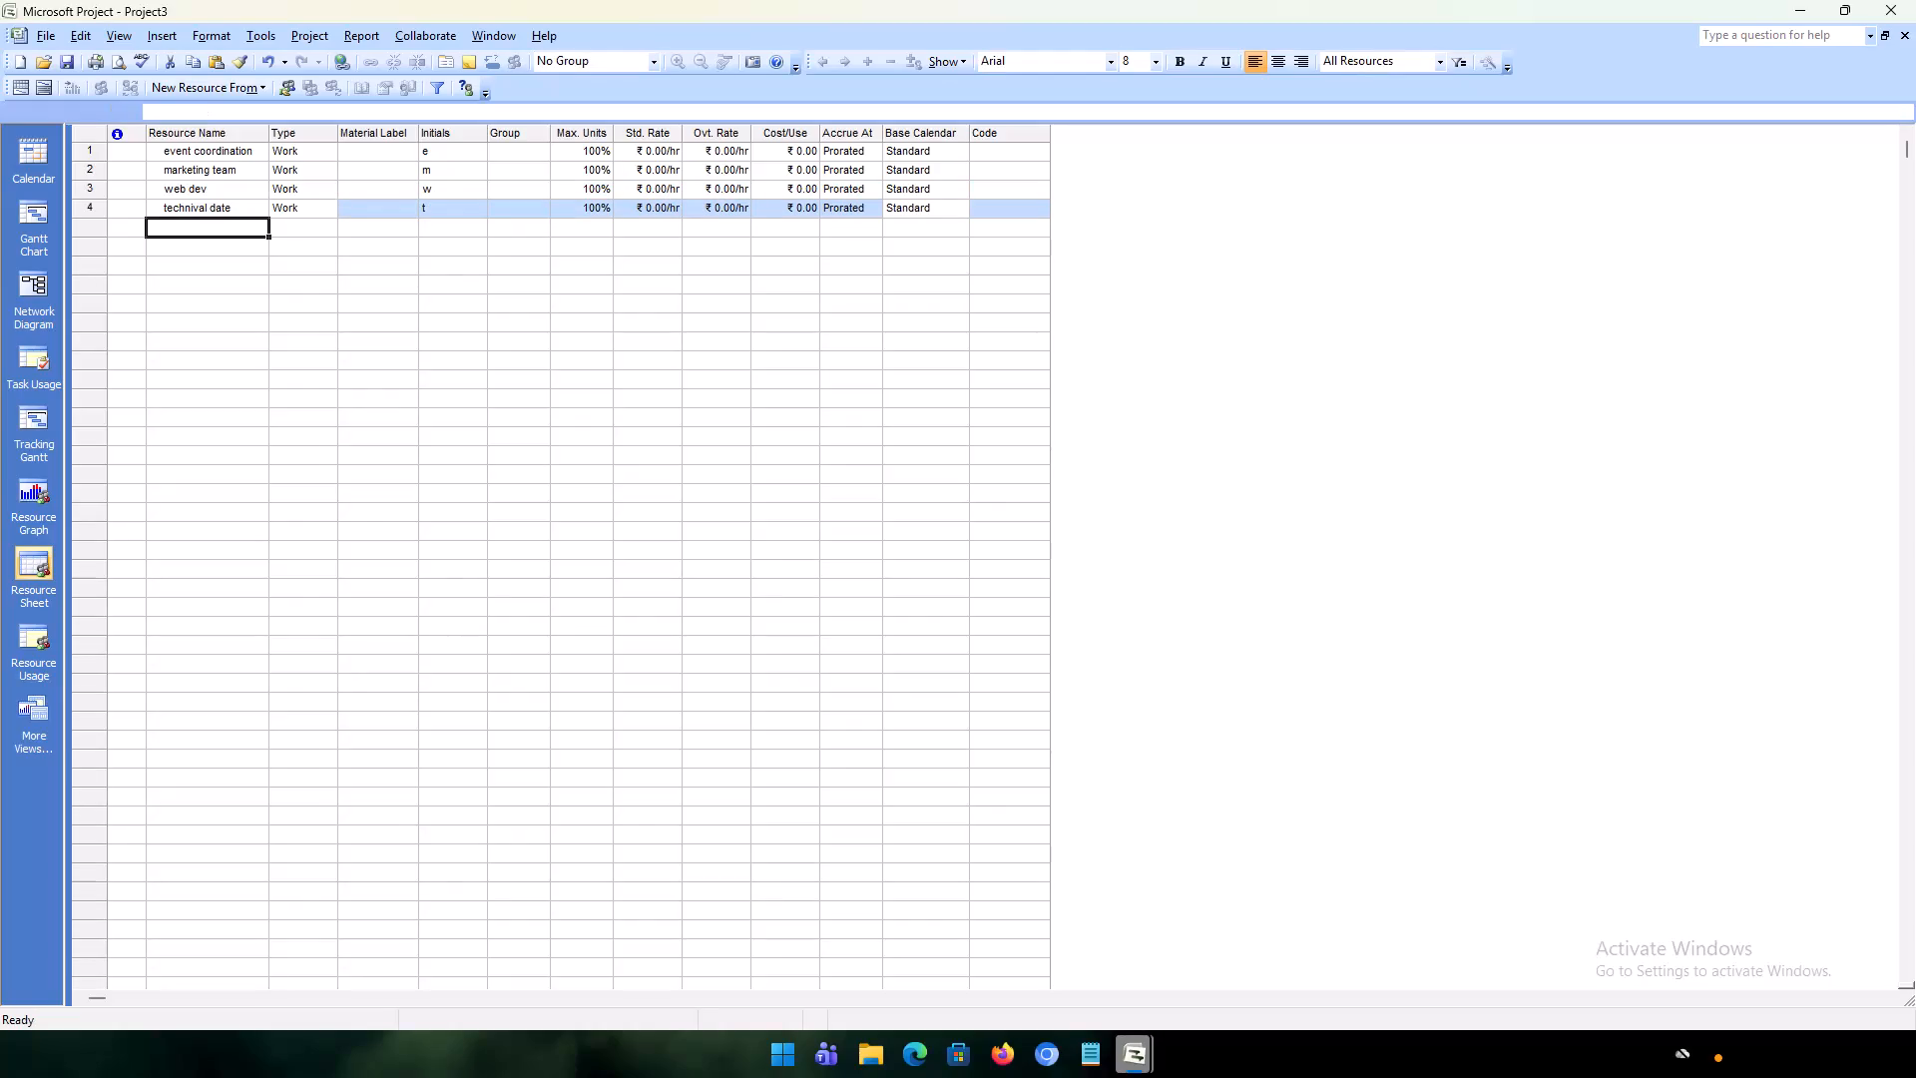
Add "marketting date" as the fifth resource in the resource sheet.
{"action": "type", "text": "mar"}
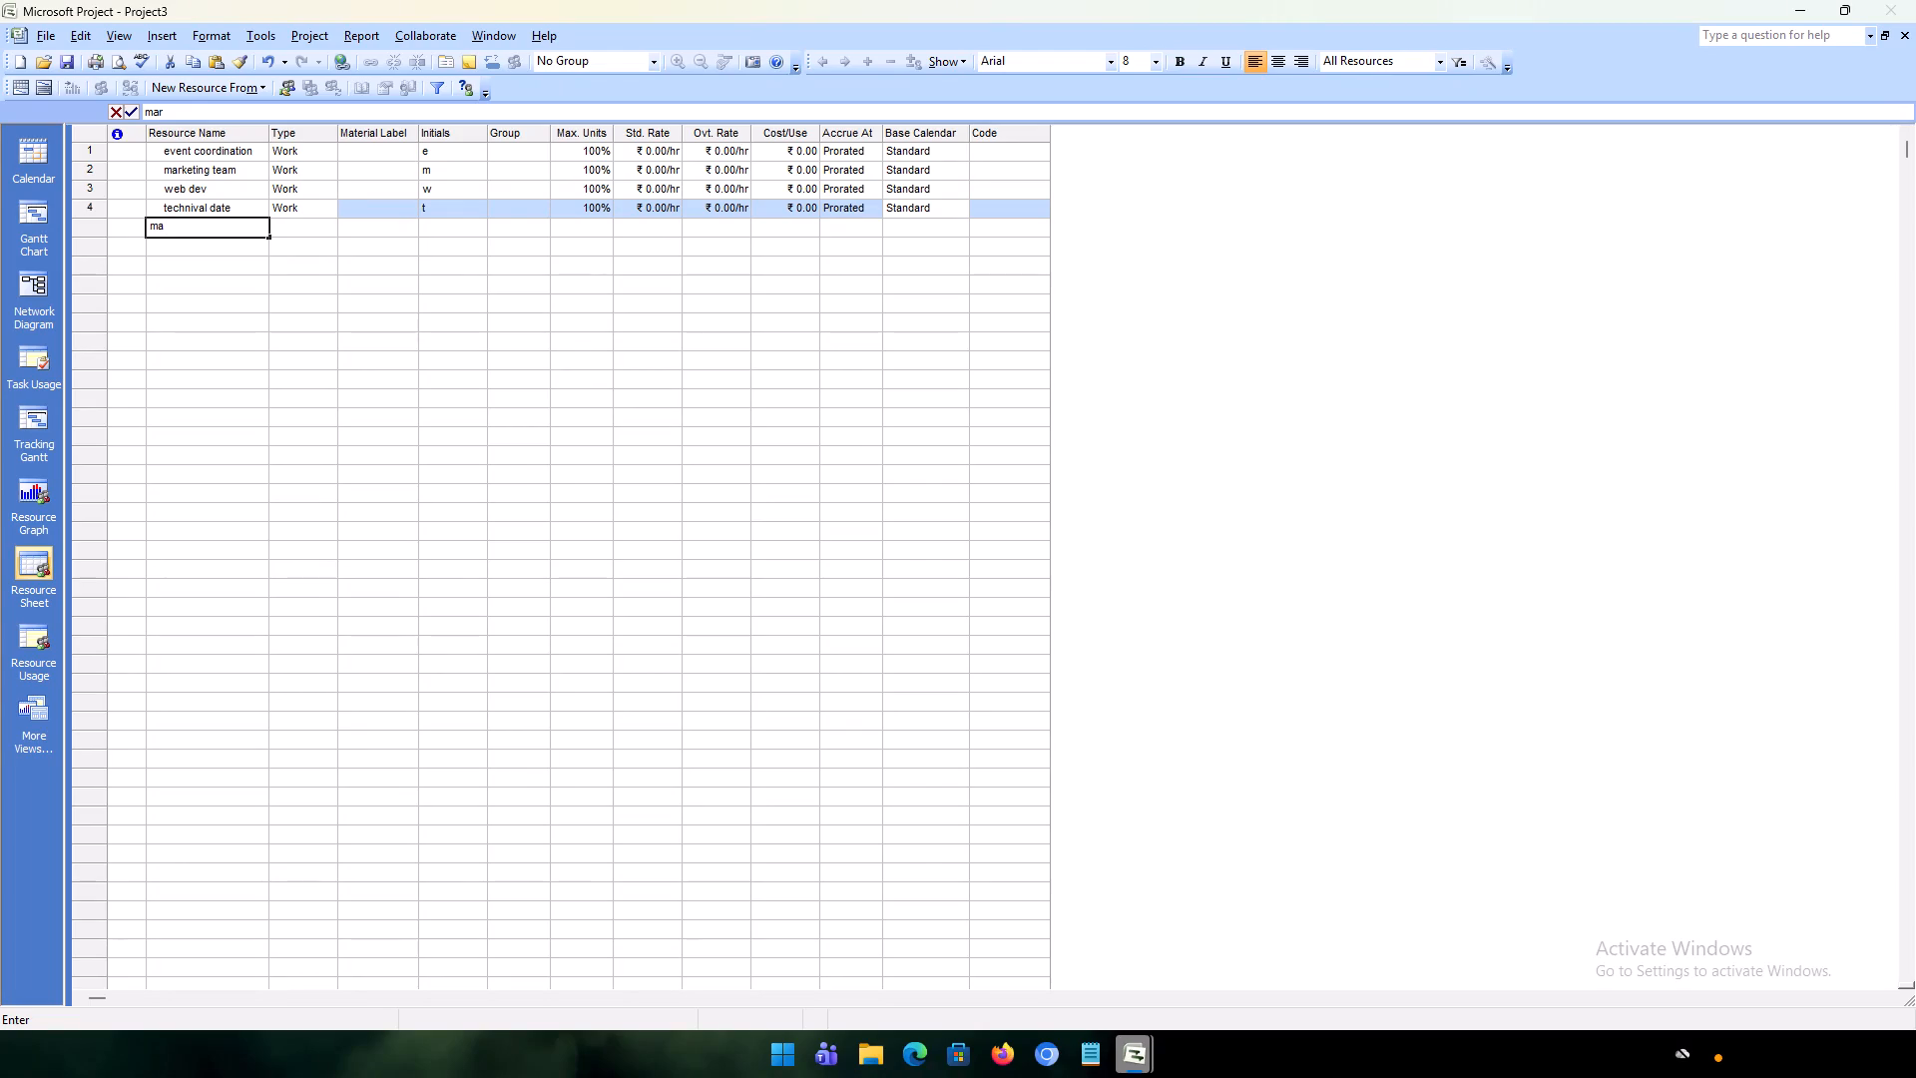
{"action": "type", "text": "ketting dazte\\"}
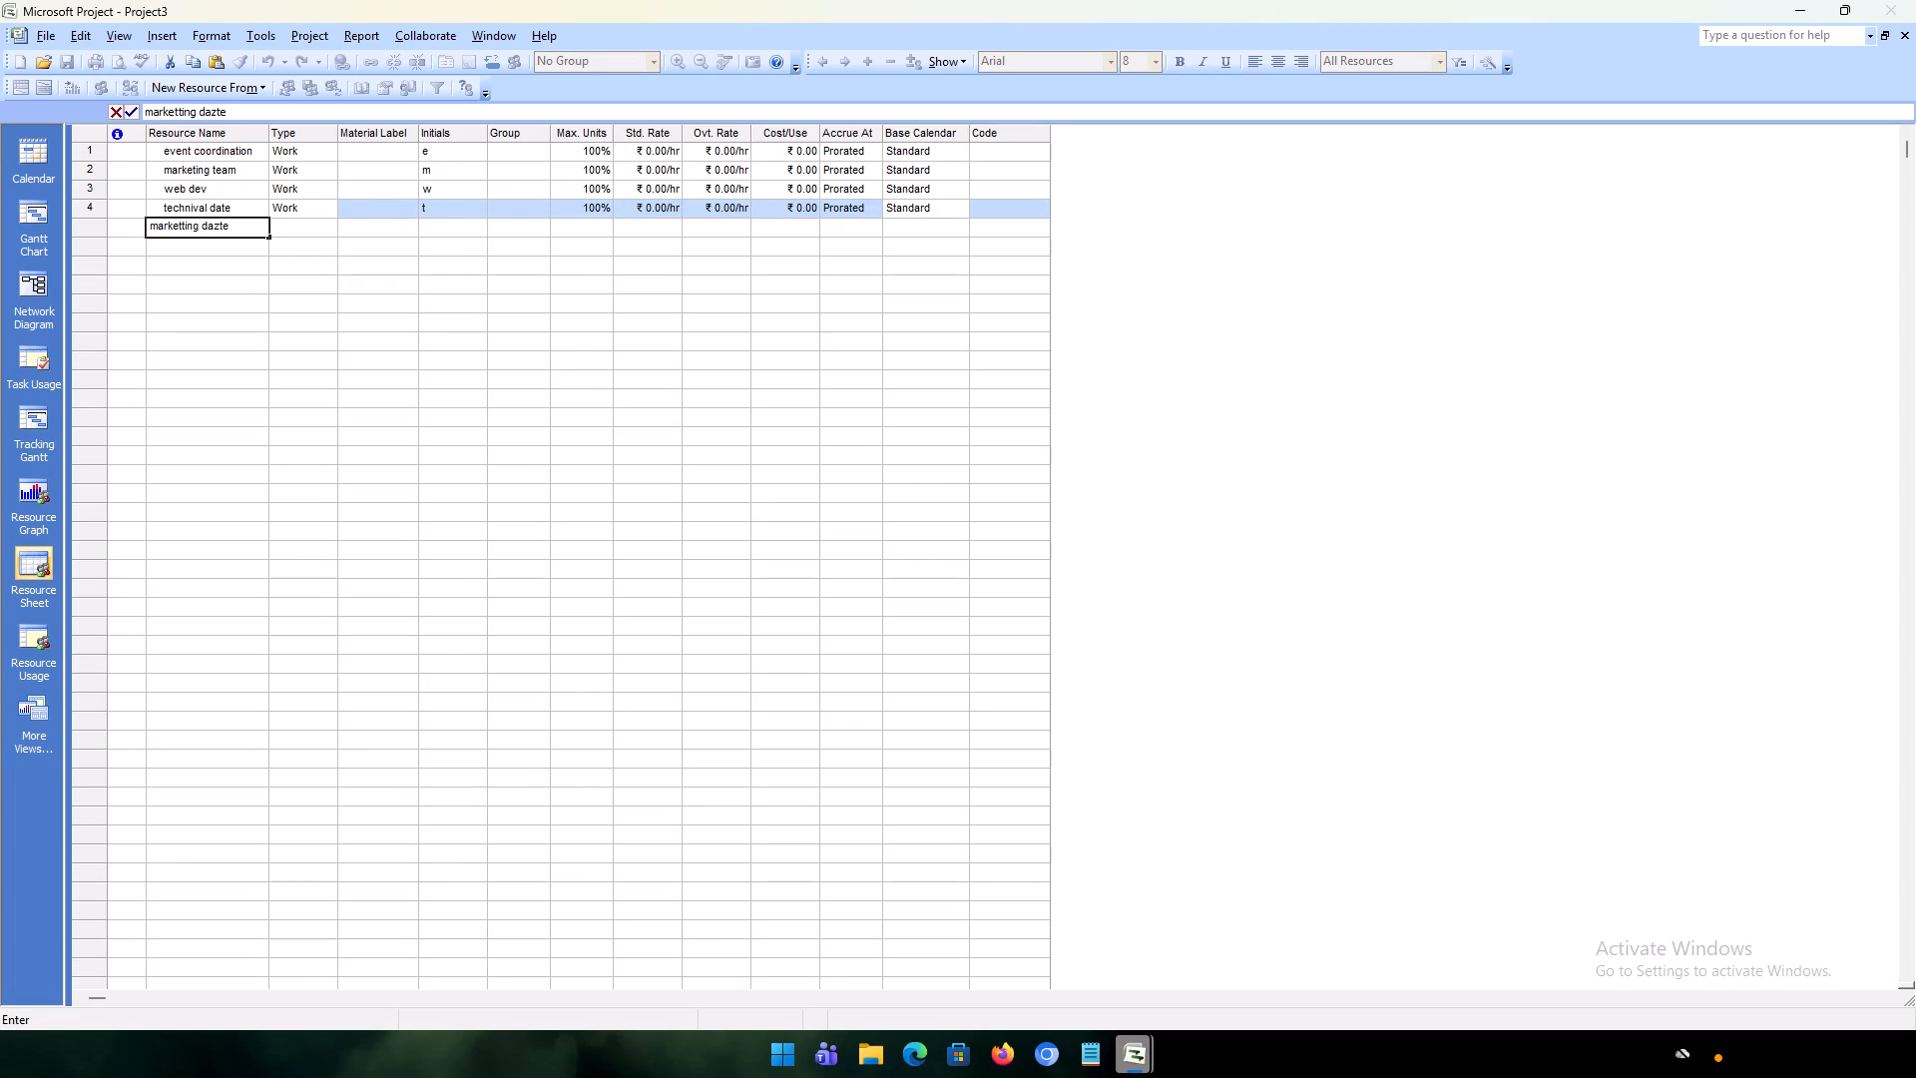
{"action": "key", "text": "BackSpace"}
{"action": "key", "text": "BackSpace"}
{"action": "key", "text": "BackSpace"}
{"action": "key", "text": "BackSpace"}
{"action": "type", "text": "te"}
{"action": "key", "text": "Return"}
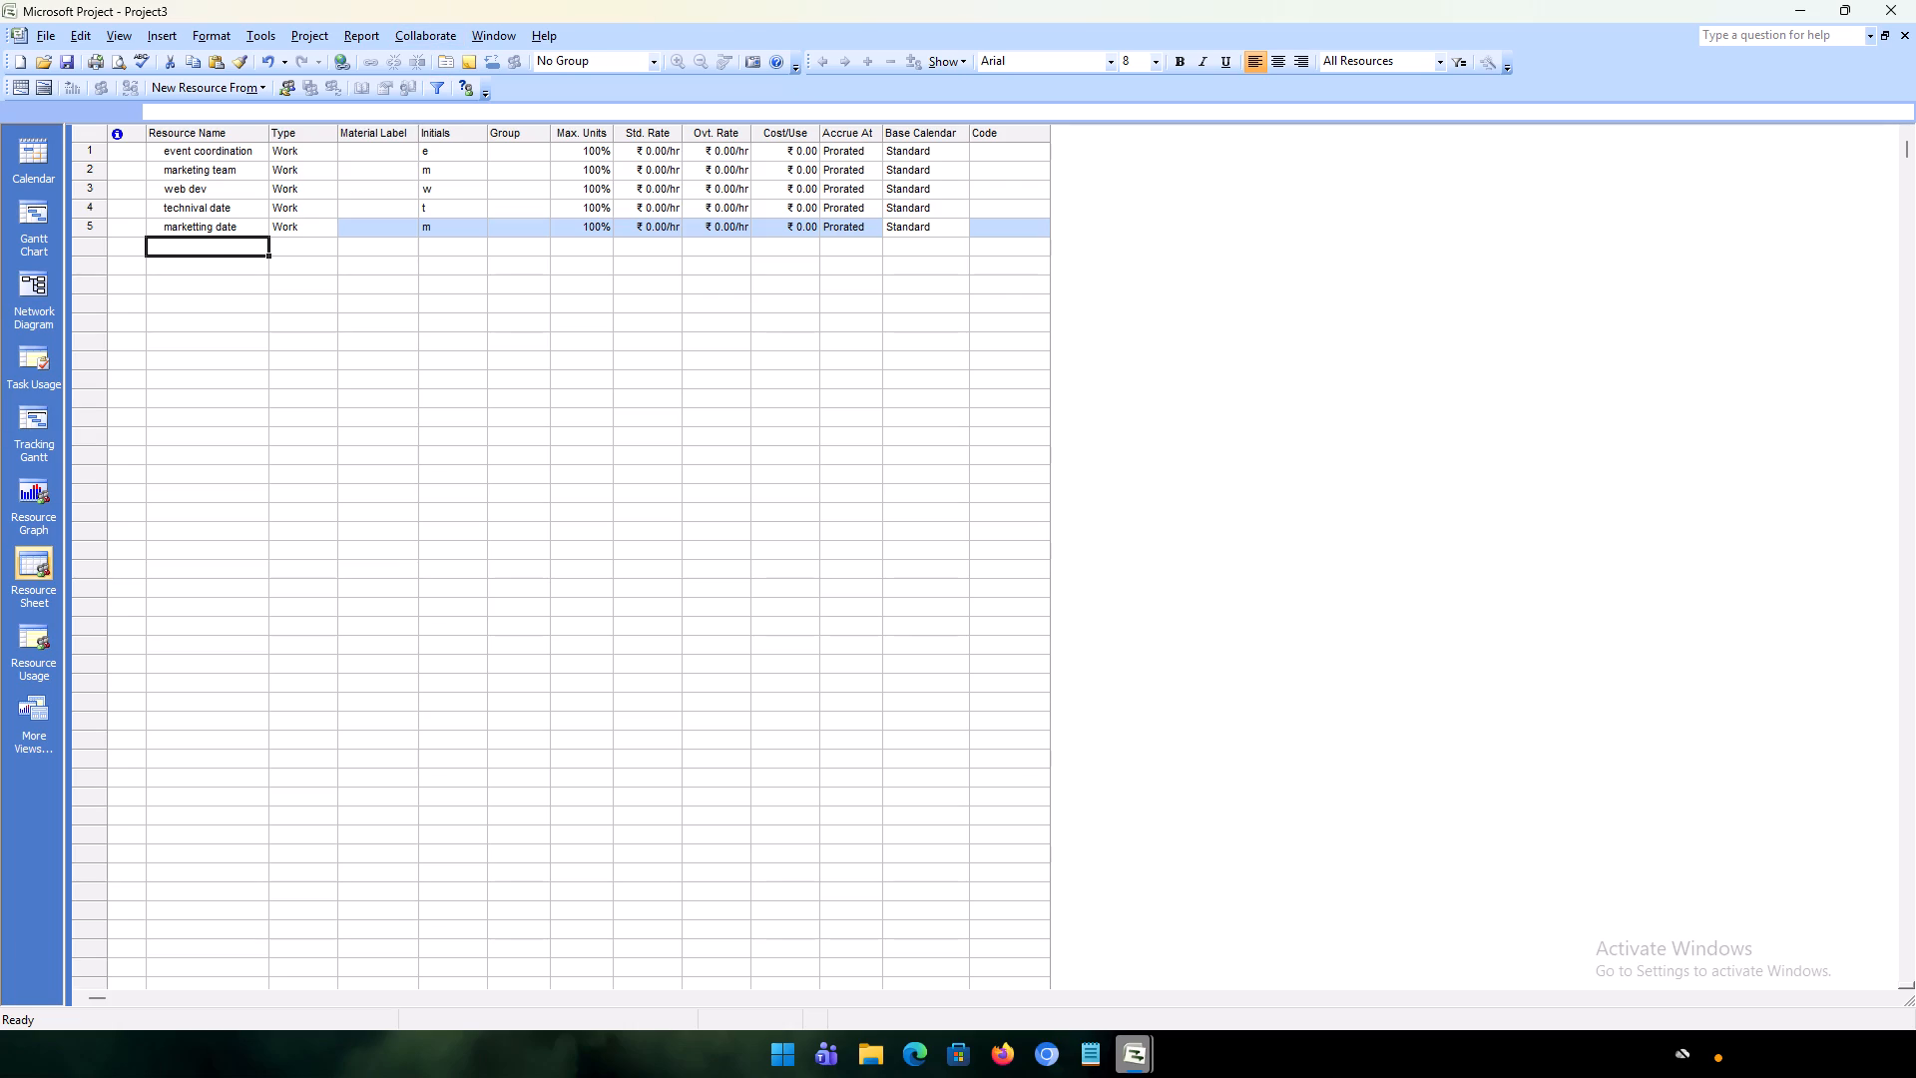
Rename the fourth resource, "technival date", as "technical dev".
{"action": "left_click", "coordinate": [203, 214]}
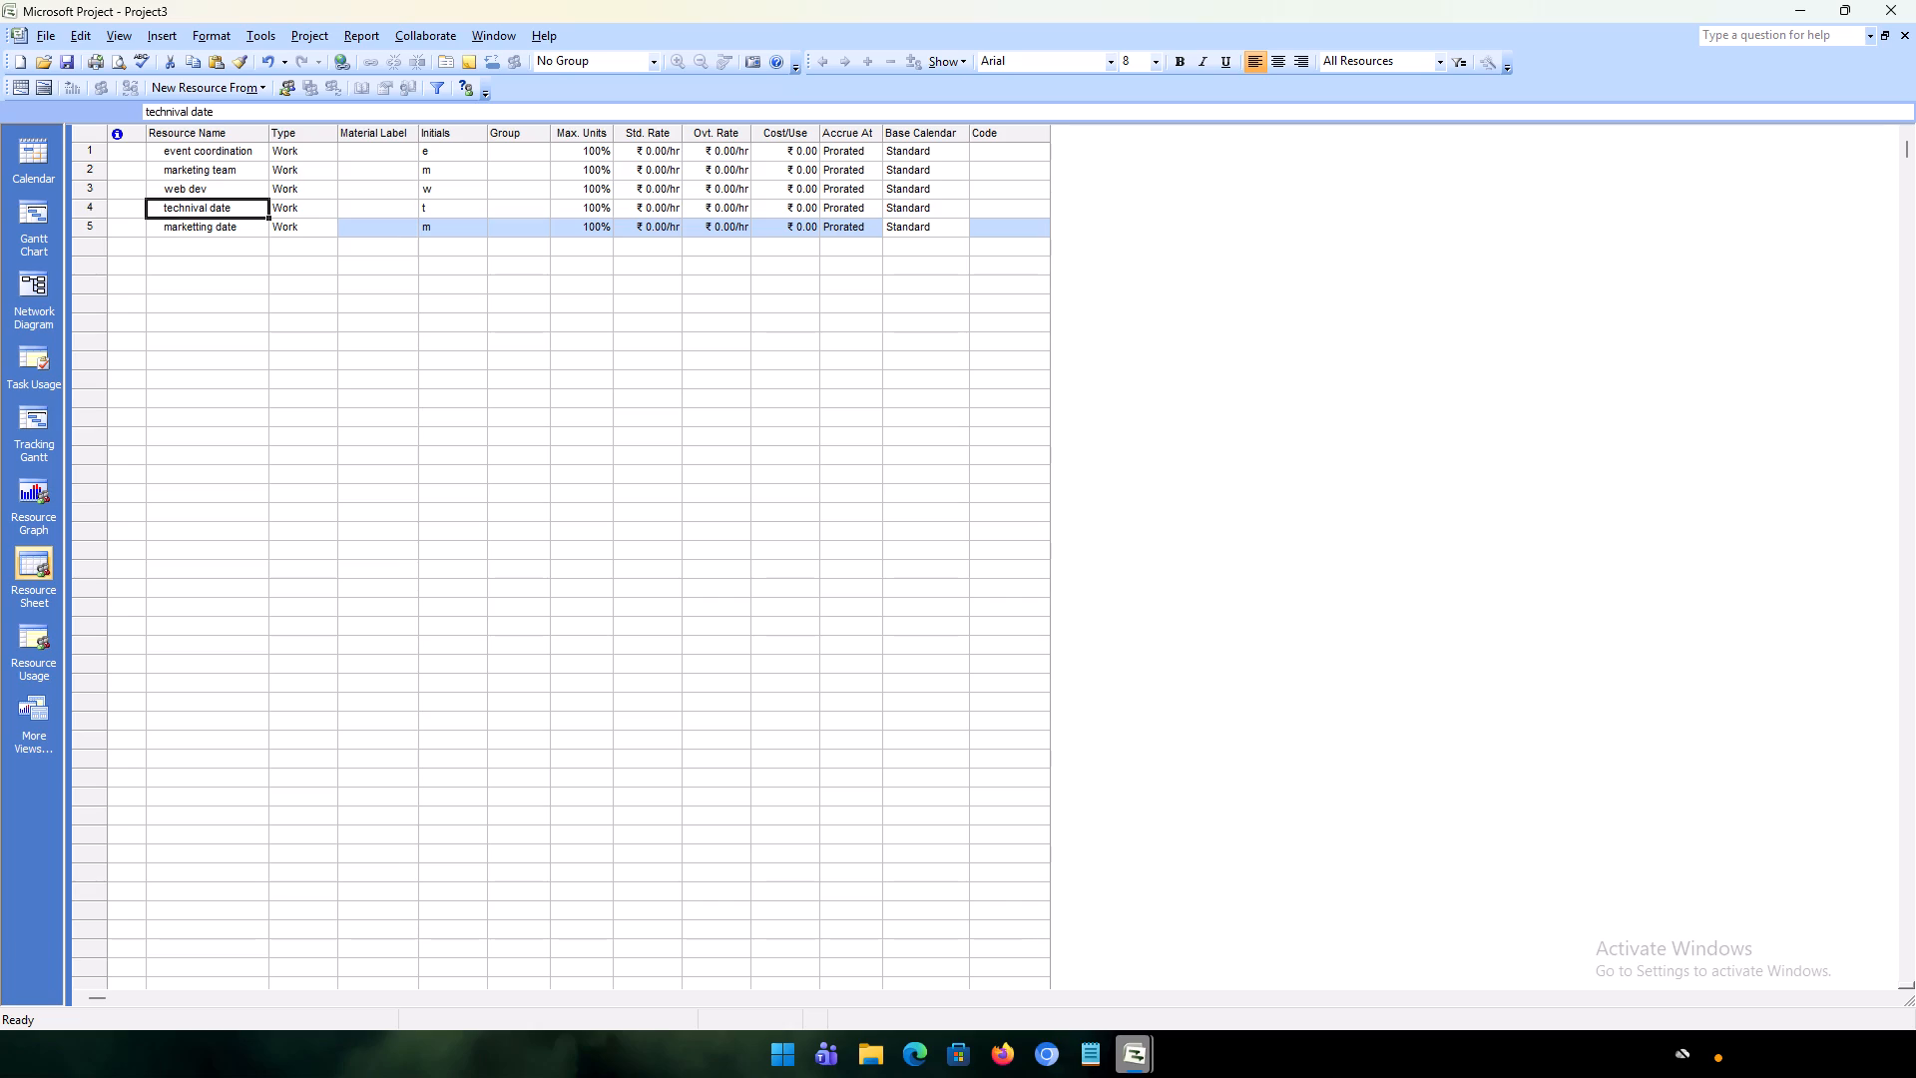
{"action": "left_click", "coordinate": [200, 207]}
{"action": "key", "text": "BackSpace"}
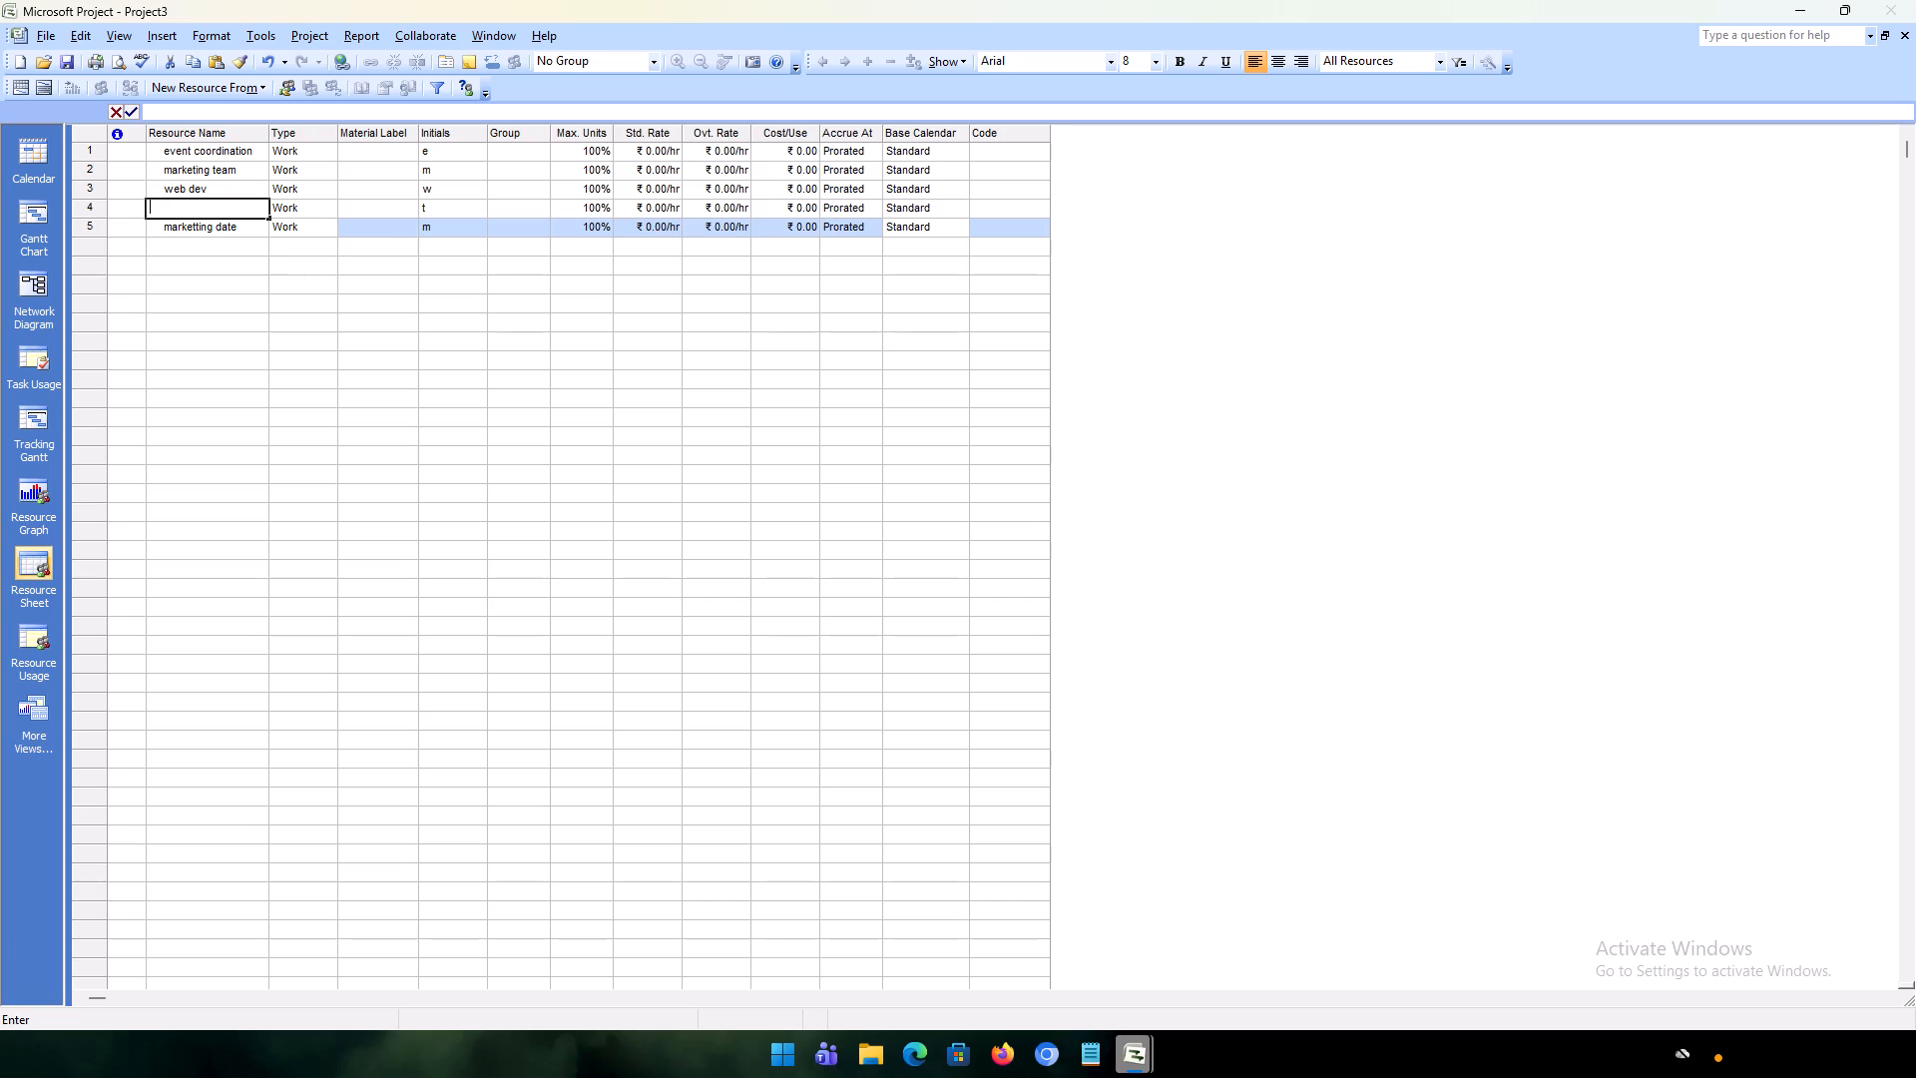
{"action": "type", "text": "technical"}
{"action": "key", "text": "space"}
{"action": "type", "text": "dev"}
{"action": "key", "text": "Return"}
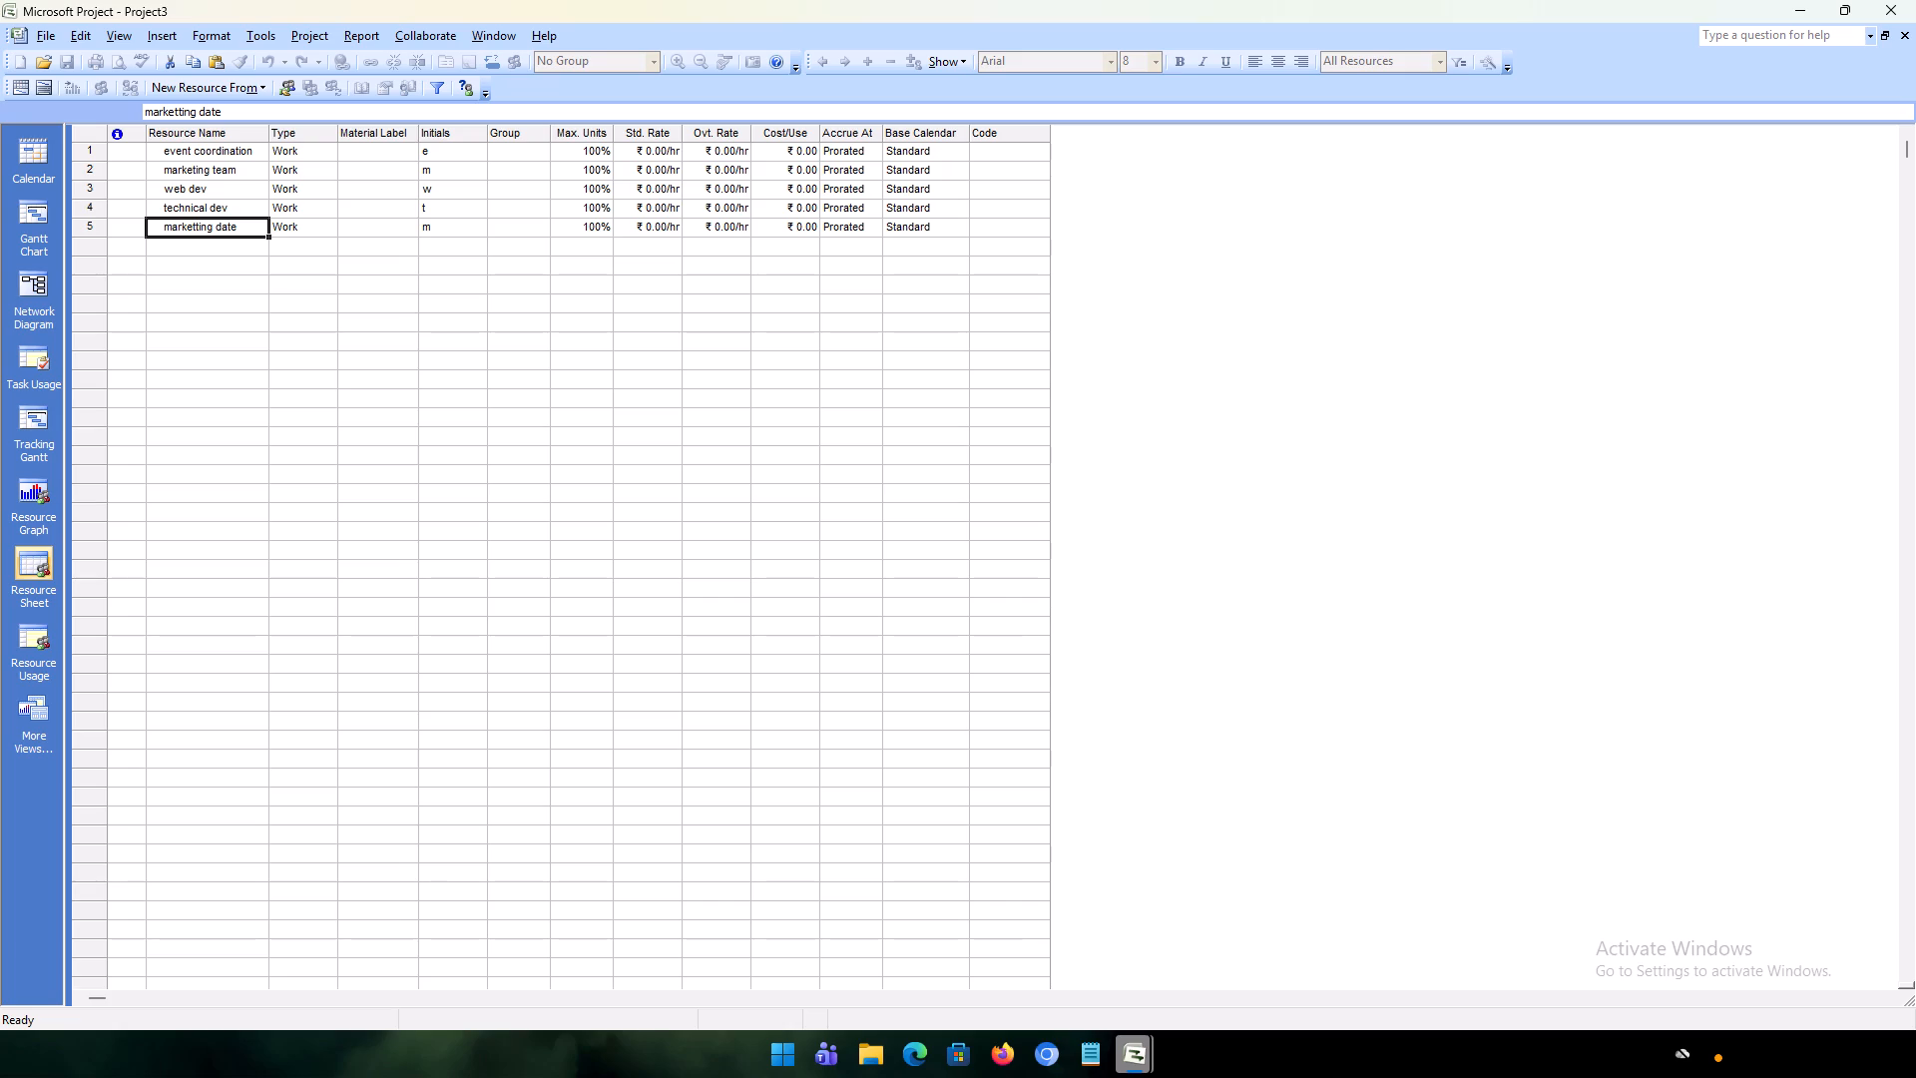
{"action": "left_click", "coordinate": [450, 254]}
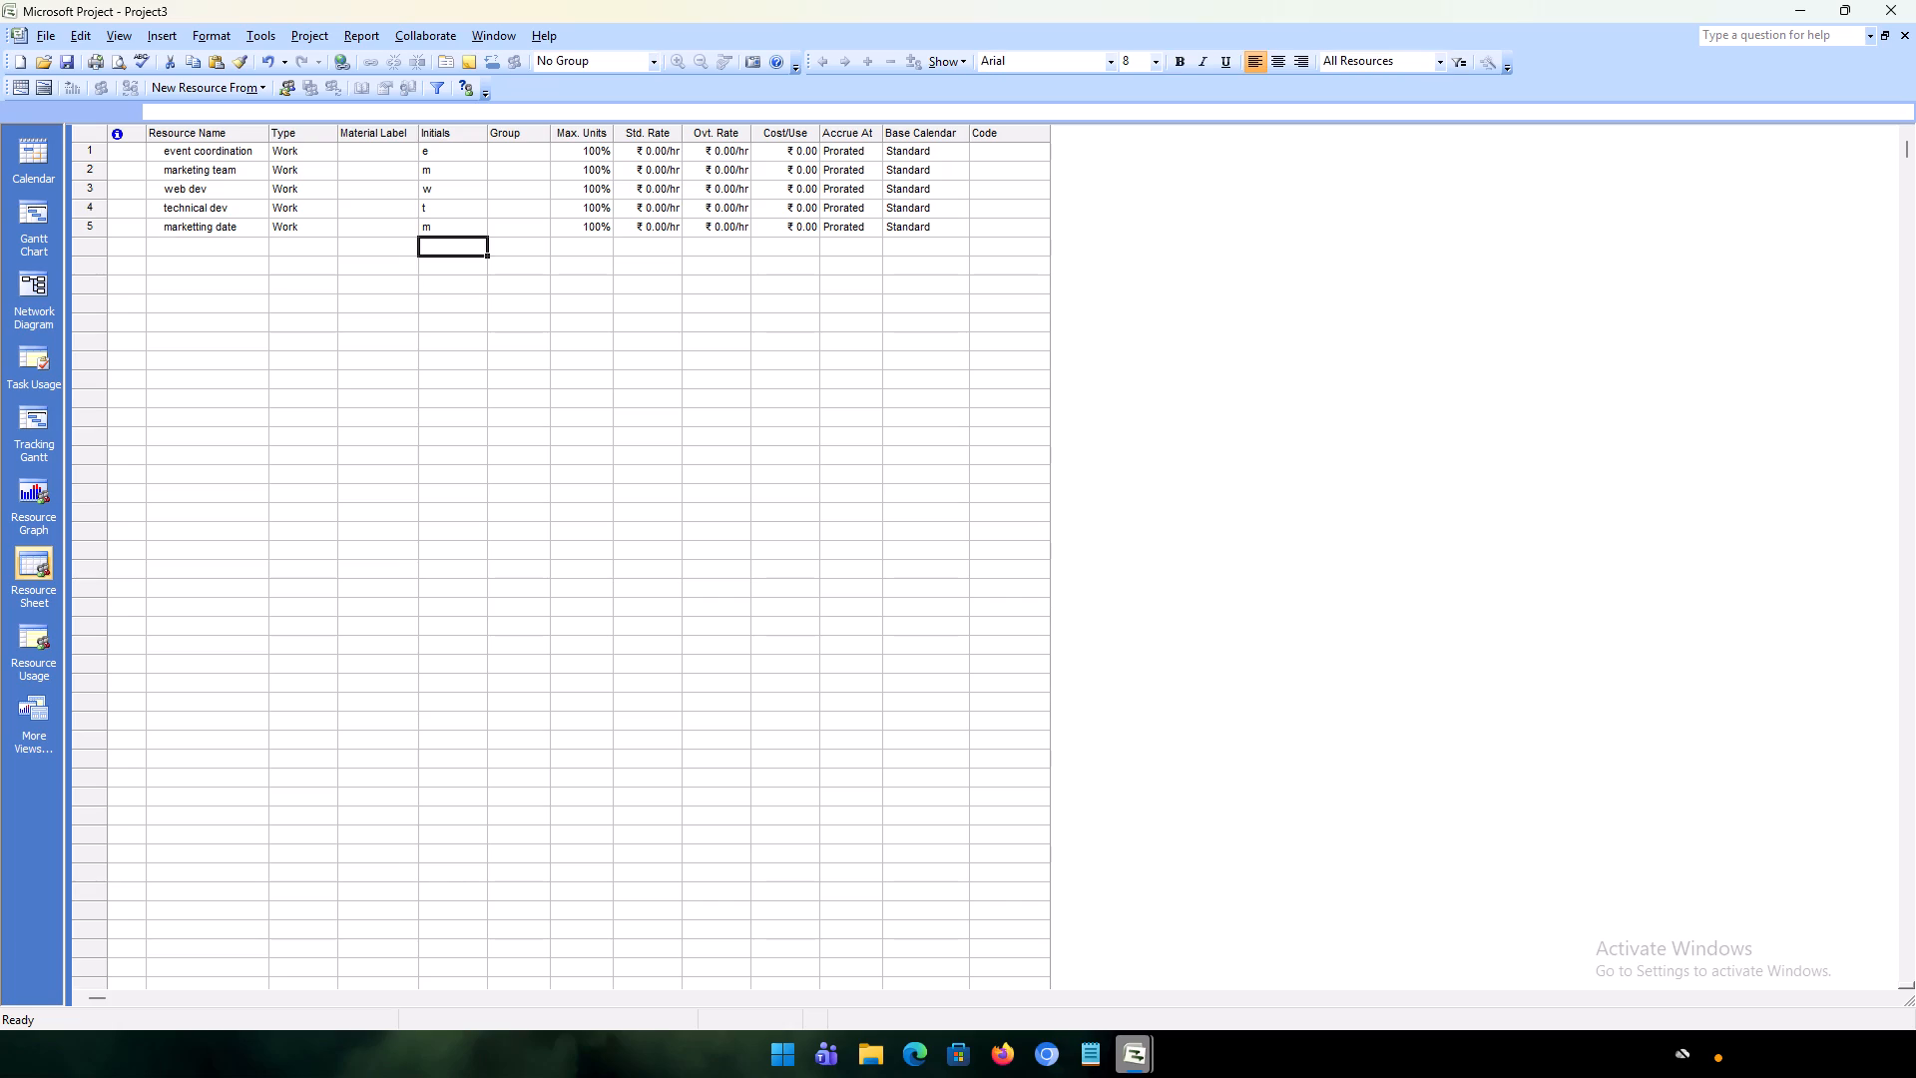
Return to the Gantt Chart view and assign event coordination to the venue booking and event planning tasks.
{"action": "left_click", "coordinate": [18, 221]}
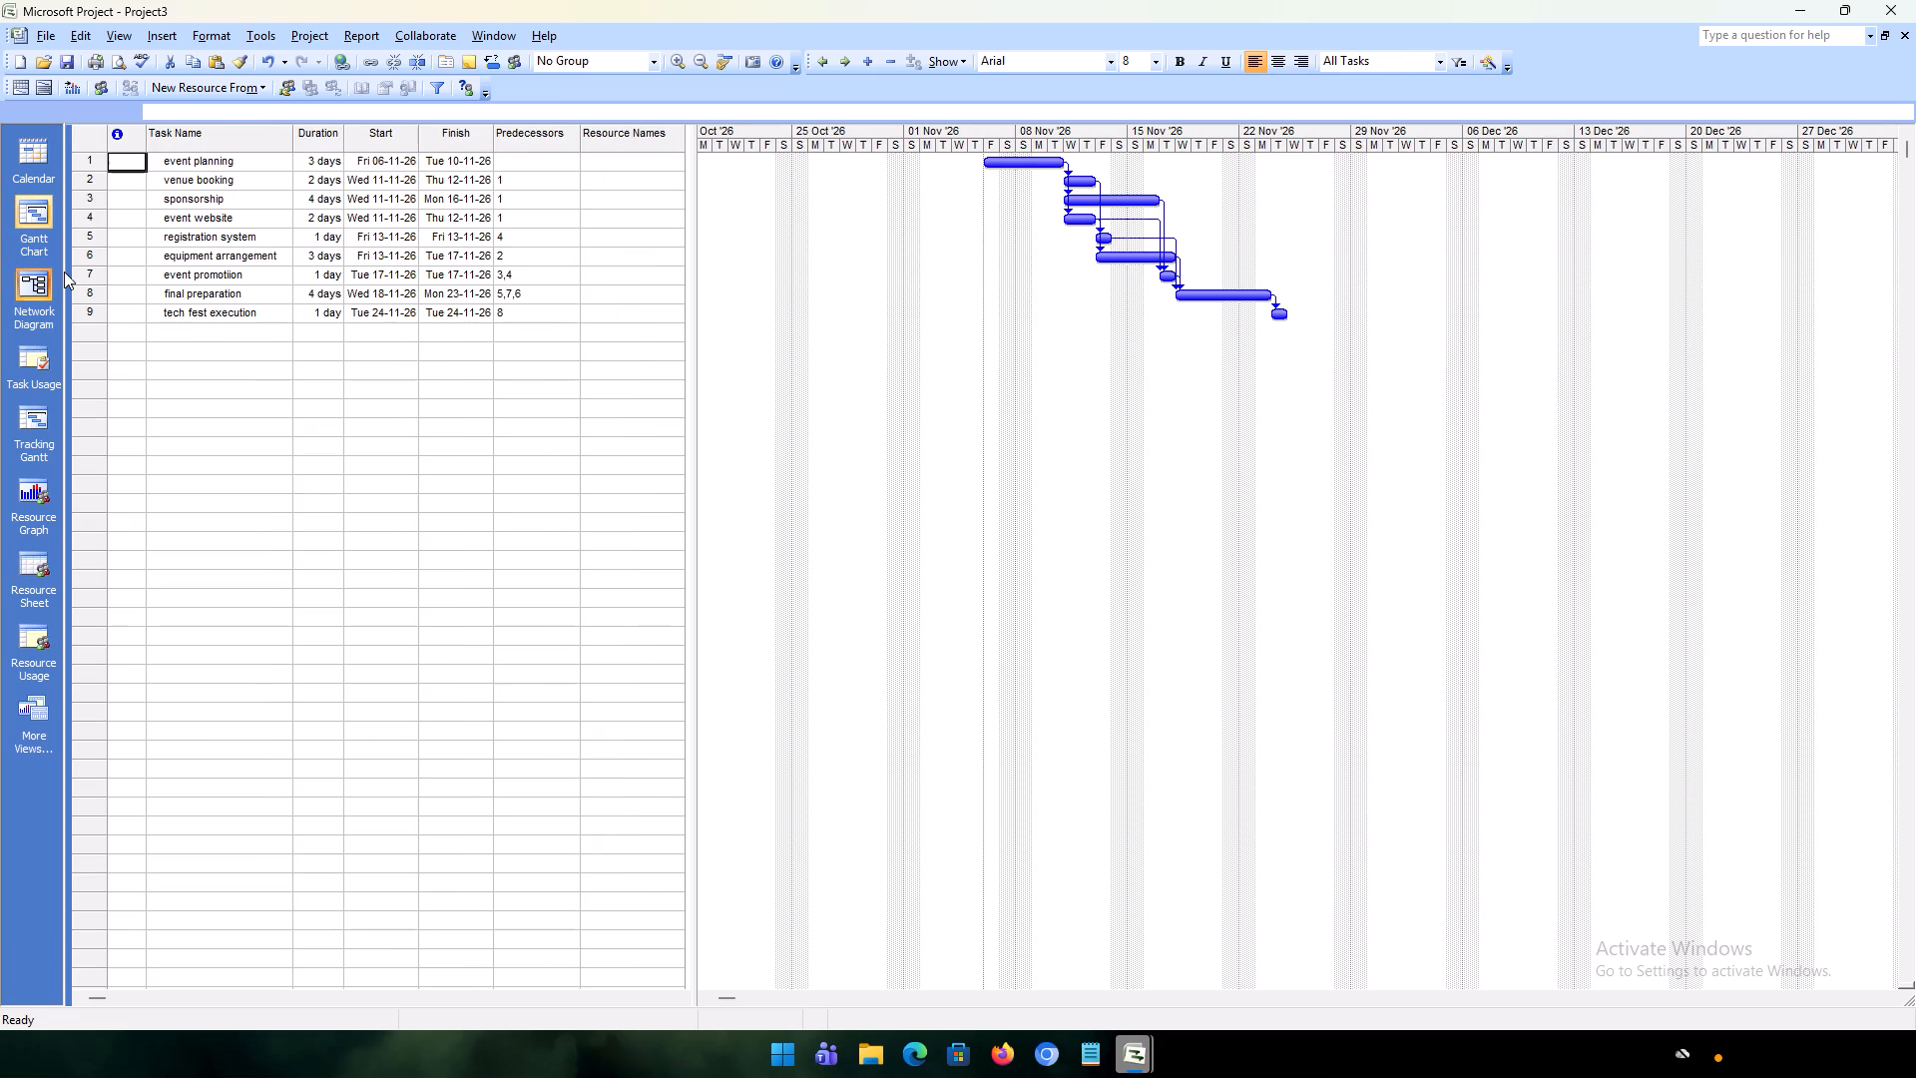
{"action": "left_click", "coordinate": [634, 187]}
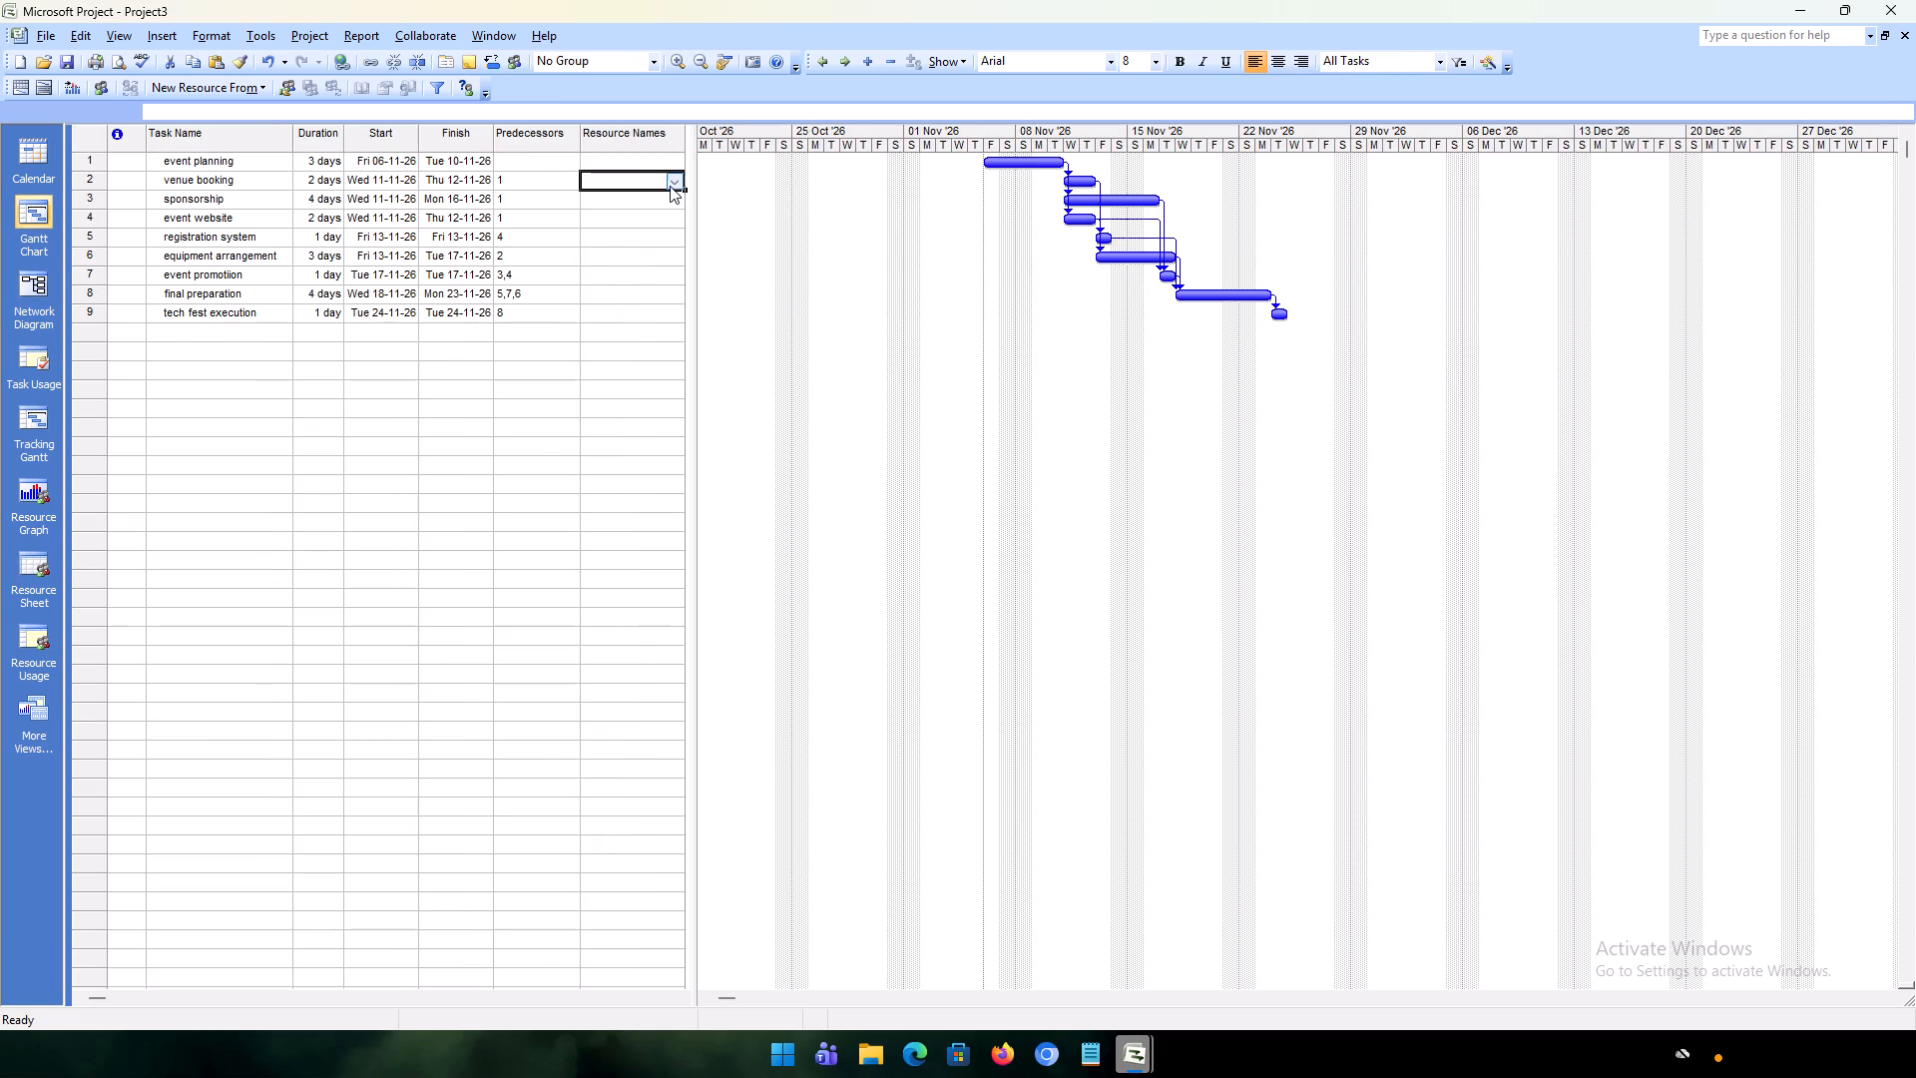
{"action": "left_click", "coordinate": [672, 186]}
{"action": "left_click", "coordinate": [660, 201]}
{"action": "left_click", "coordinate": [658, 204]}
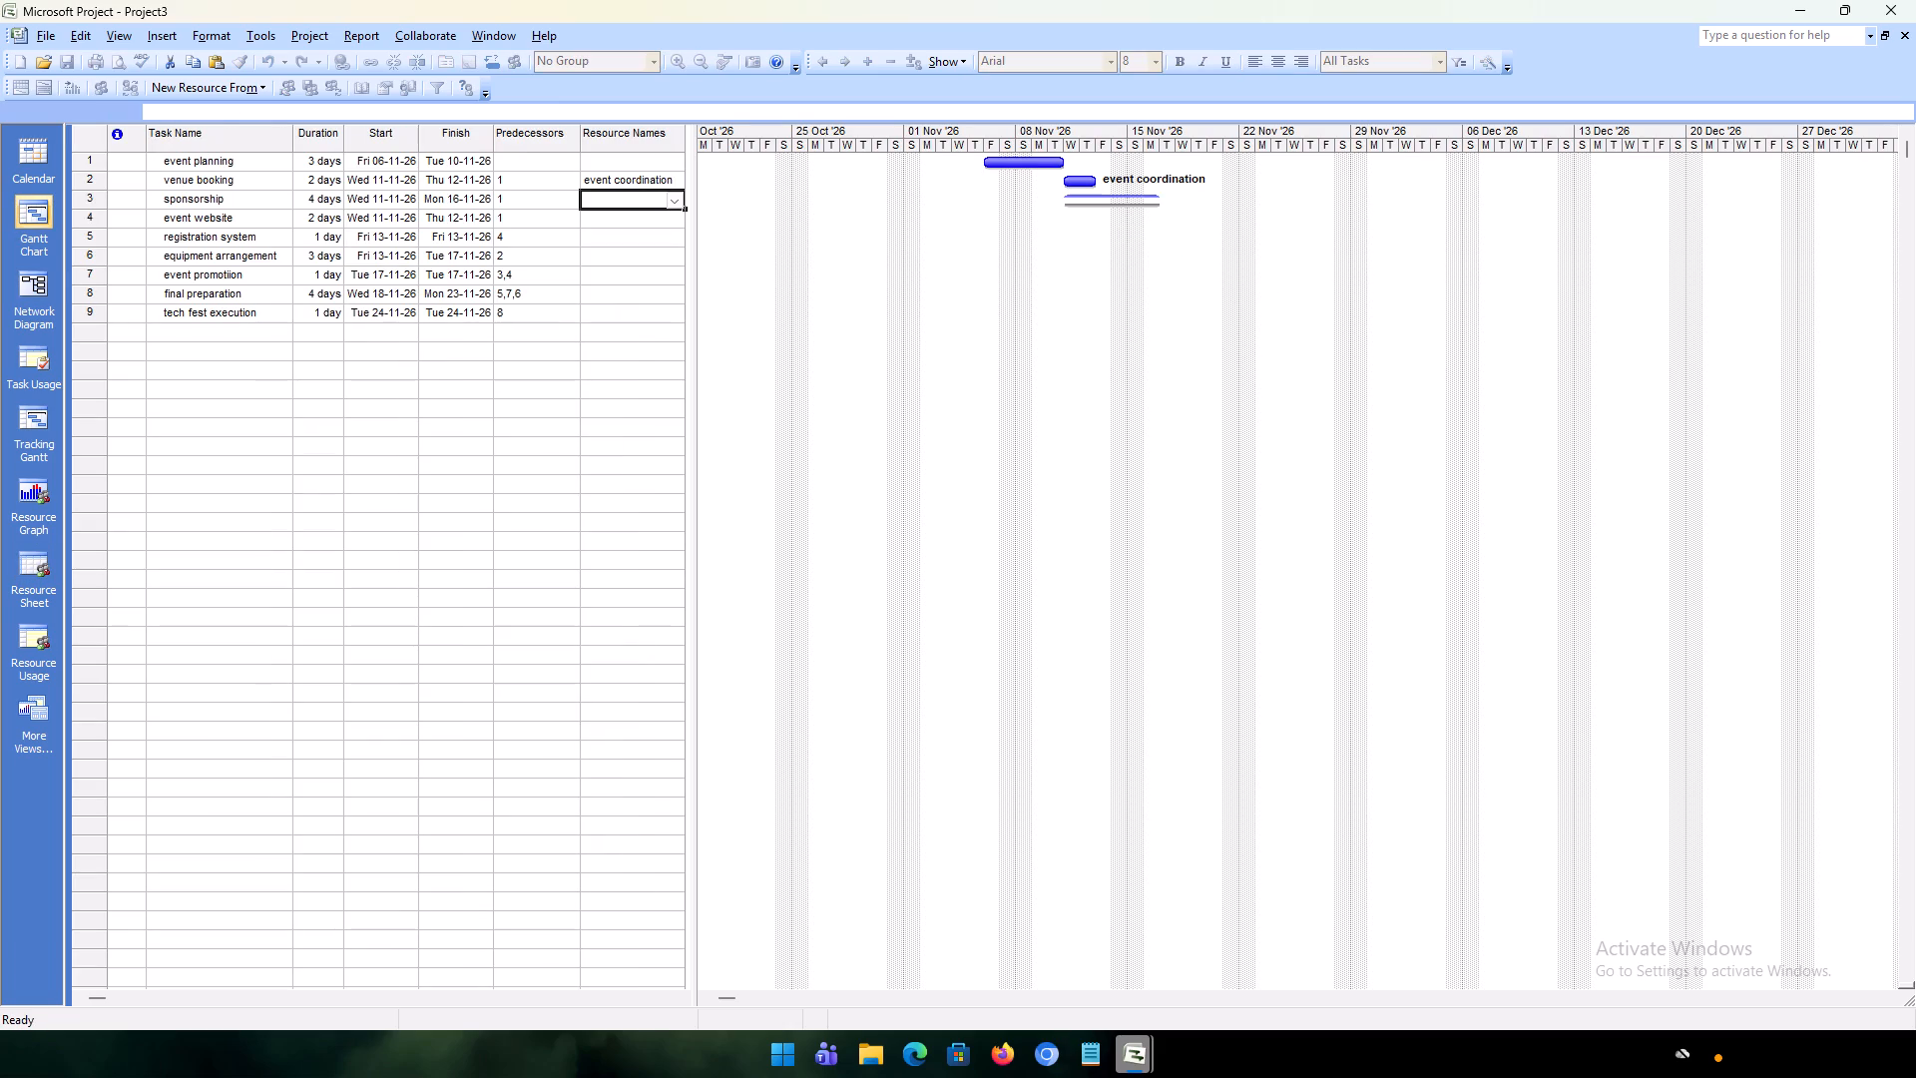
{"action": "left_click", "coordinate": [655, 170]}
{"action": "left_click", "coordinate": [668, 170]}
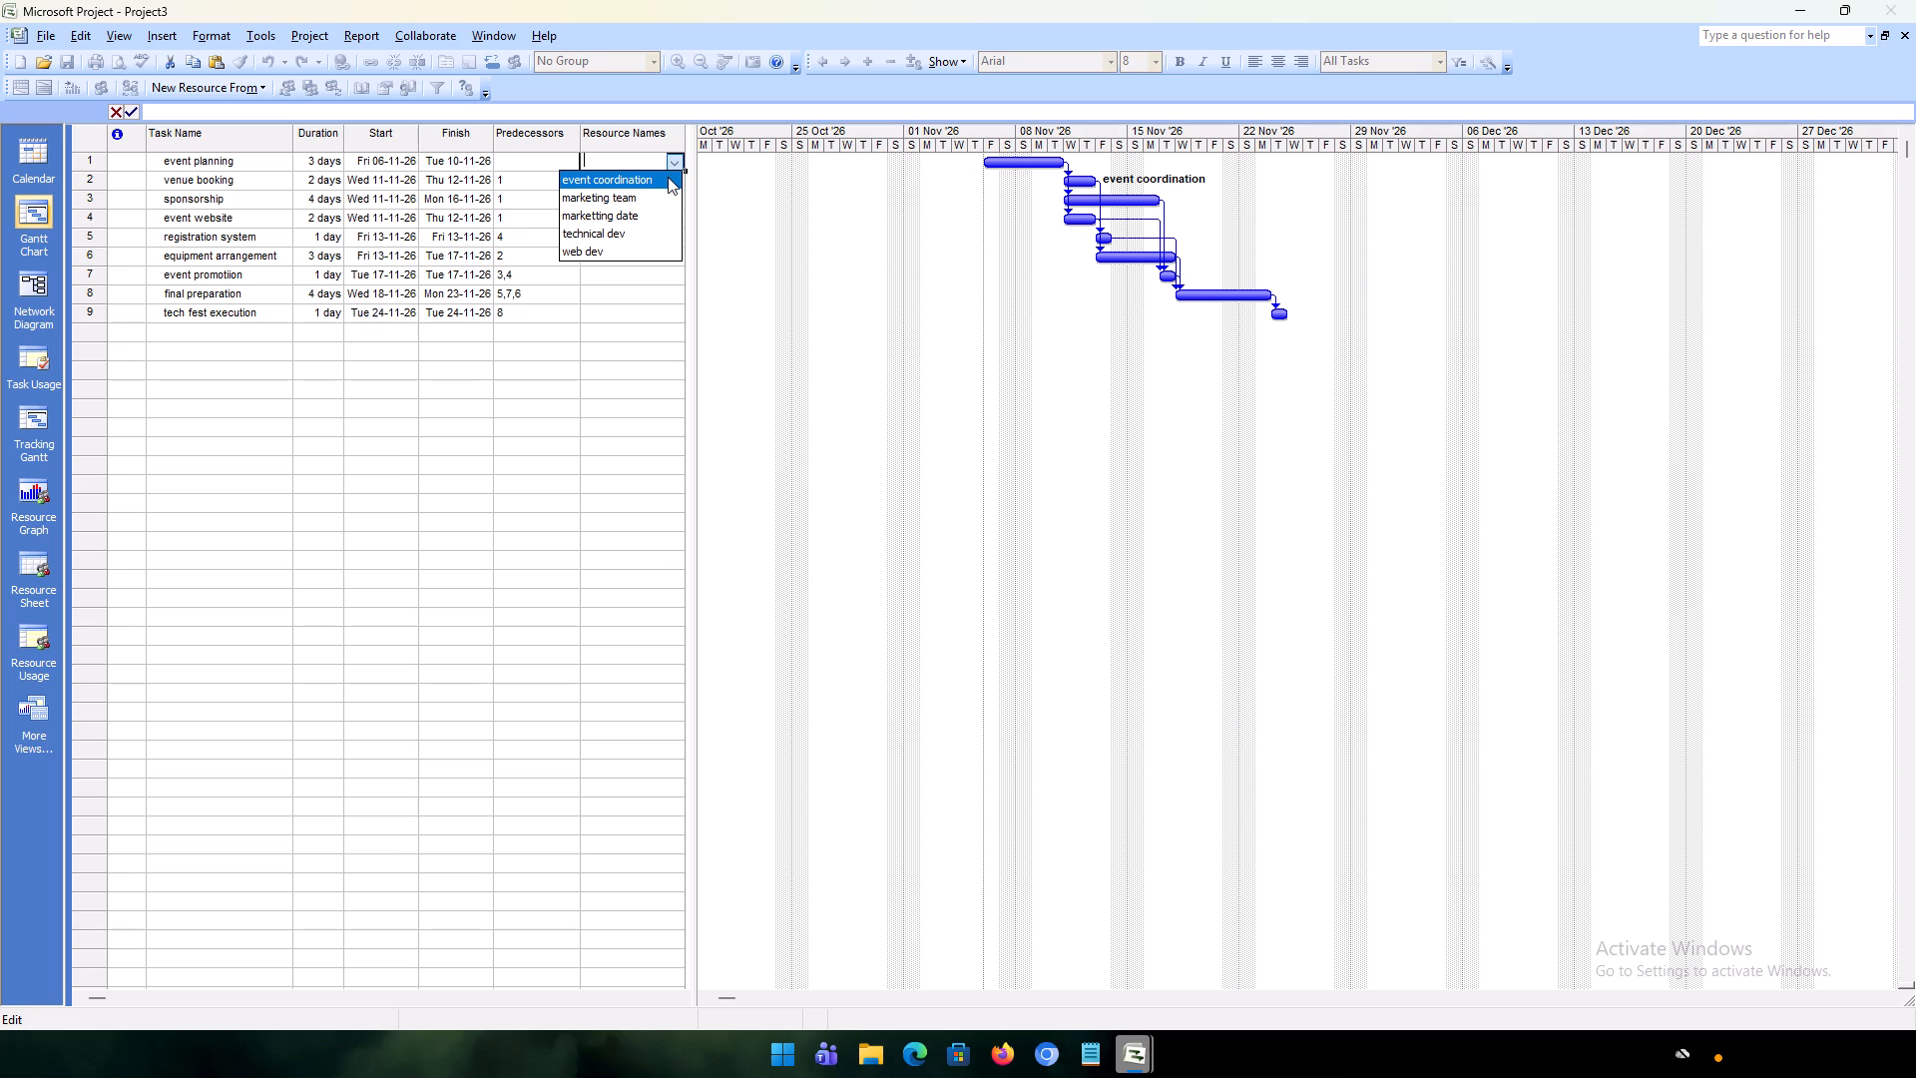
{"action": "left_click", "coordinate": [668, 177]}
Assign the marketing team resource to the sponsorship task.
{"action": "left_click", "coordinate": [661, 204]}
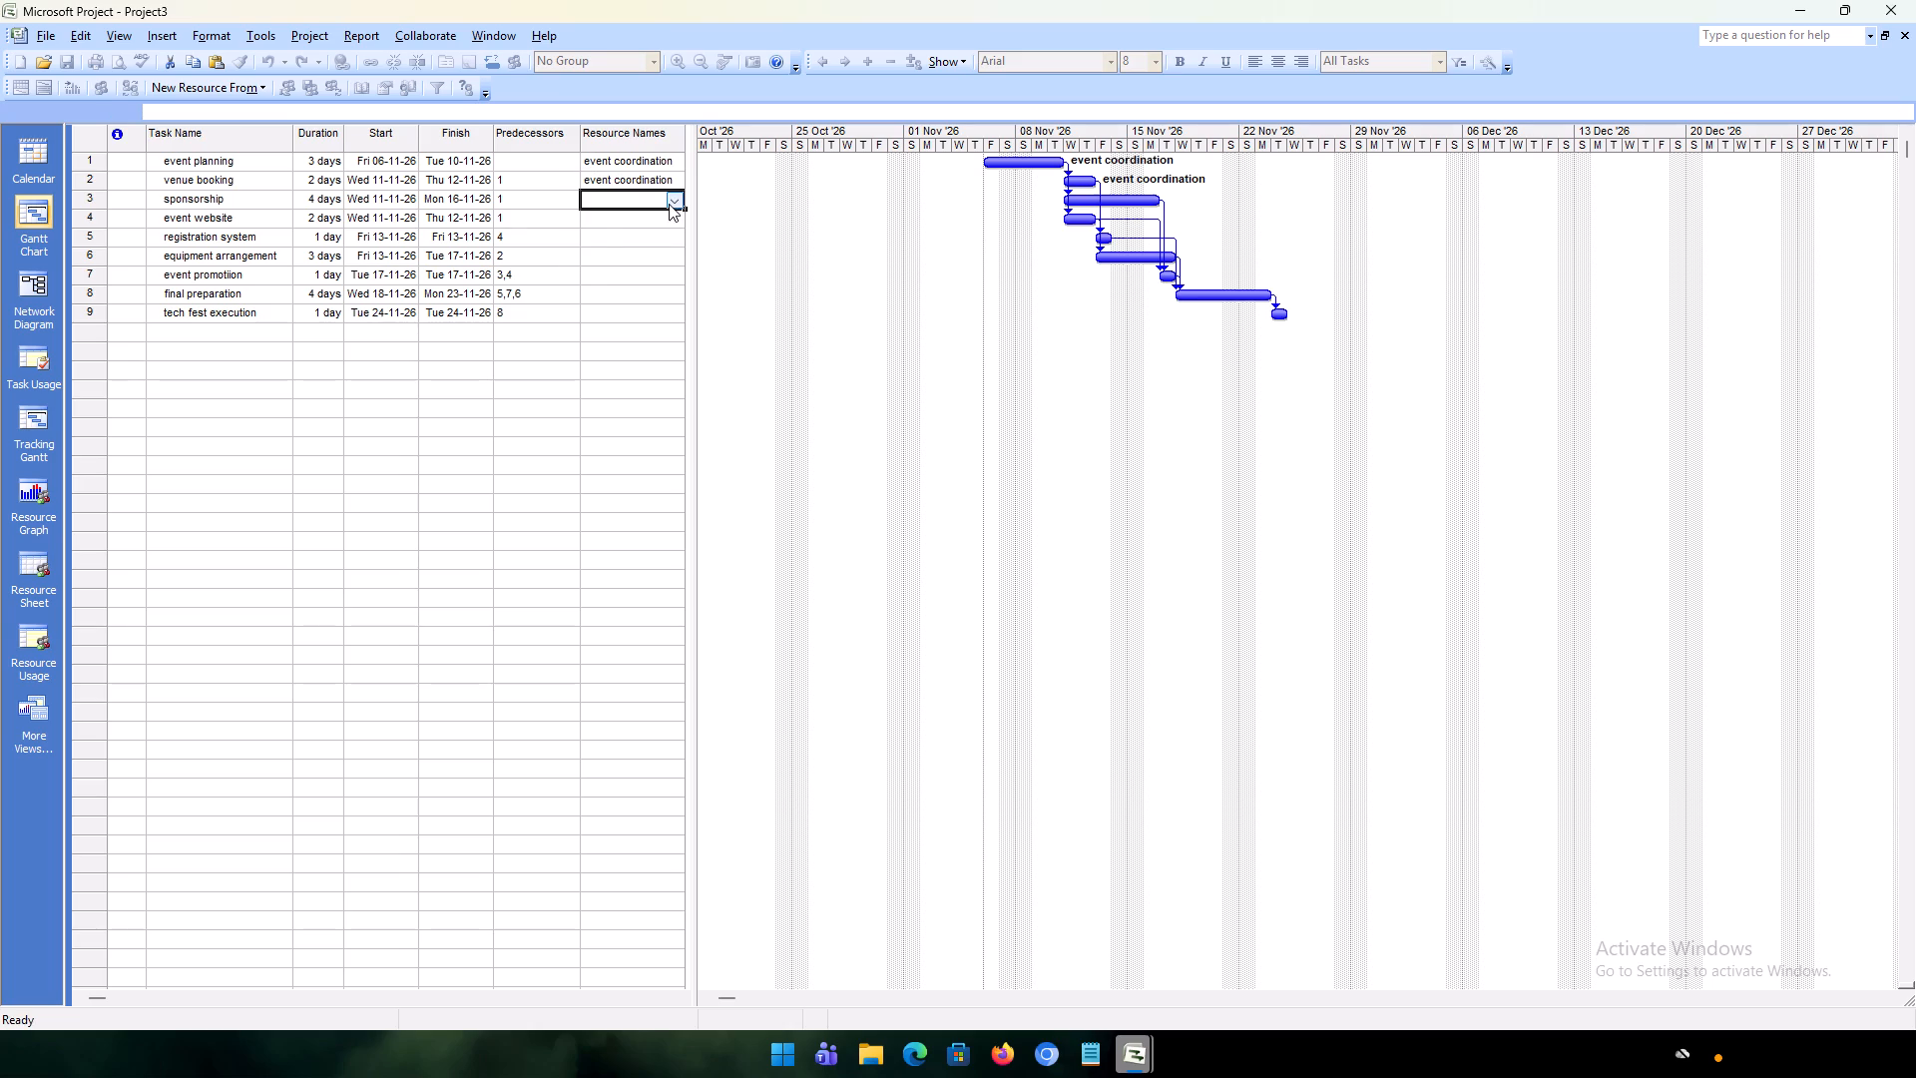
{"action": "left_click", "coordinate": [669, 204]}
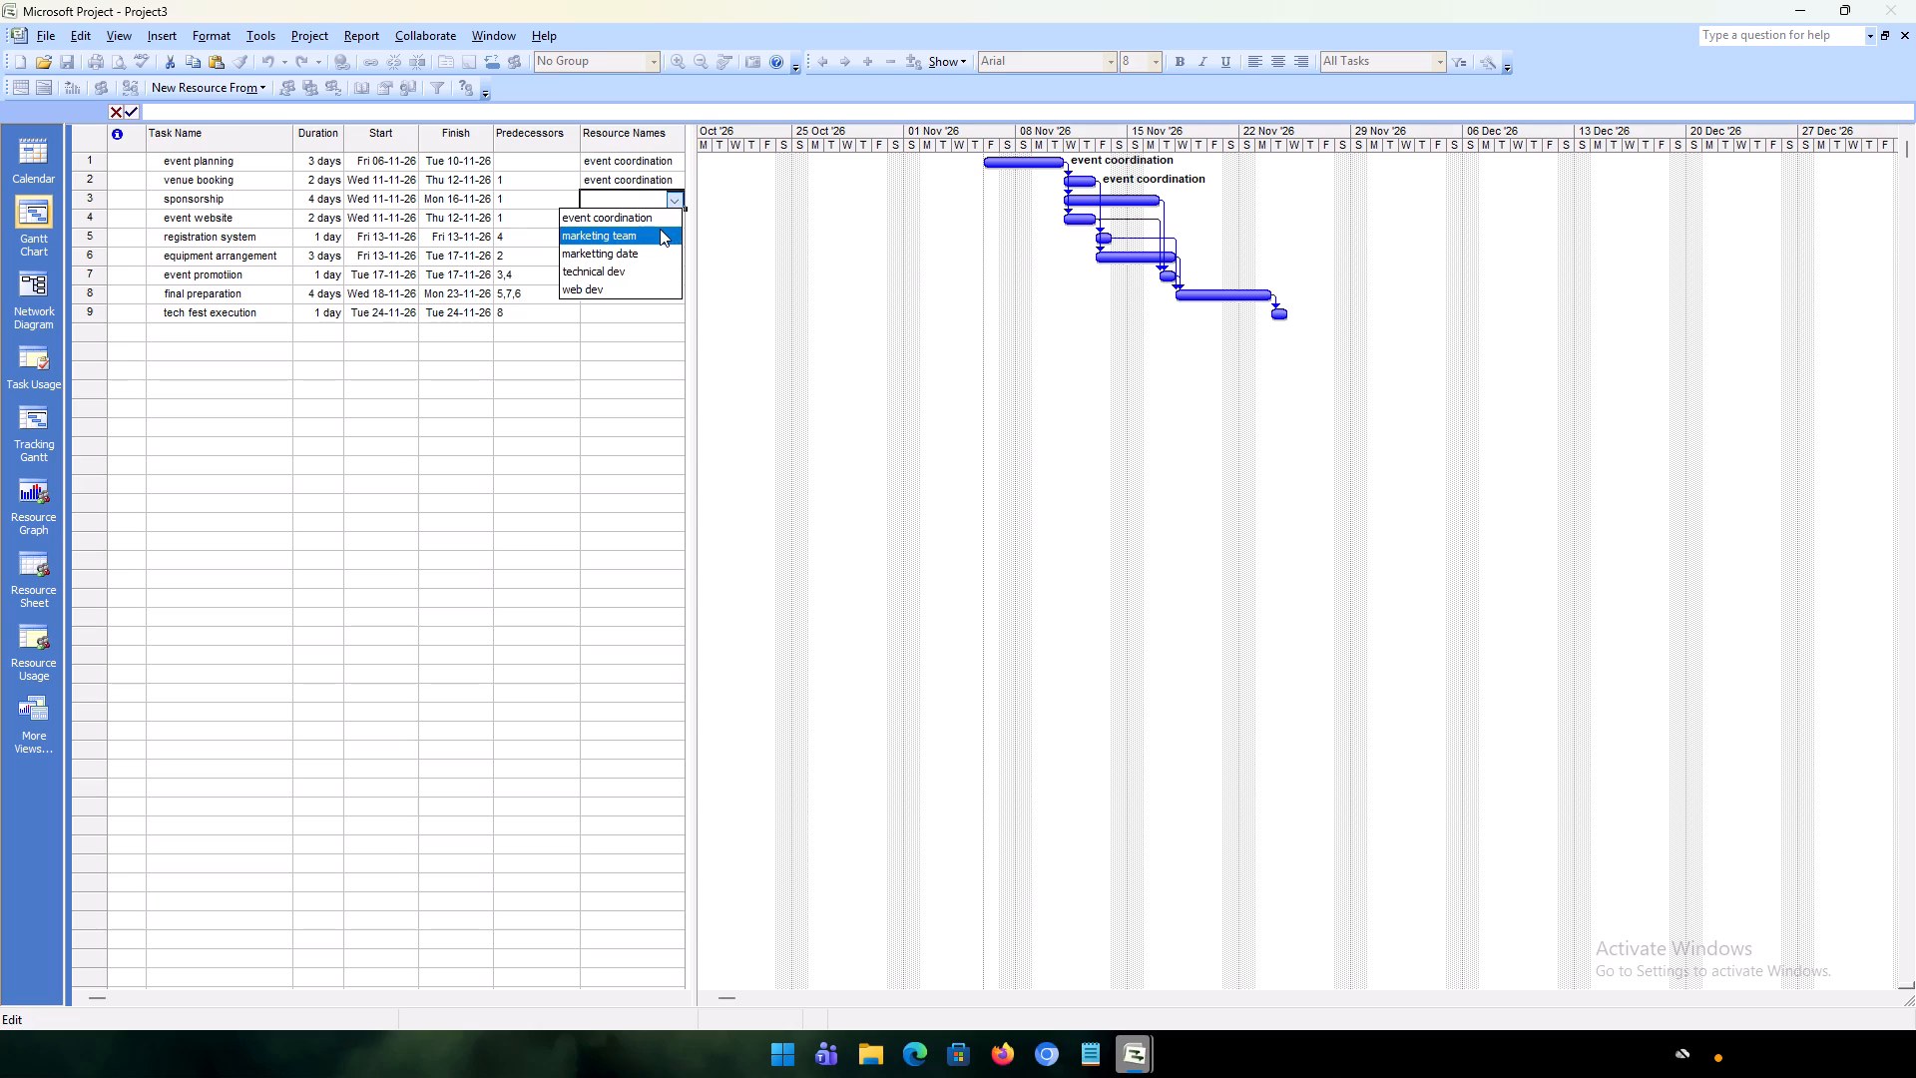
{"action": "left_click", "coordinate": [660, 229]}
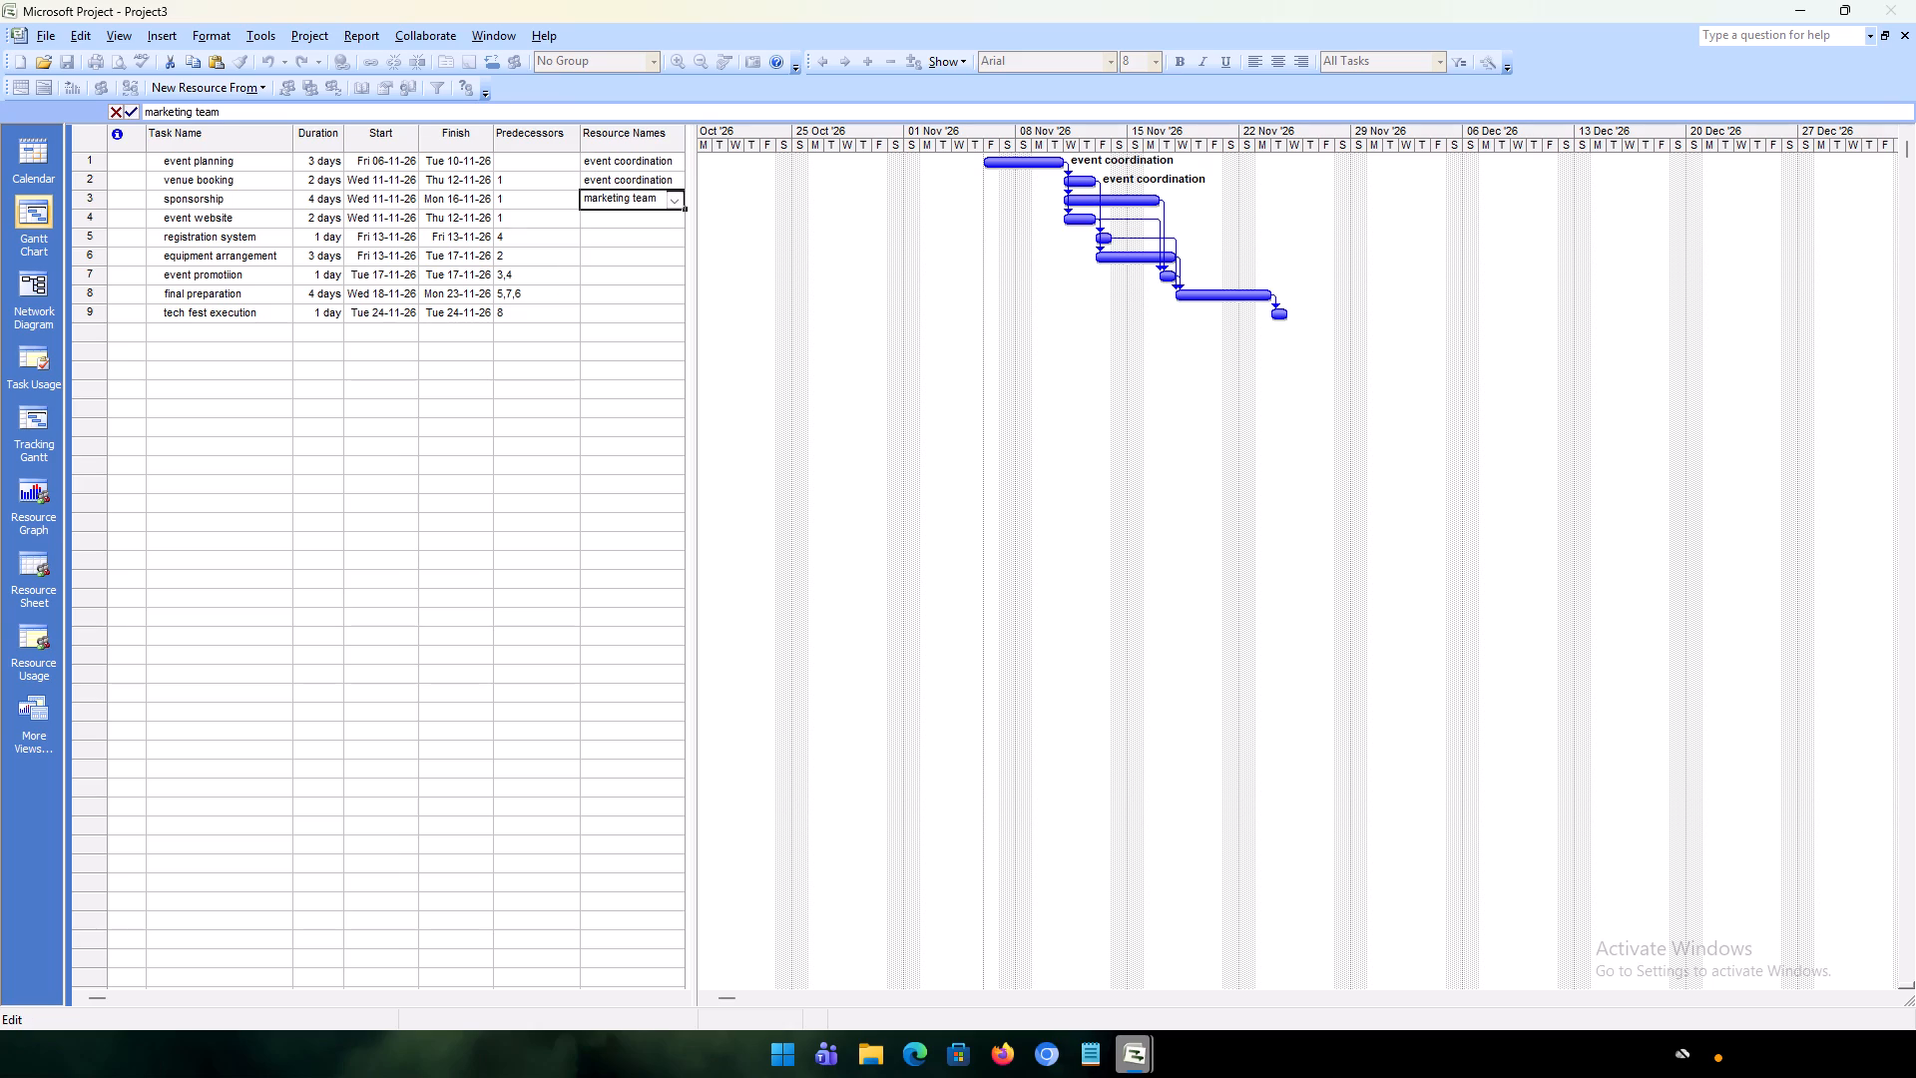
Assign the technical dev resource to the registration system task.
{"action": "left_click", "coordinate": [650, 242]}
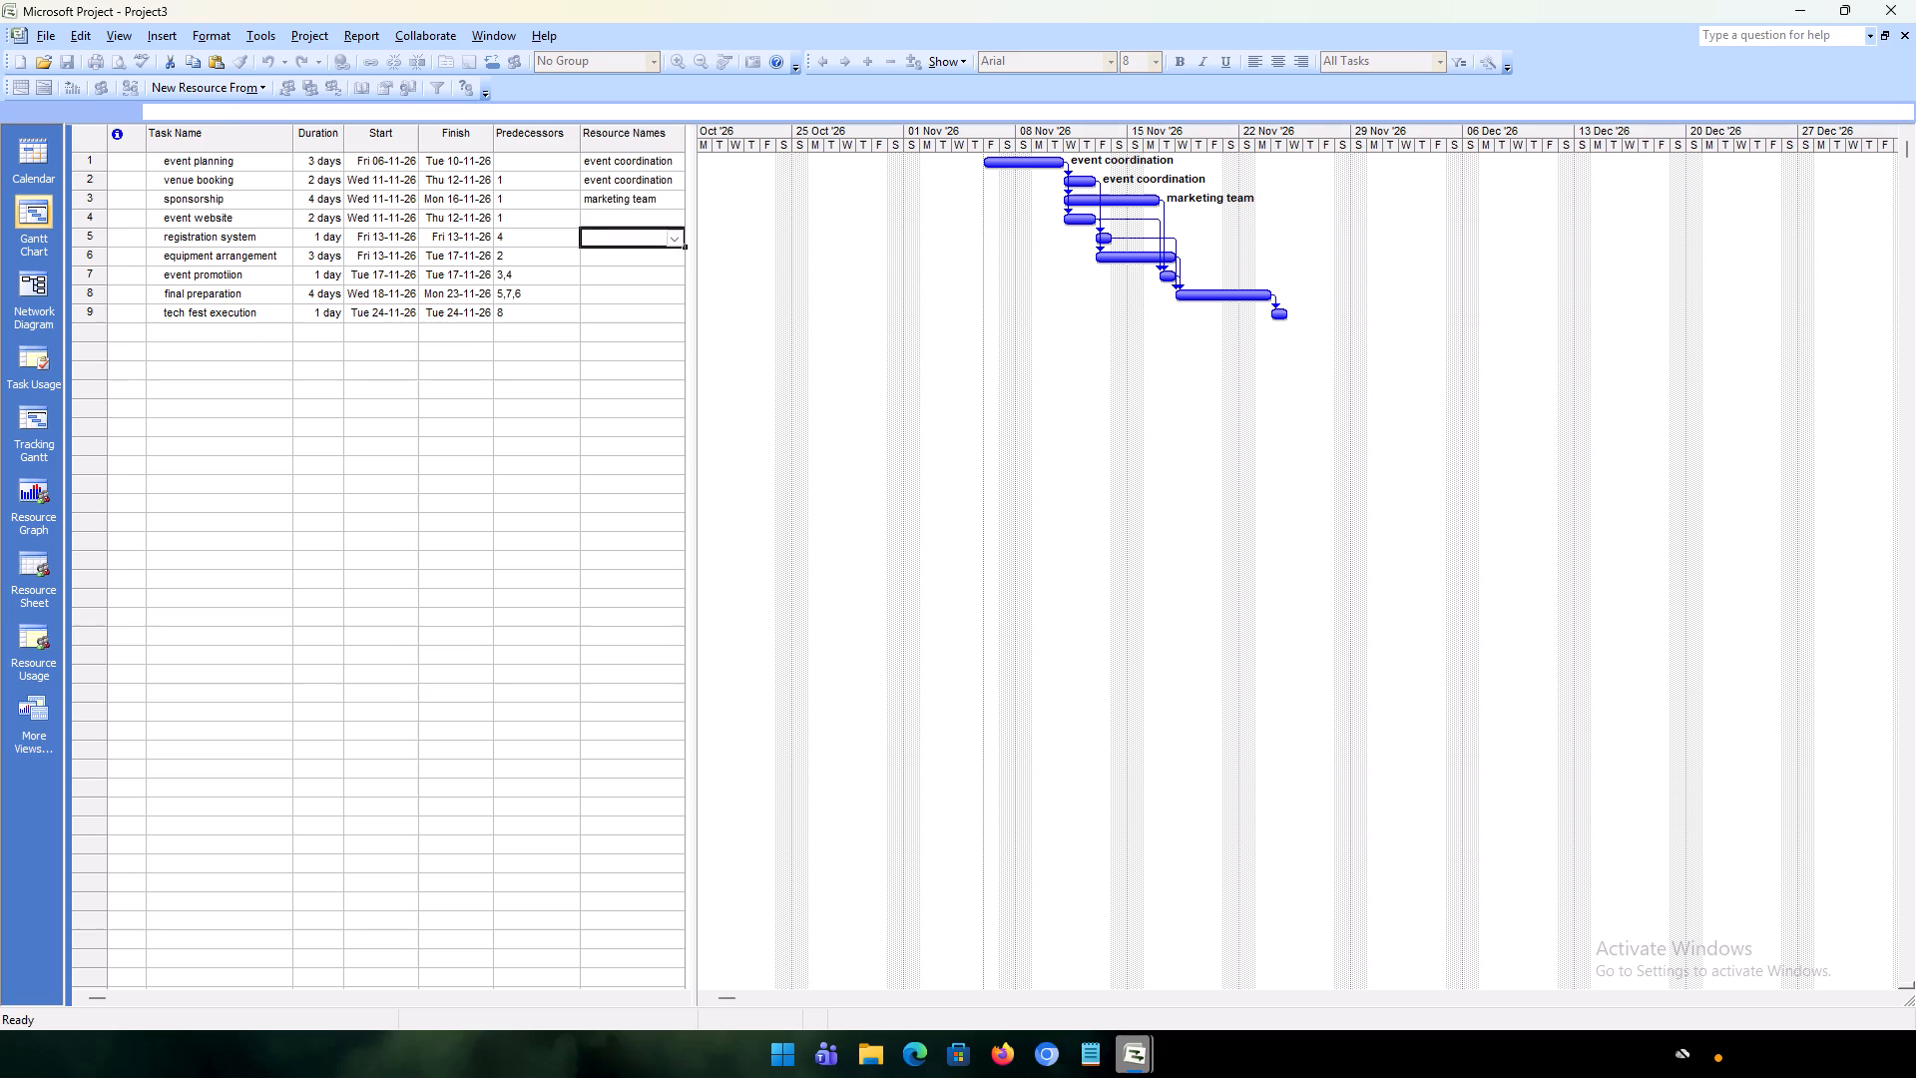
{"action": "left_click", "coordinate": [679, 250]}
{"action": "left_click", "coordinate": [677, 234]}
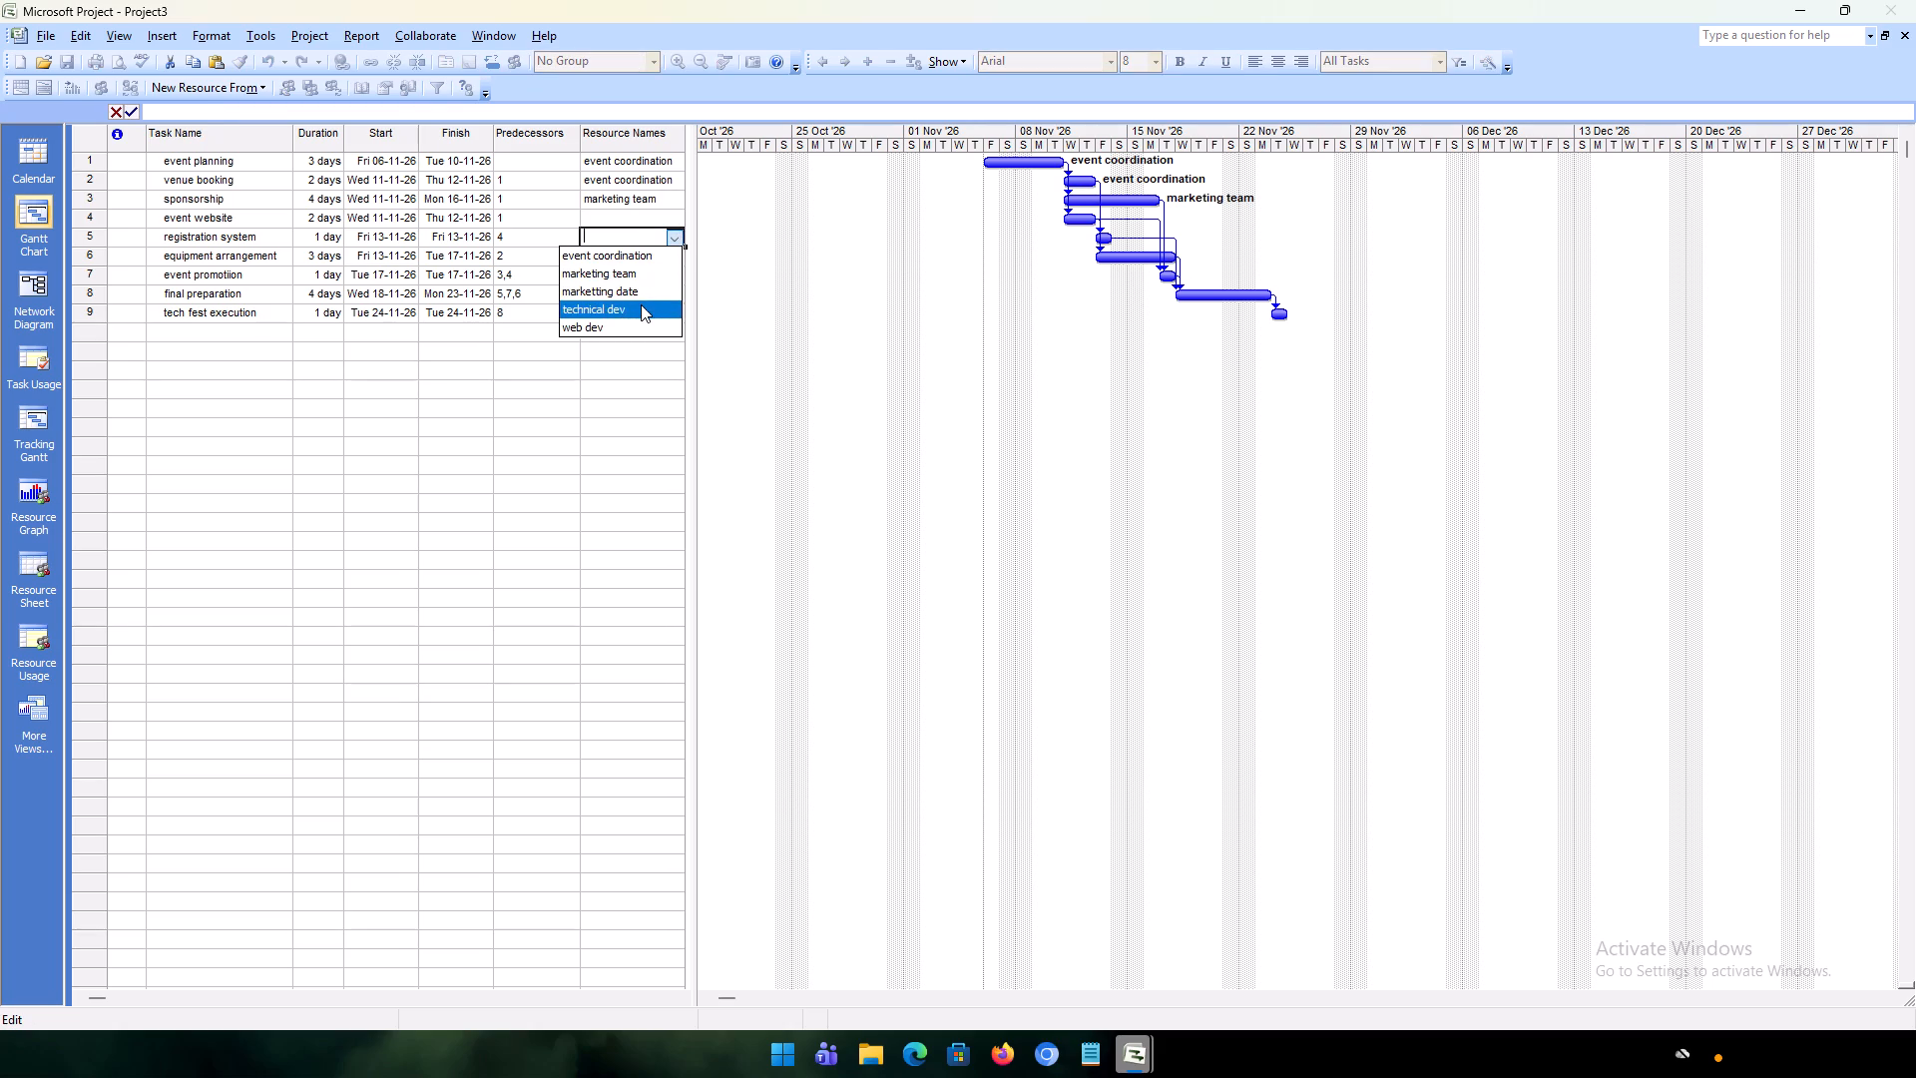
{"action": "left_click", "coordinate": [641, 304]}
{"action": "left_click", "coordinate": [637, 262]}
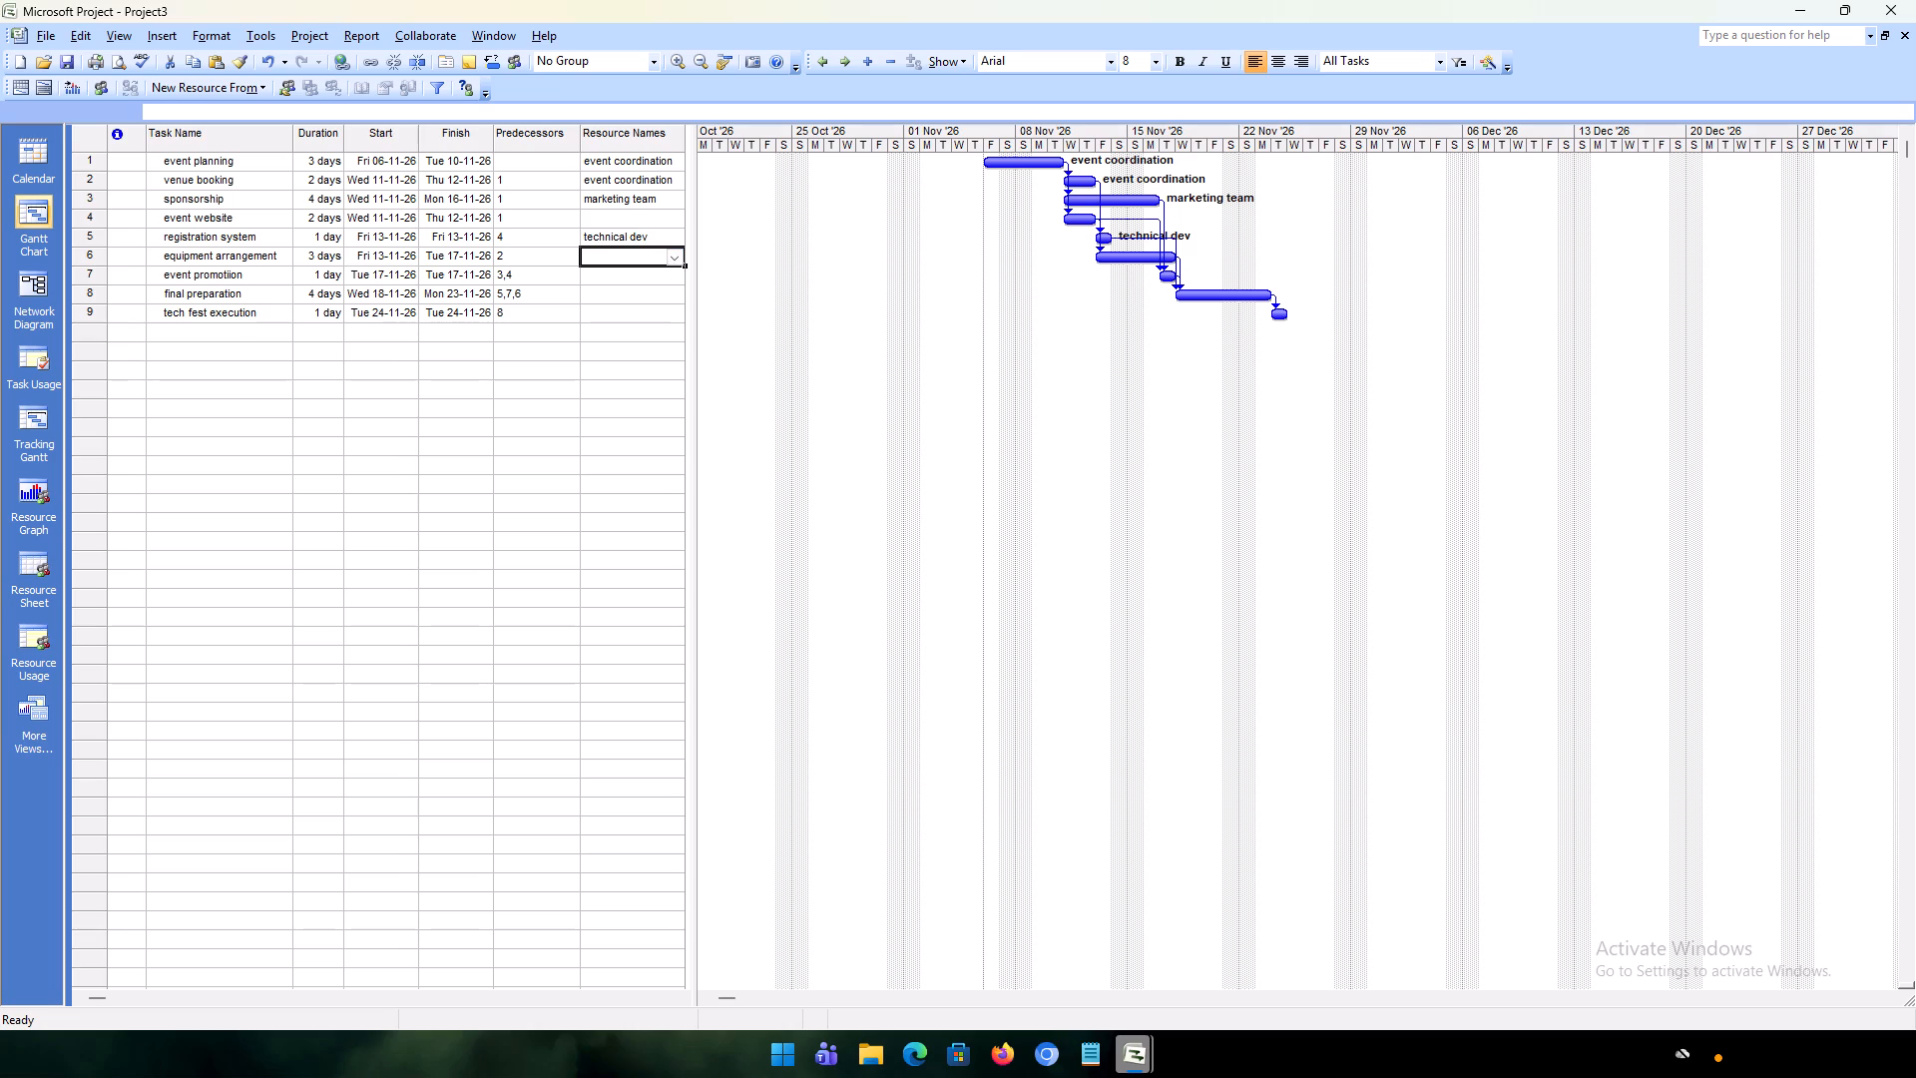
Examine the task progress in the Tracking Gantt view and event coordination's allocation in the Resource Graph view.
{"action": "left_click", "coordinate": [44, 420]}
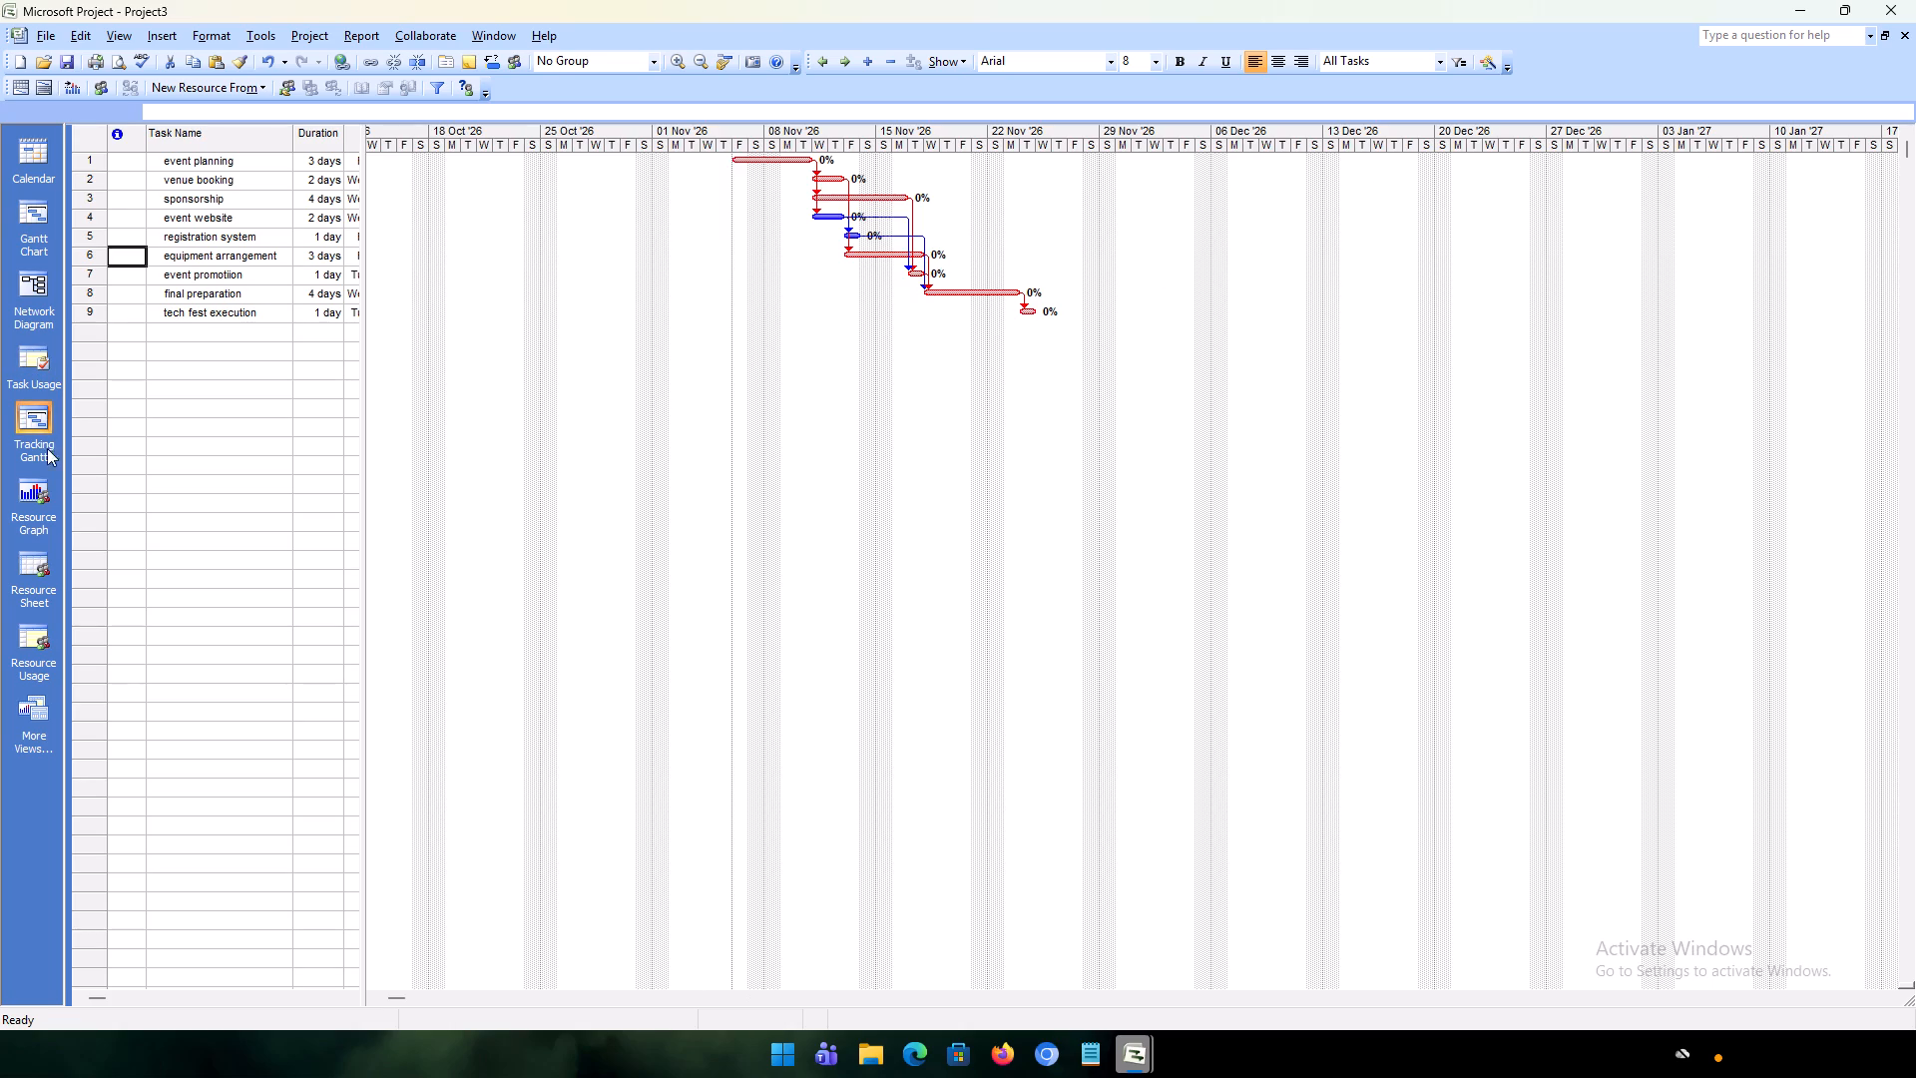
{"action": "left_click", "coordinate": [36, 210]}
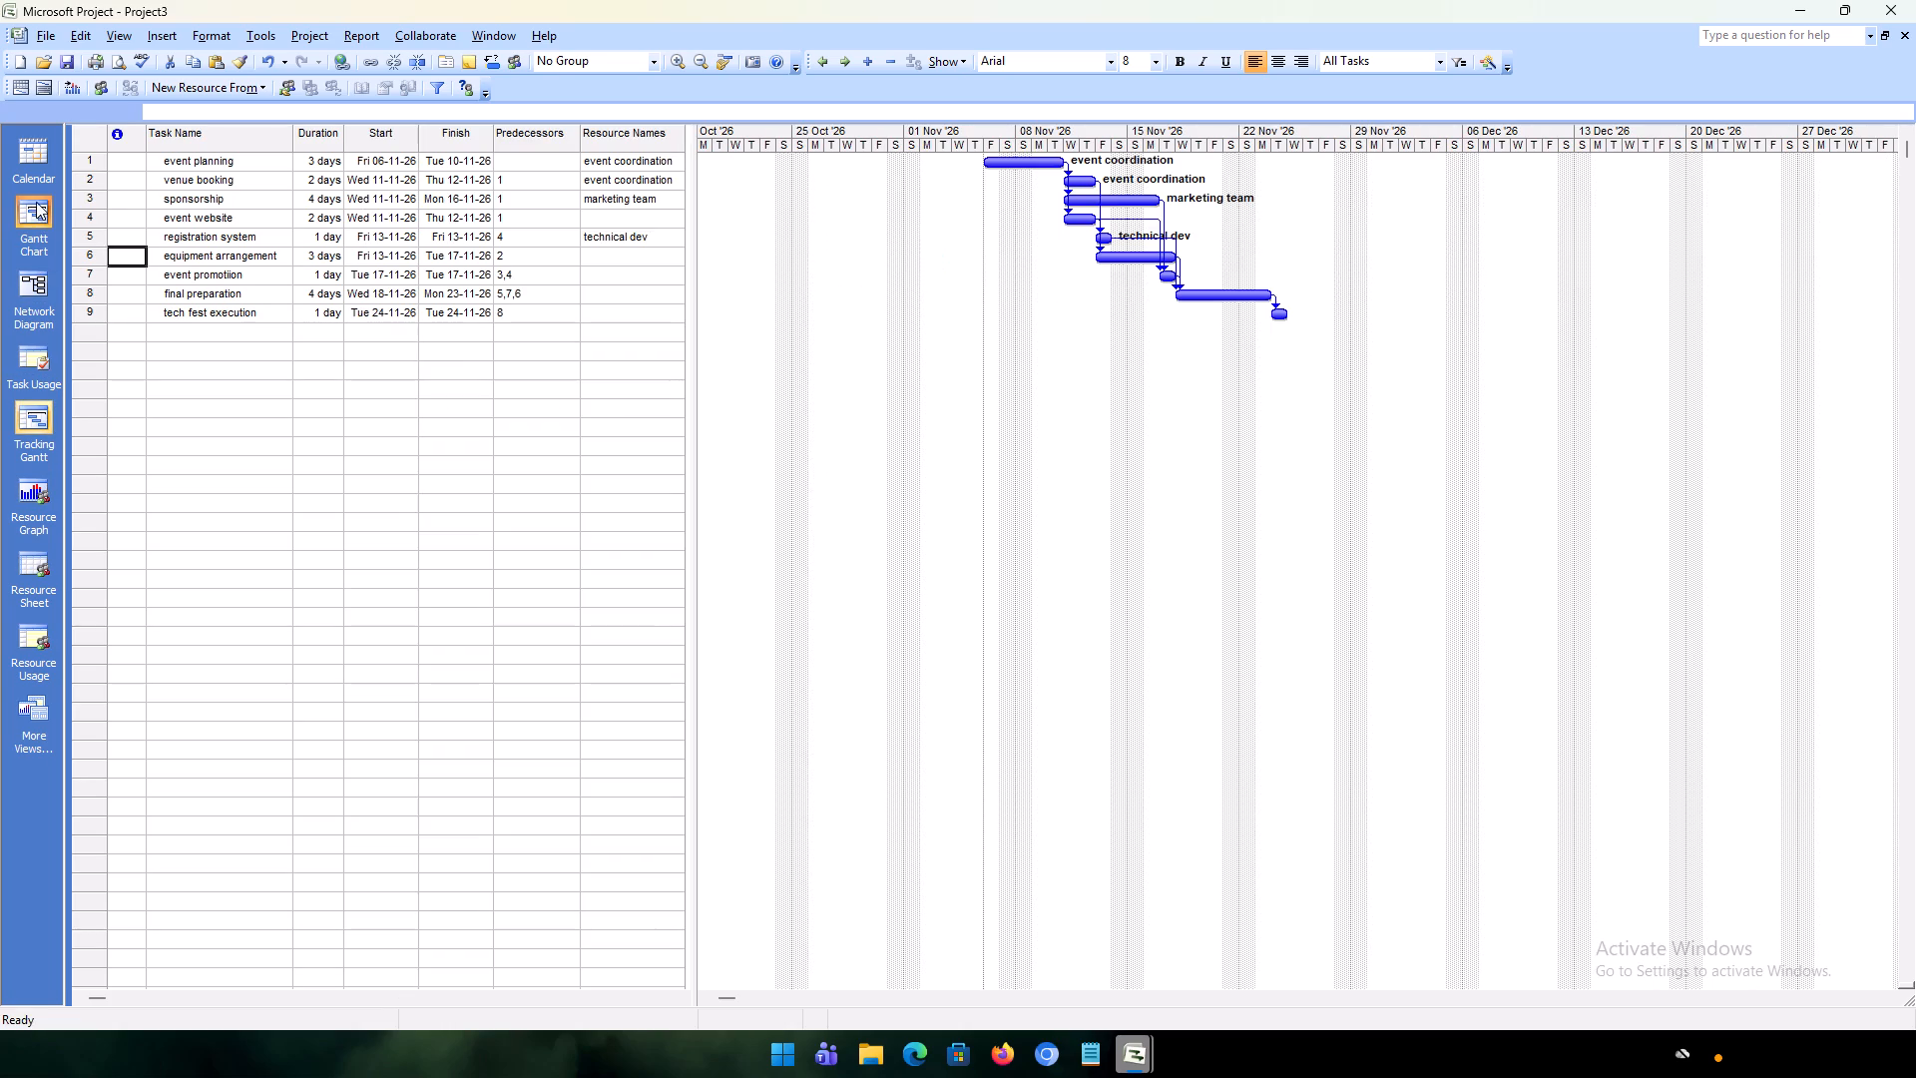
{"action": "left_click", "coordinate": [41, 381]}
{"action": "left_click", "coordinate": [46, 422]}
{"action": "left_click", "coordinate": [46, 479]}
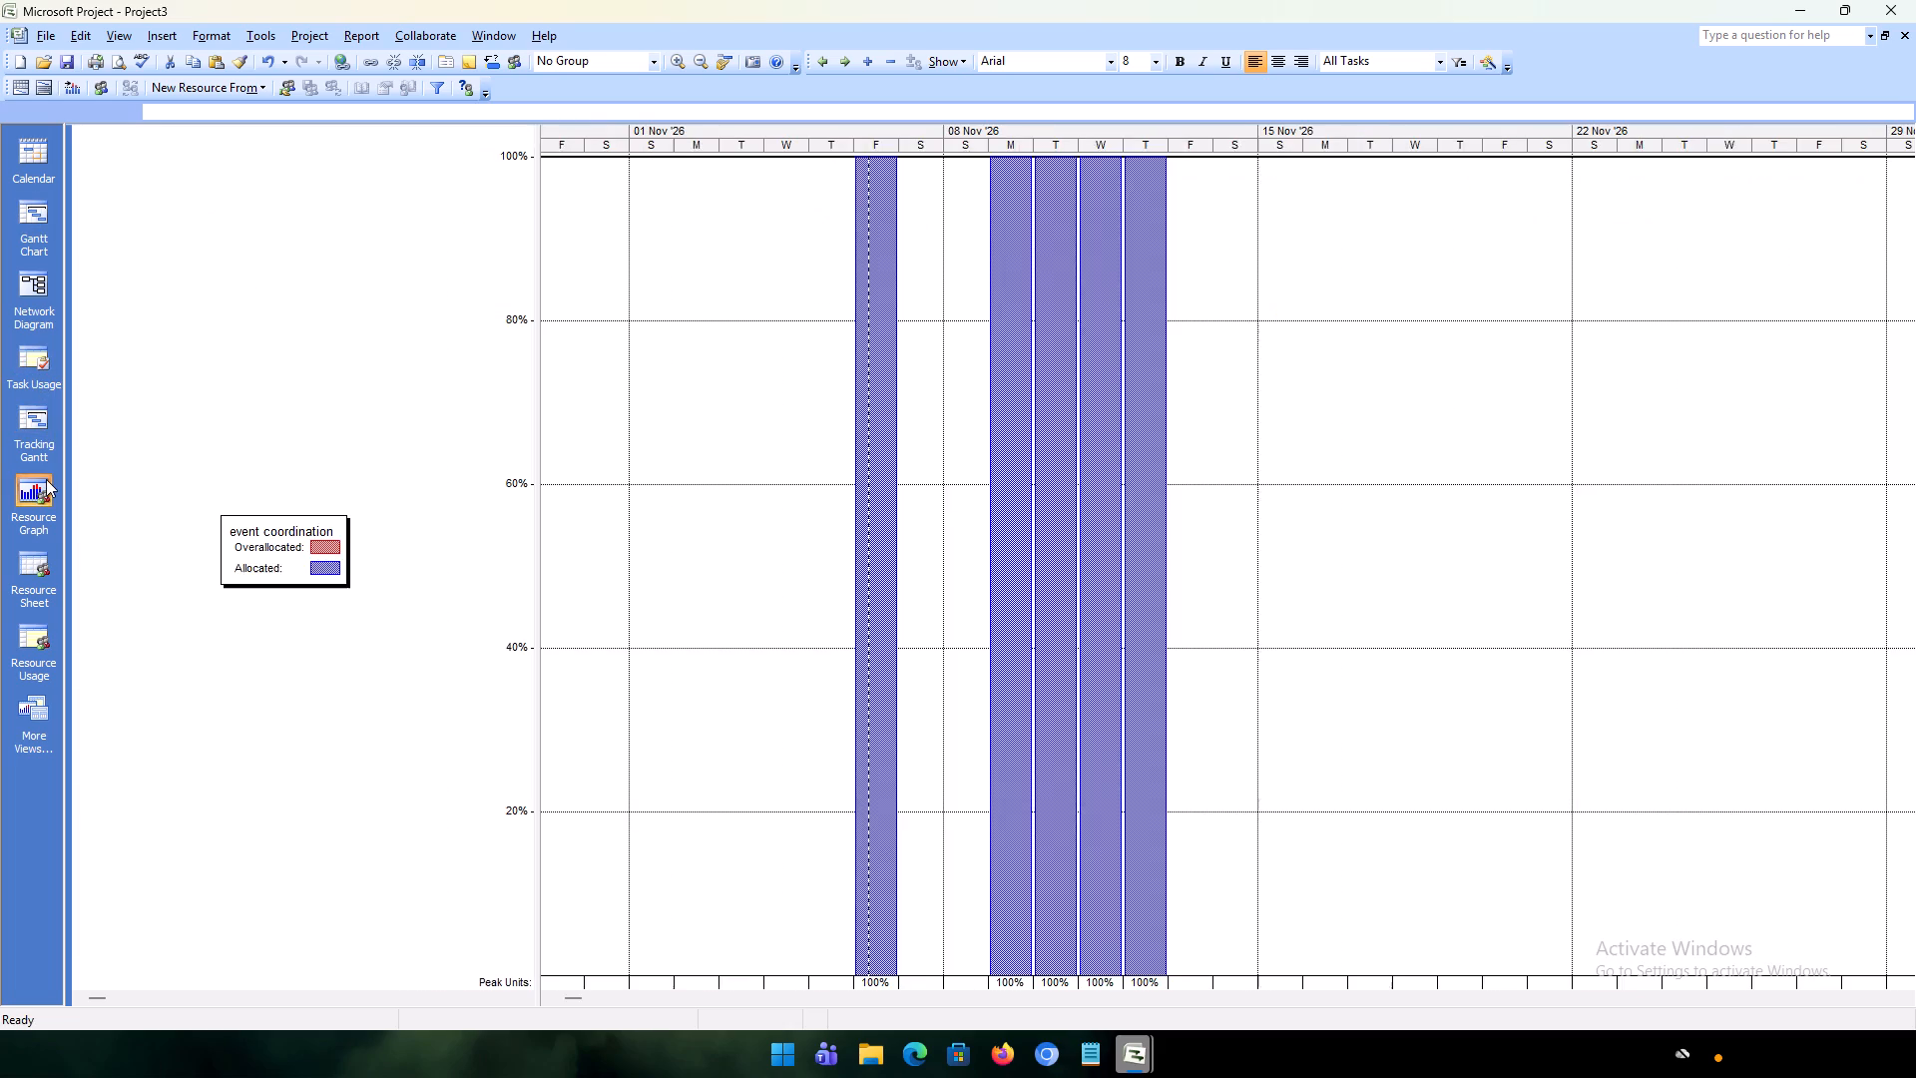
{"action": "left_click", "coordinate": [47, 570]}
{"action": "left_click", "coordinate": [42, 497]}
{"action": "scroll", "coordinate": [1078, 521], "scroll_direction": "up", "scroll_amount": 3}
{"action": "scroll", "coordinate": [1075, 517], "scroll_direction": "down", "scroll_amount": 2}
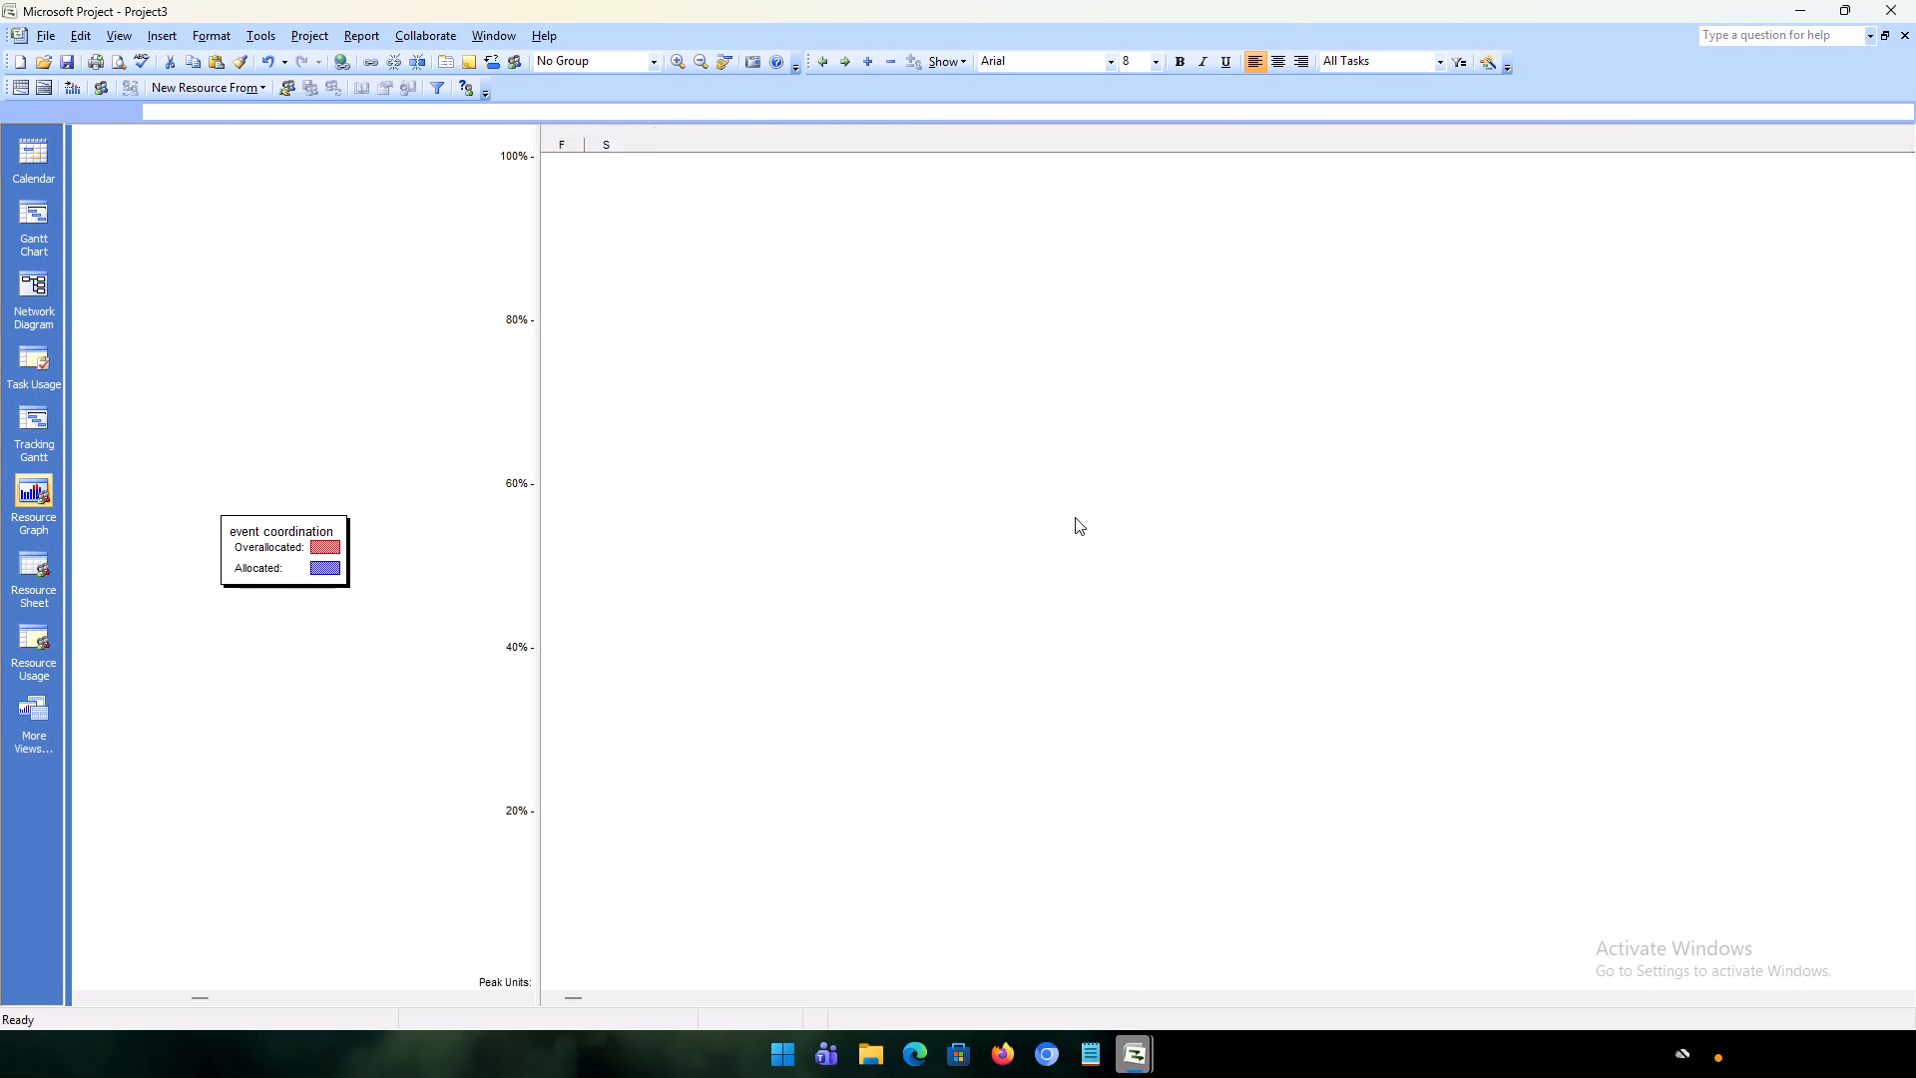
{"action": "scroll", "coordinate": [1075, 517], "scroll_direction": "down", "scroll_amount": 12}
{"action": "scroll", "coordinate": [1072, 514], "scroll_direction": "up", "scroll_amount": 13}
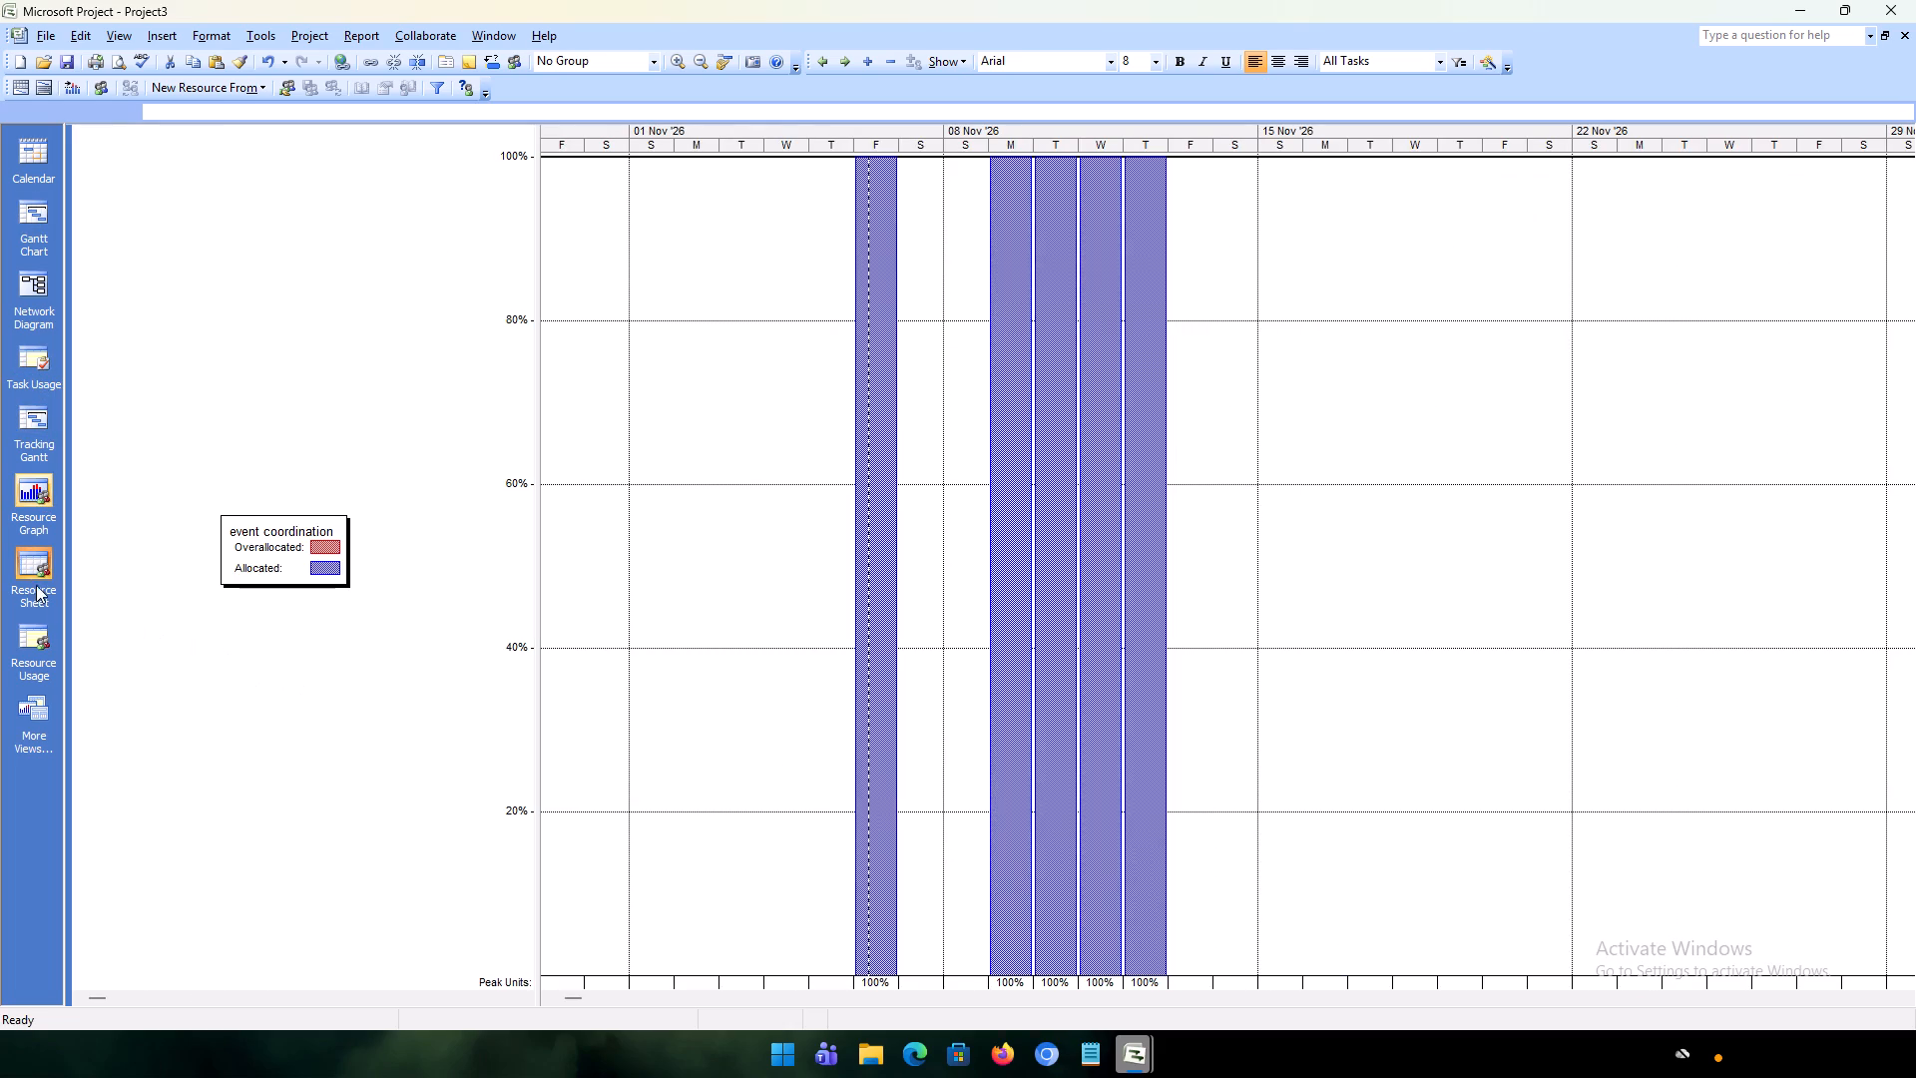
Review the resource list, the work hours per resource and per task, and the tracking schedule, ending in the Gantt Chart view.
{"action": "left_click", "coordinate": [30, 572]}
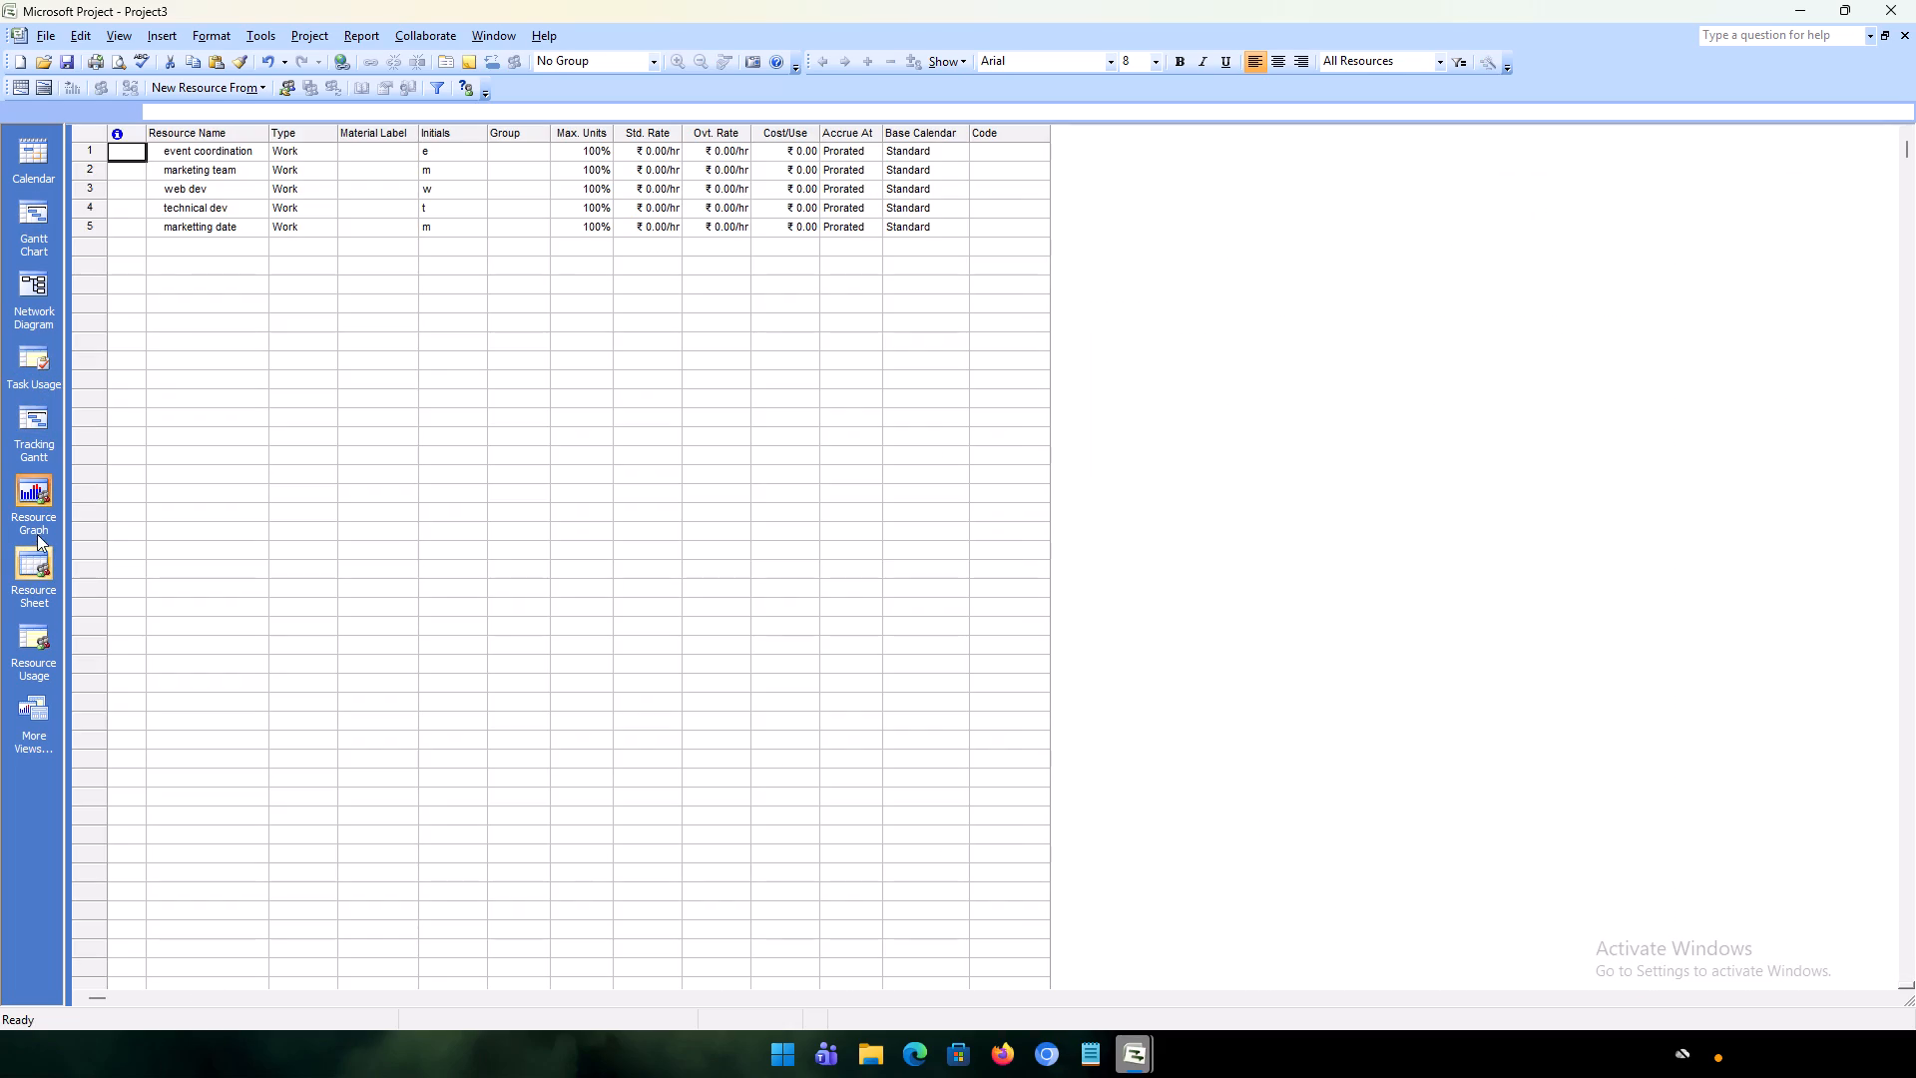
{"action": "left_click", "coordinate": [39, 504]}
{"action": "left_click", "coordinate": [47, 654]}
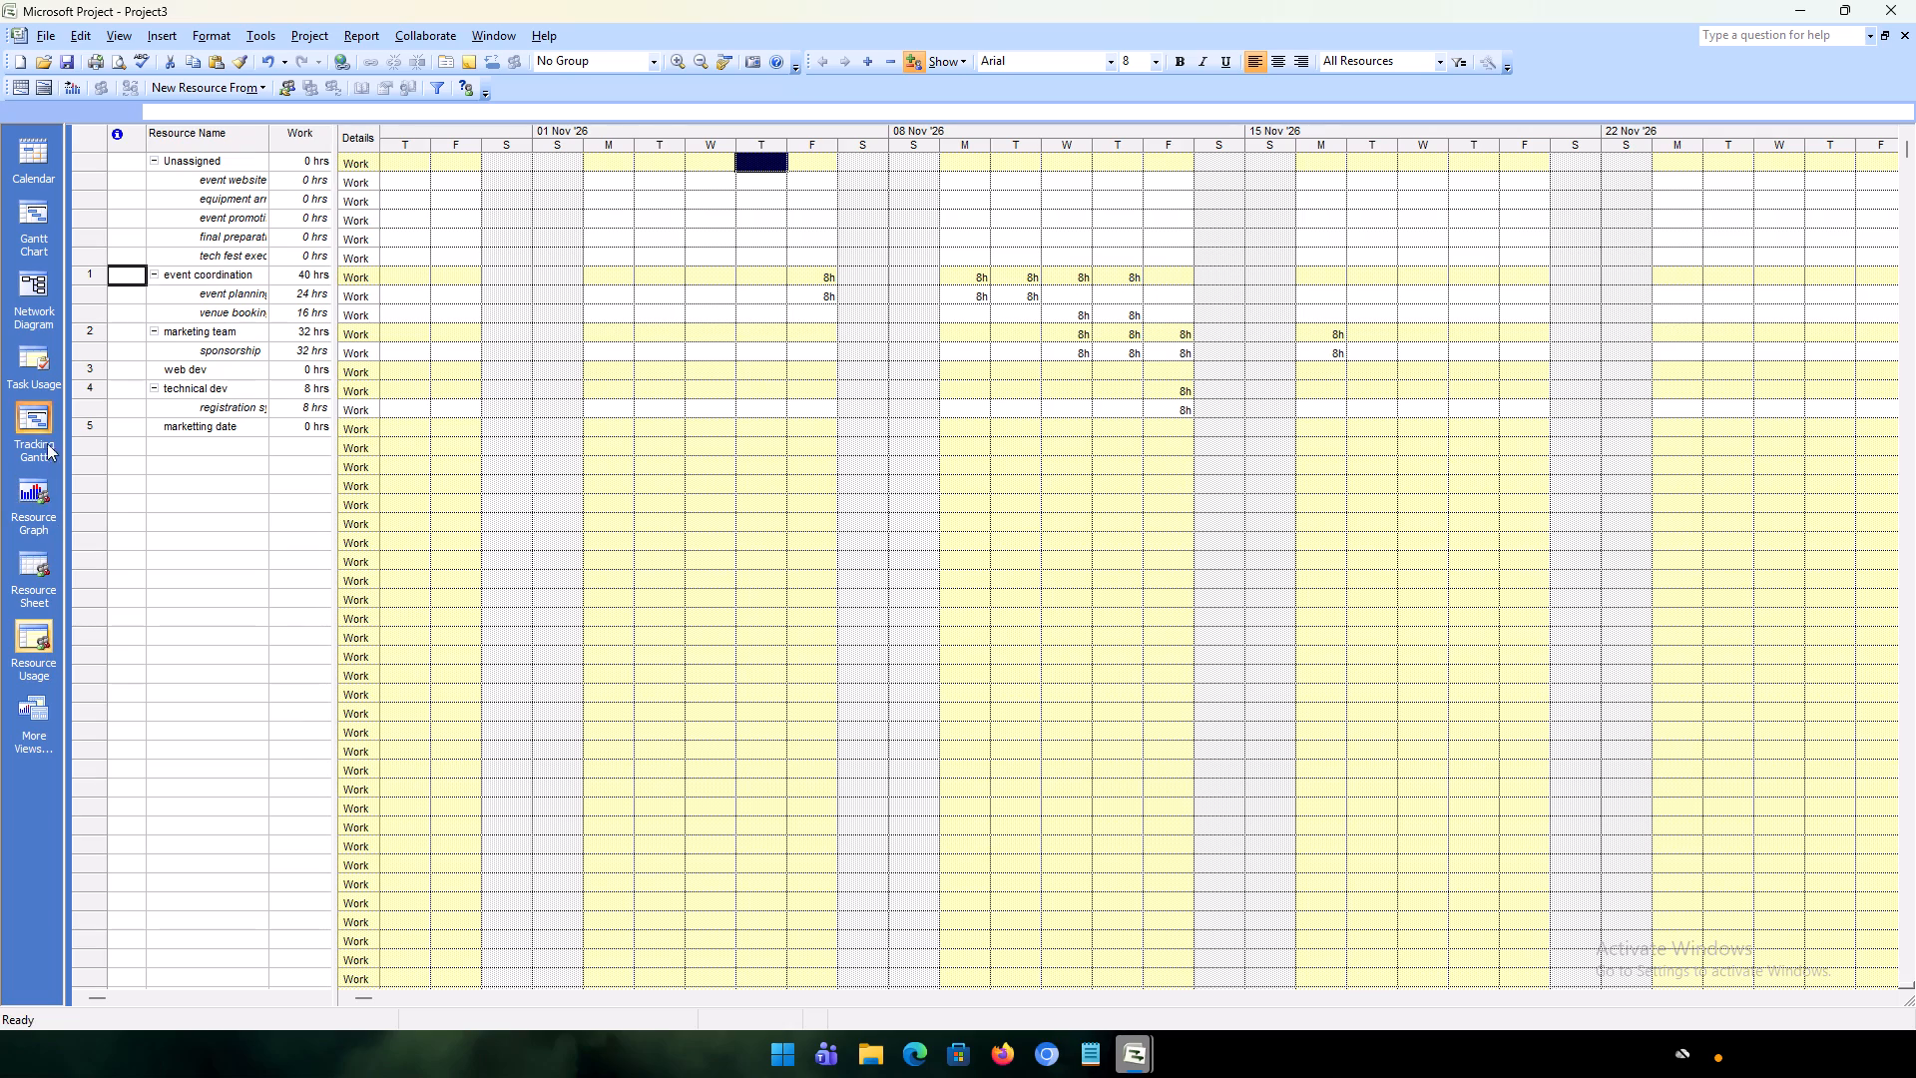
{"action": "left_click", "coordinate": [50, 371]}
{"action": "left_click", "coordinate": [25, 431]}
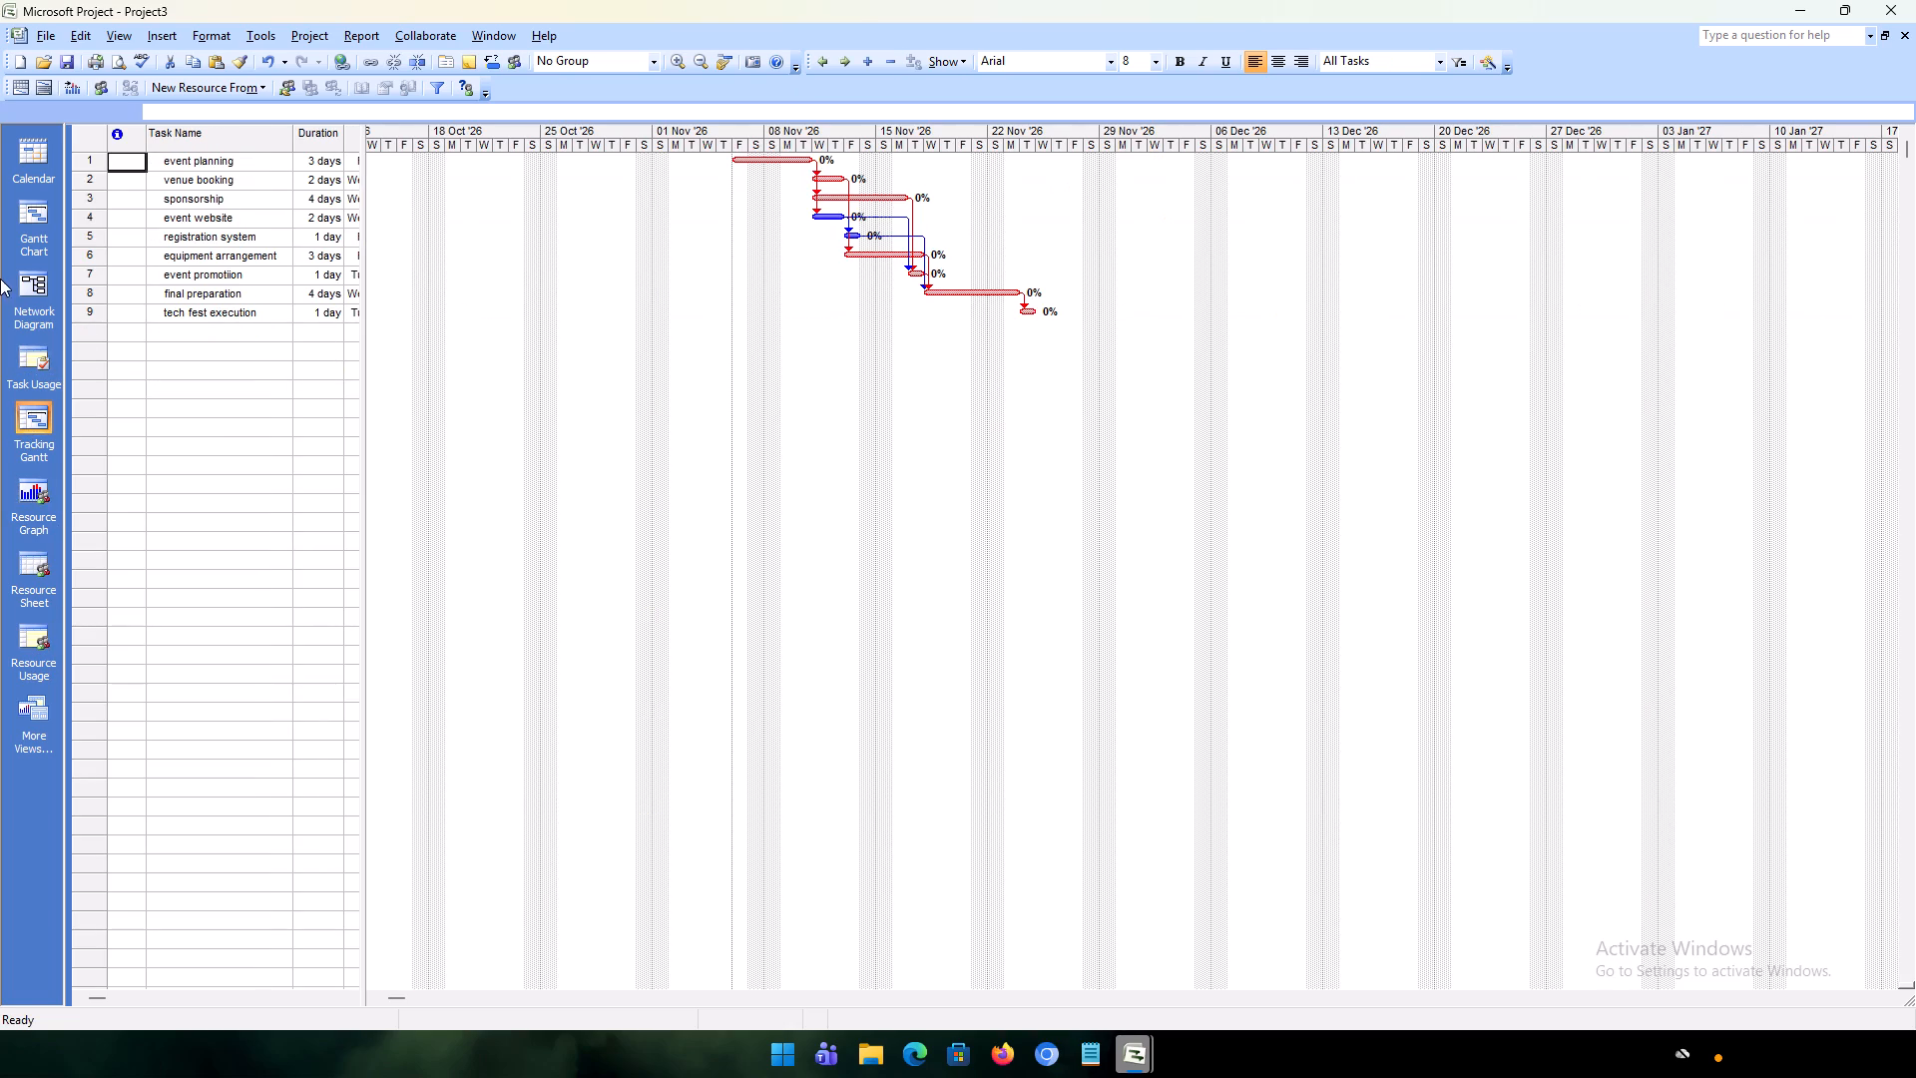
{"action": "left_click", "coordinate": [39, 247]}
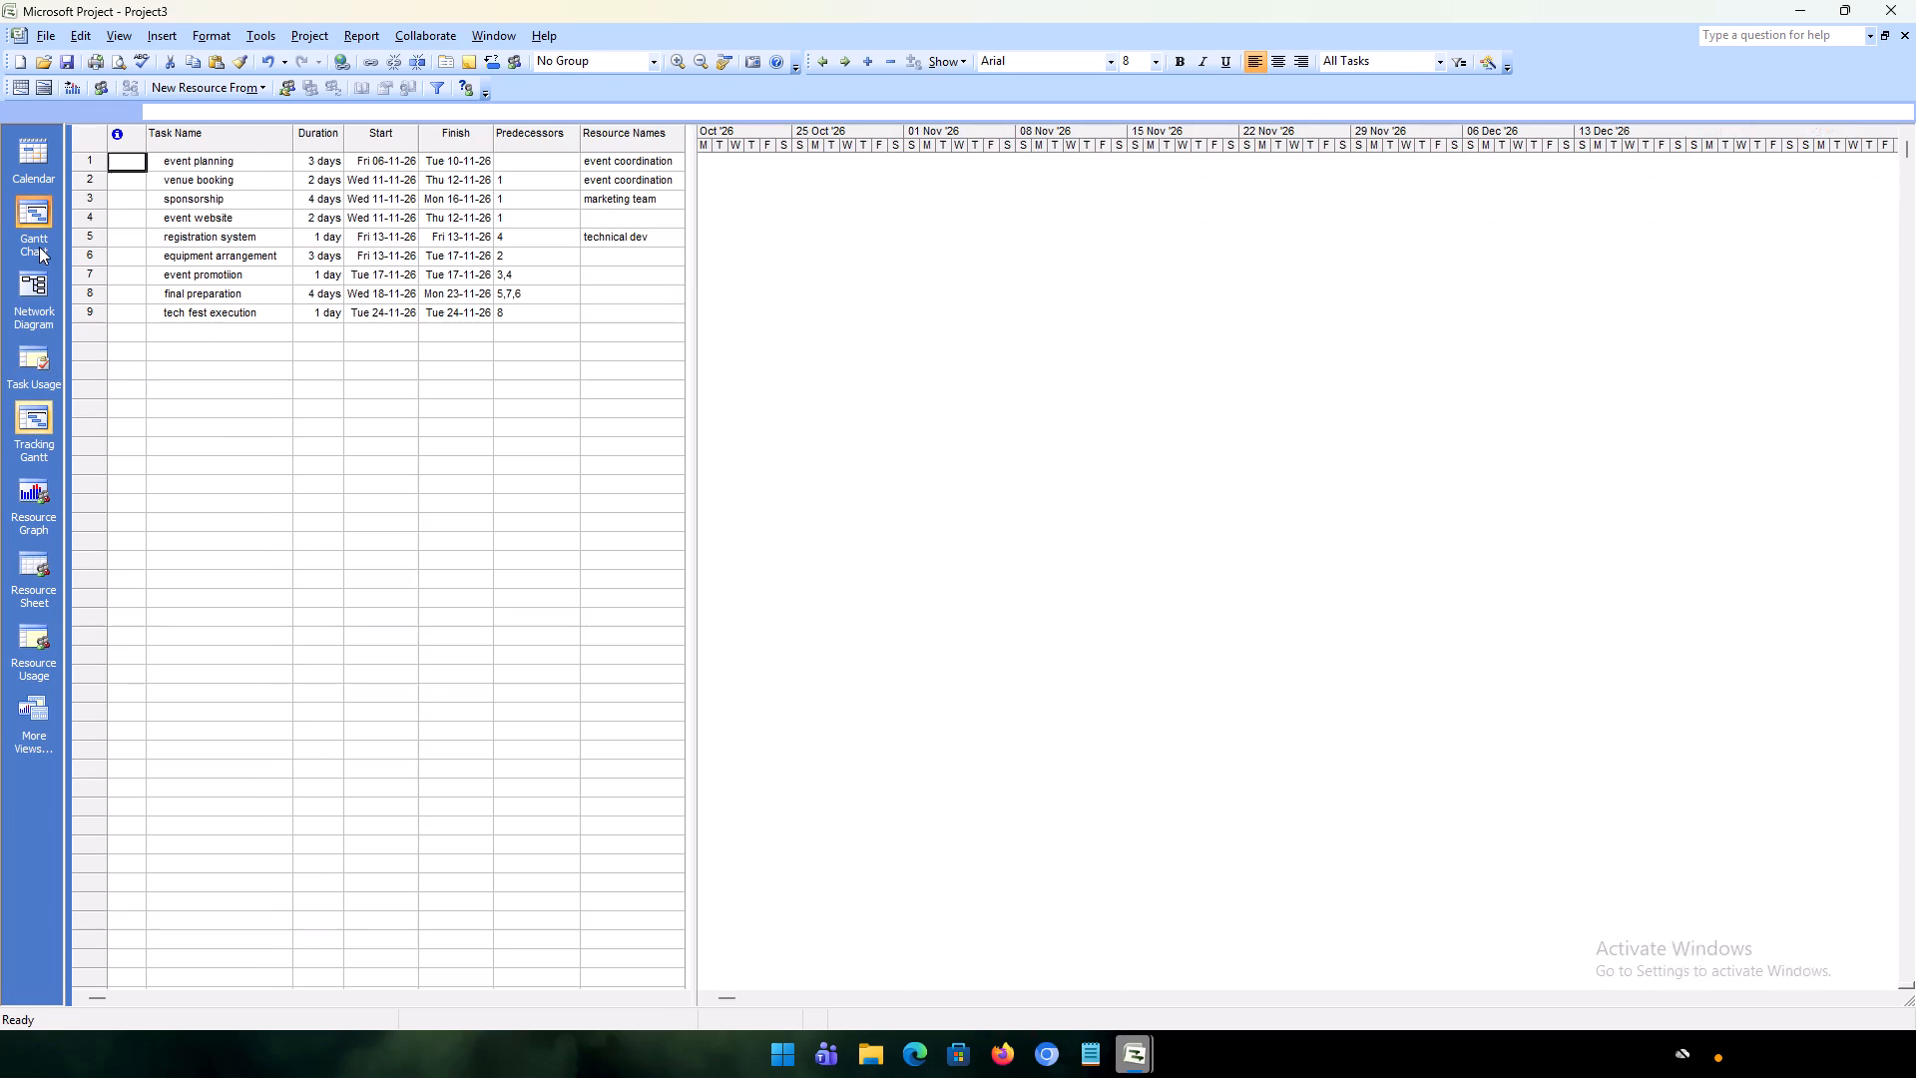
{"action": "left_click", "coordinate": [39, 349]}
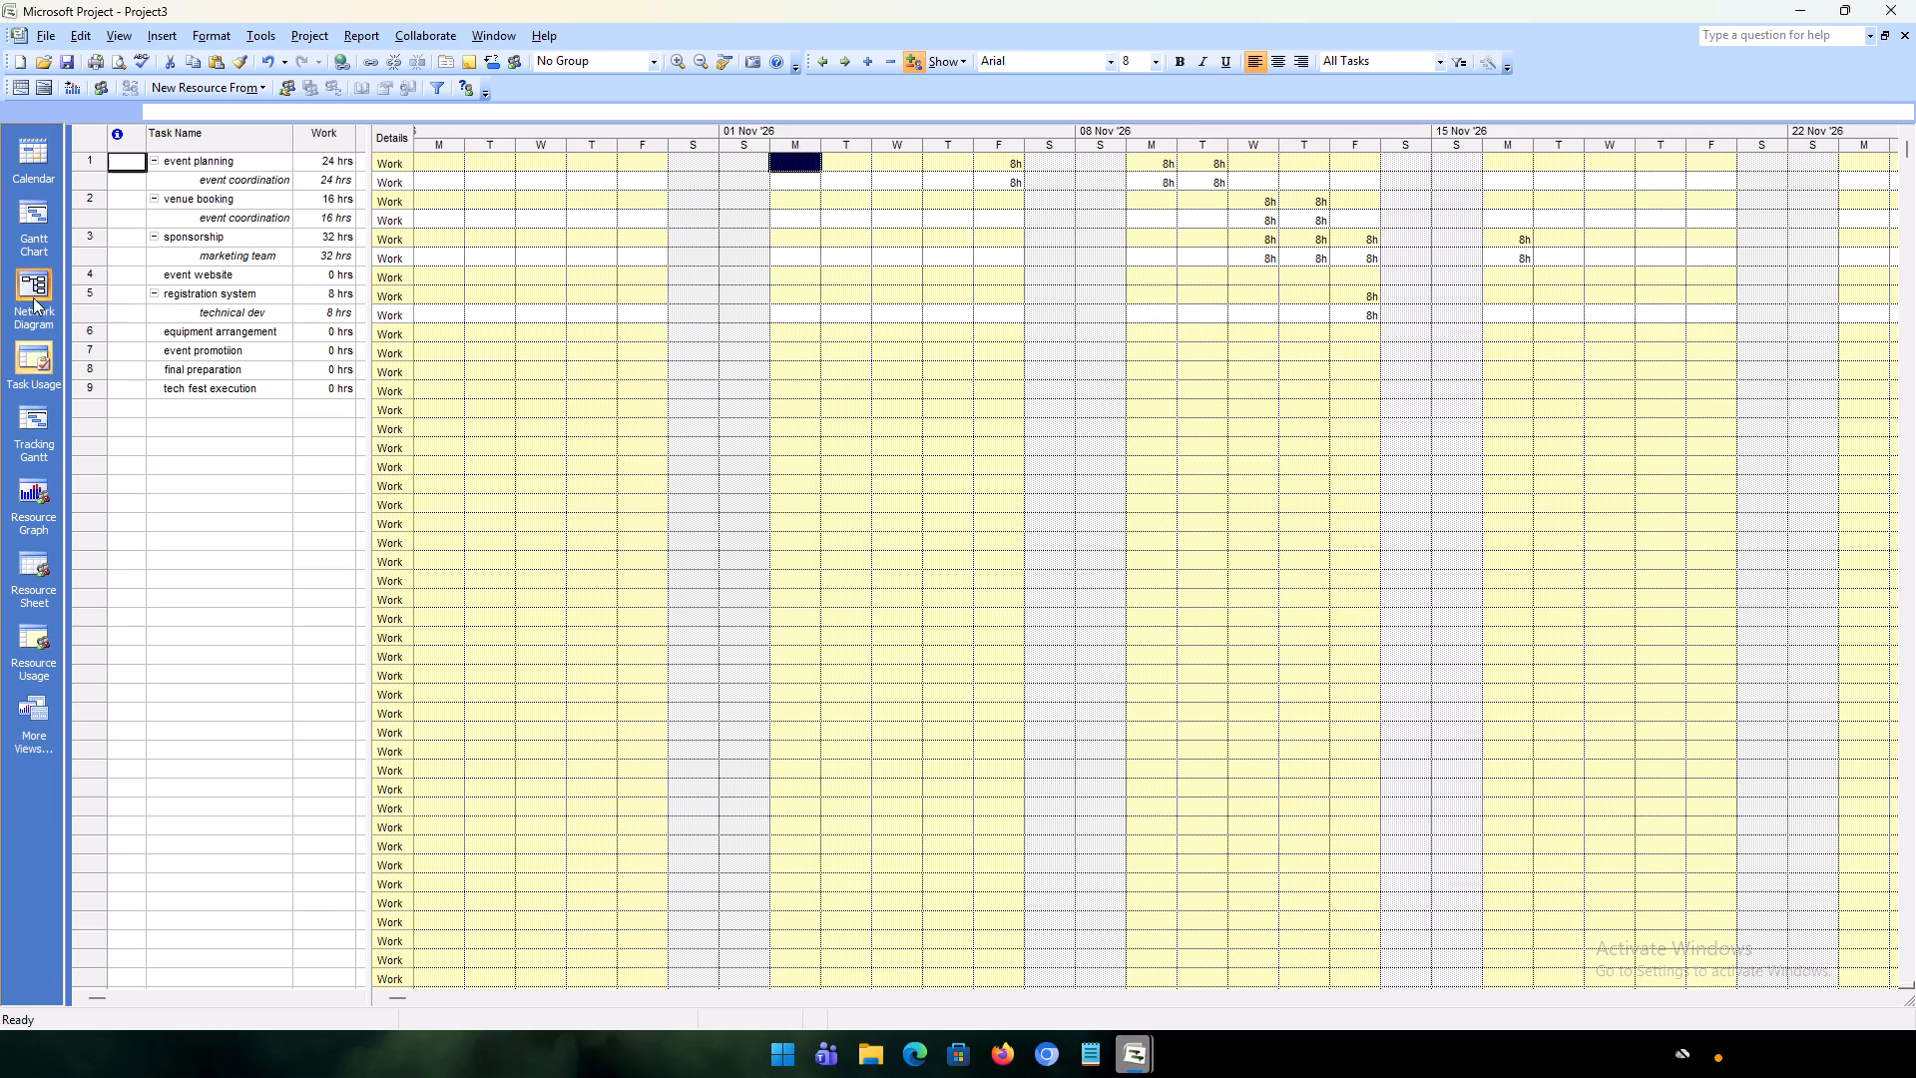
{"action": "left_click", "coordinate": [33, 297]}
{"action": "left_click", "coordinate": [43, 217]}
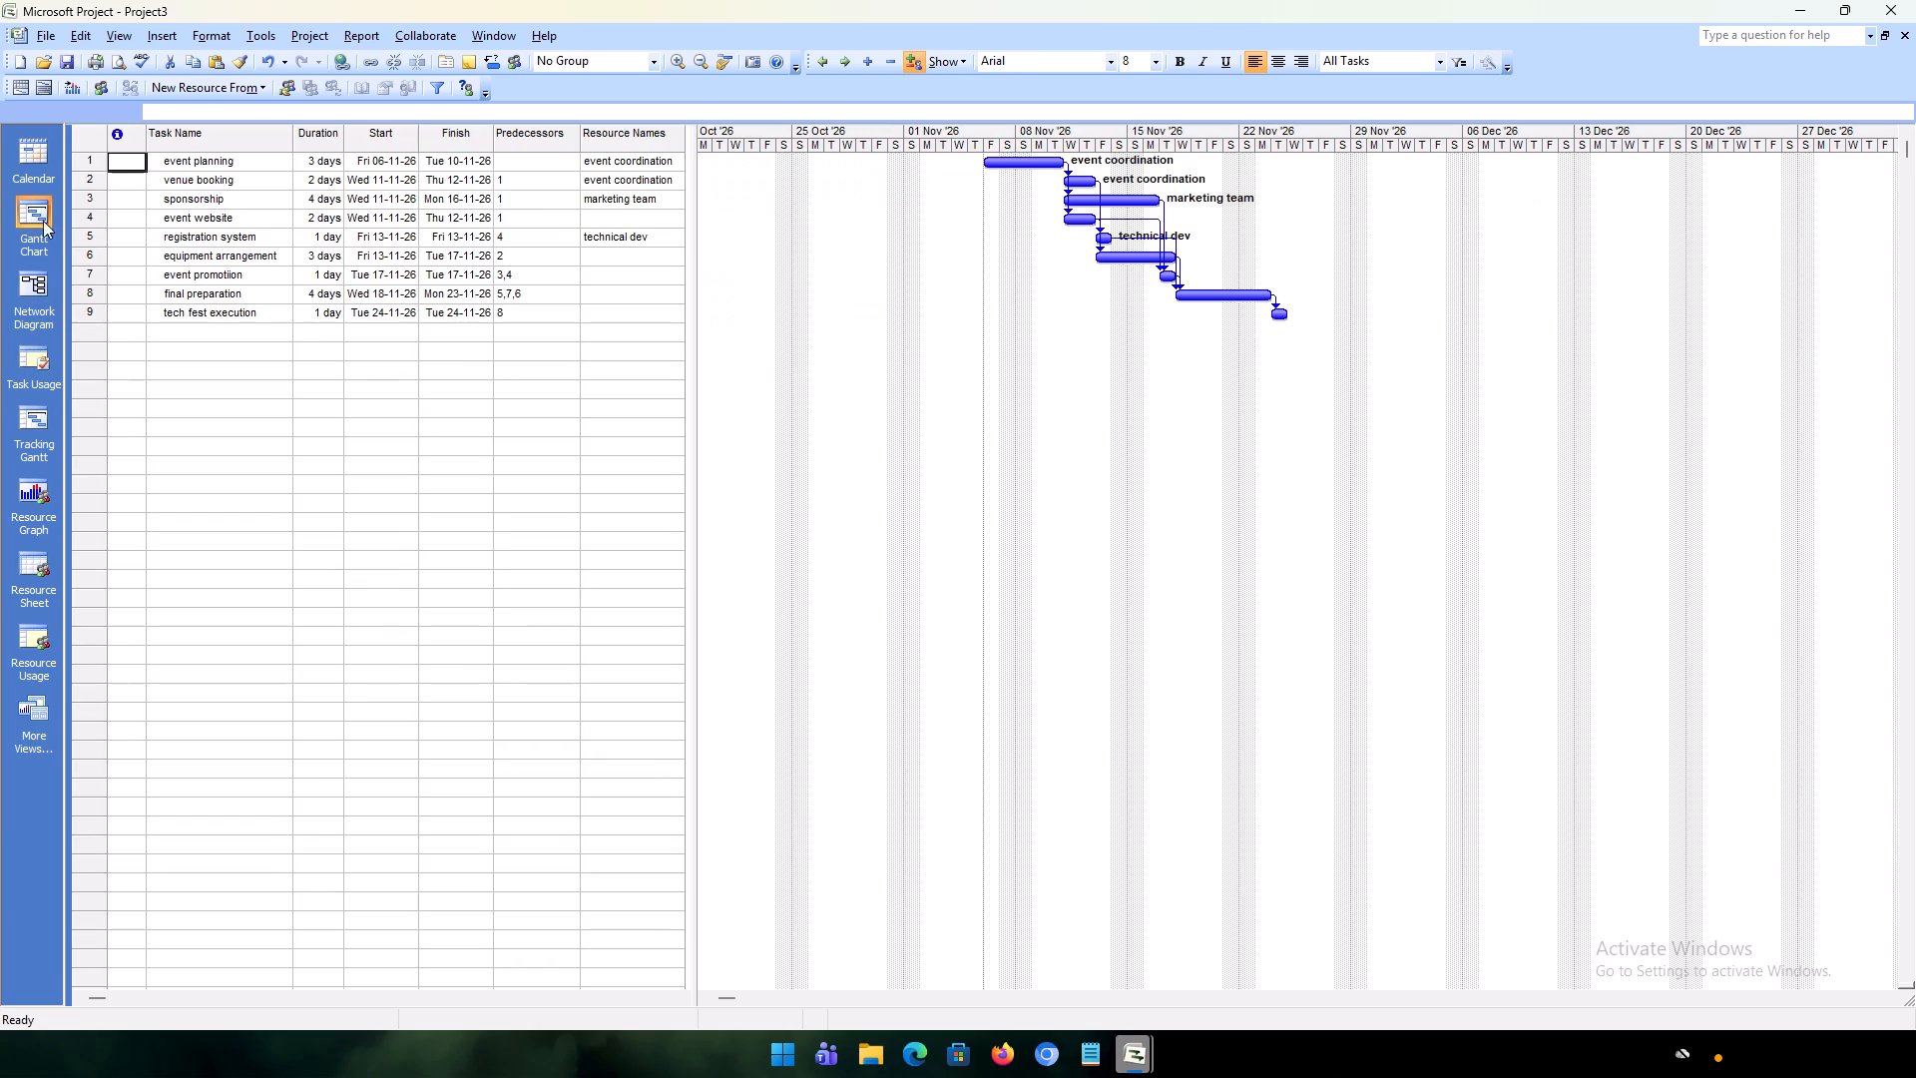
{"action": "left_click", "coordinate": [22, 430]}
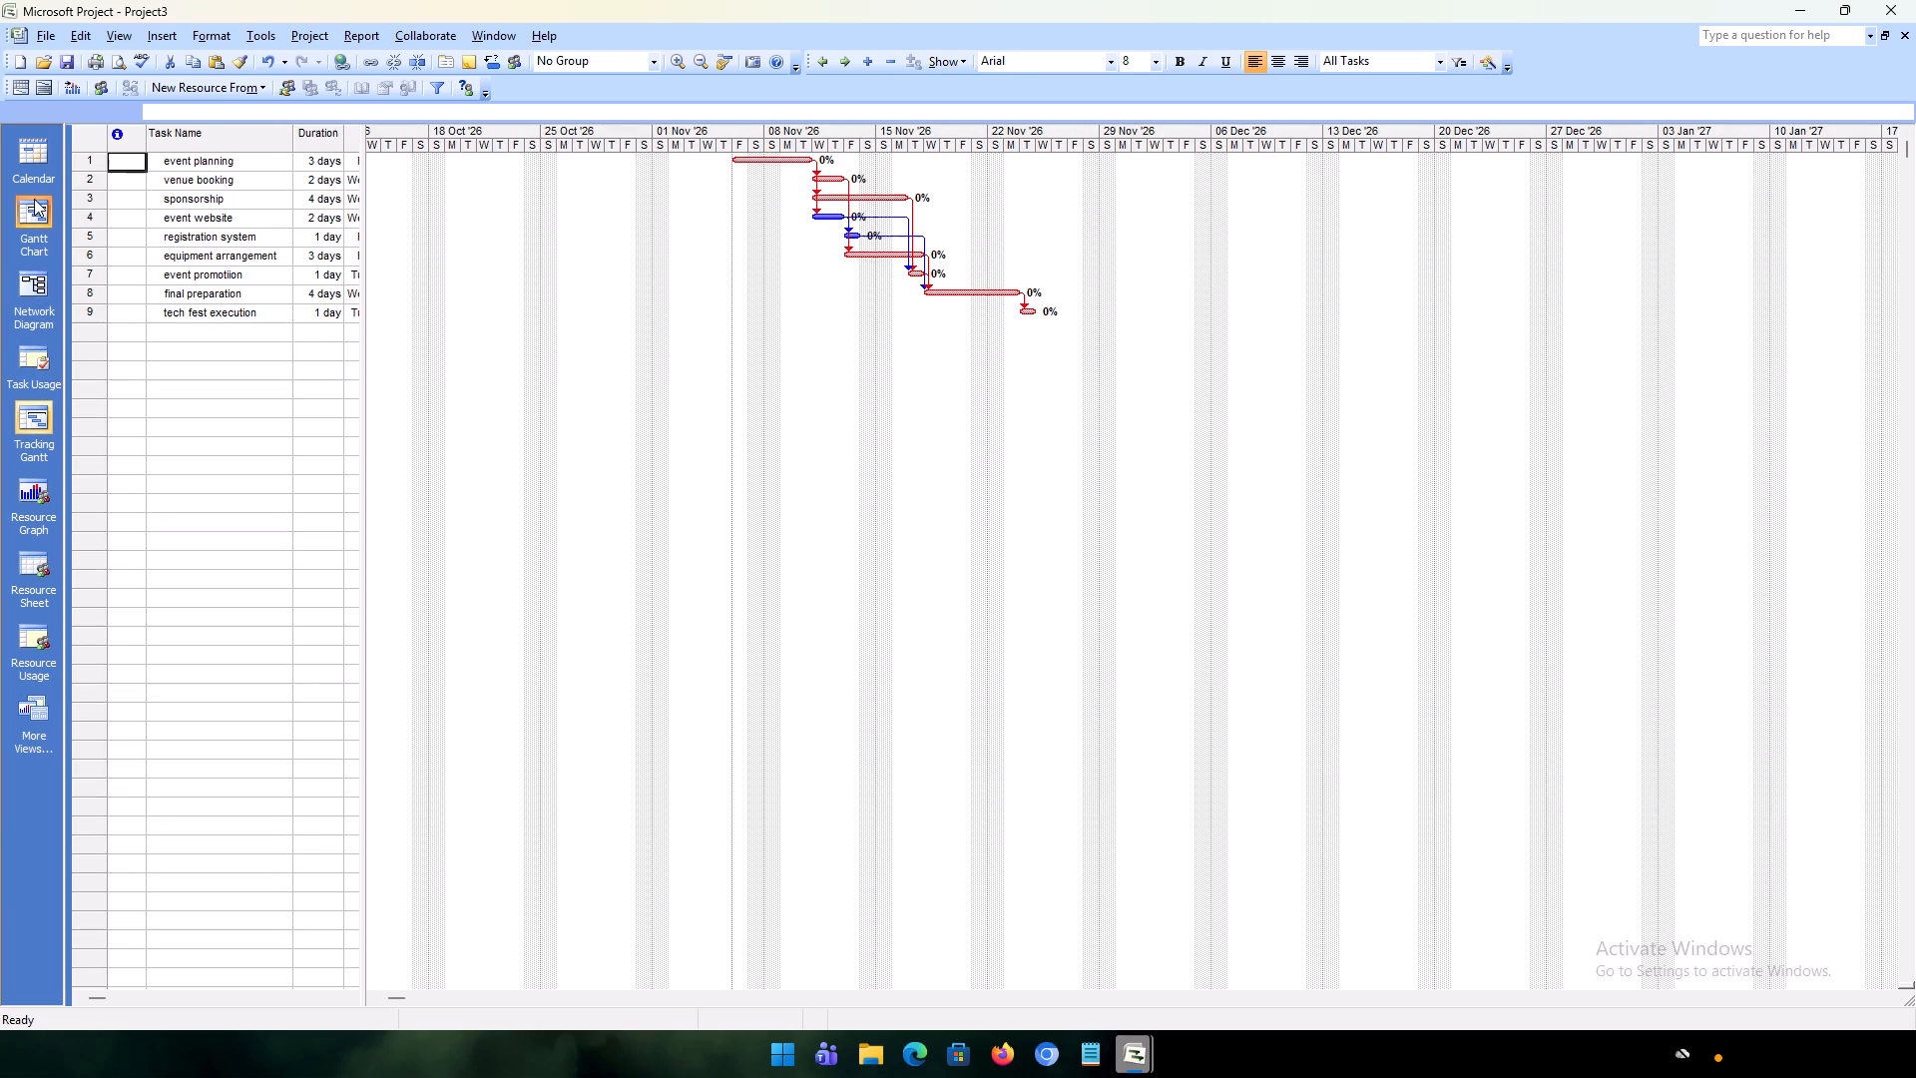
{"action": "left_click", "coordinate": [34, 199]}
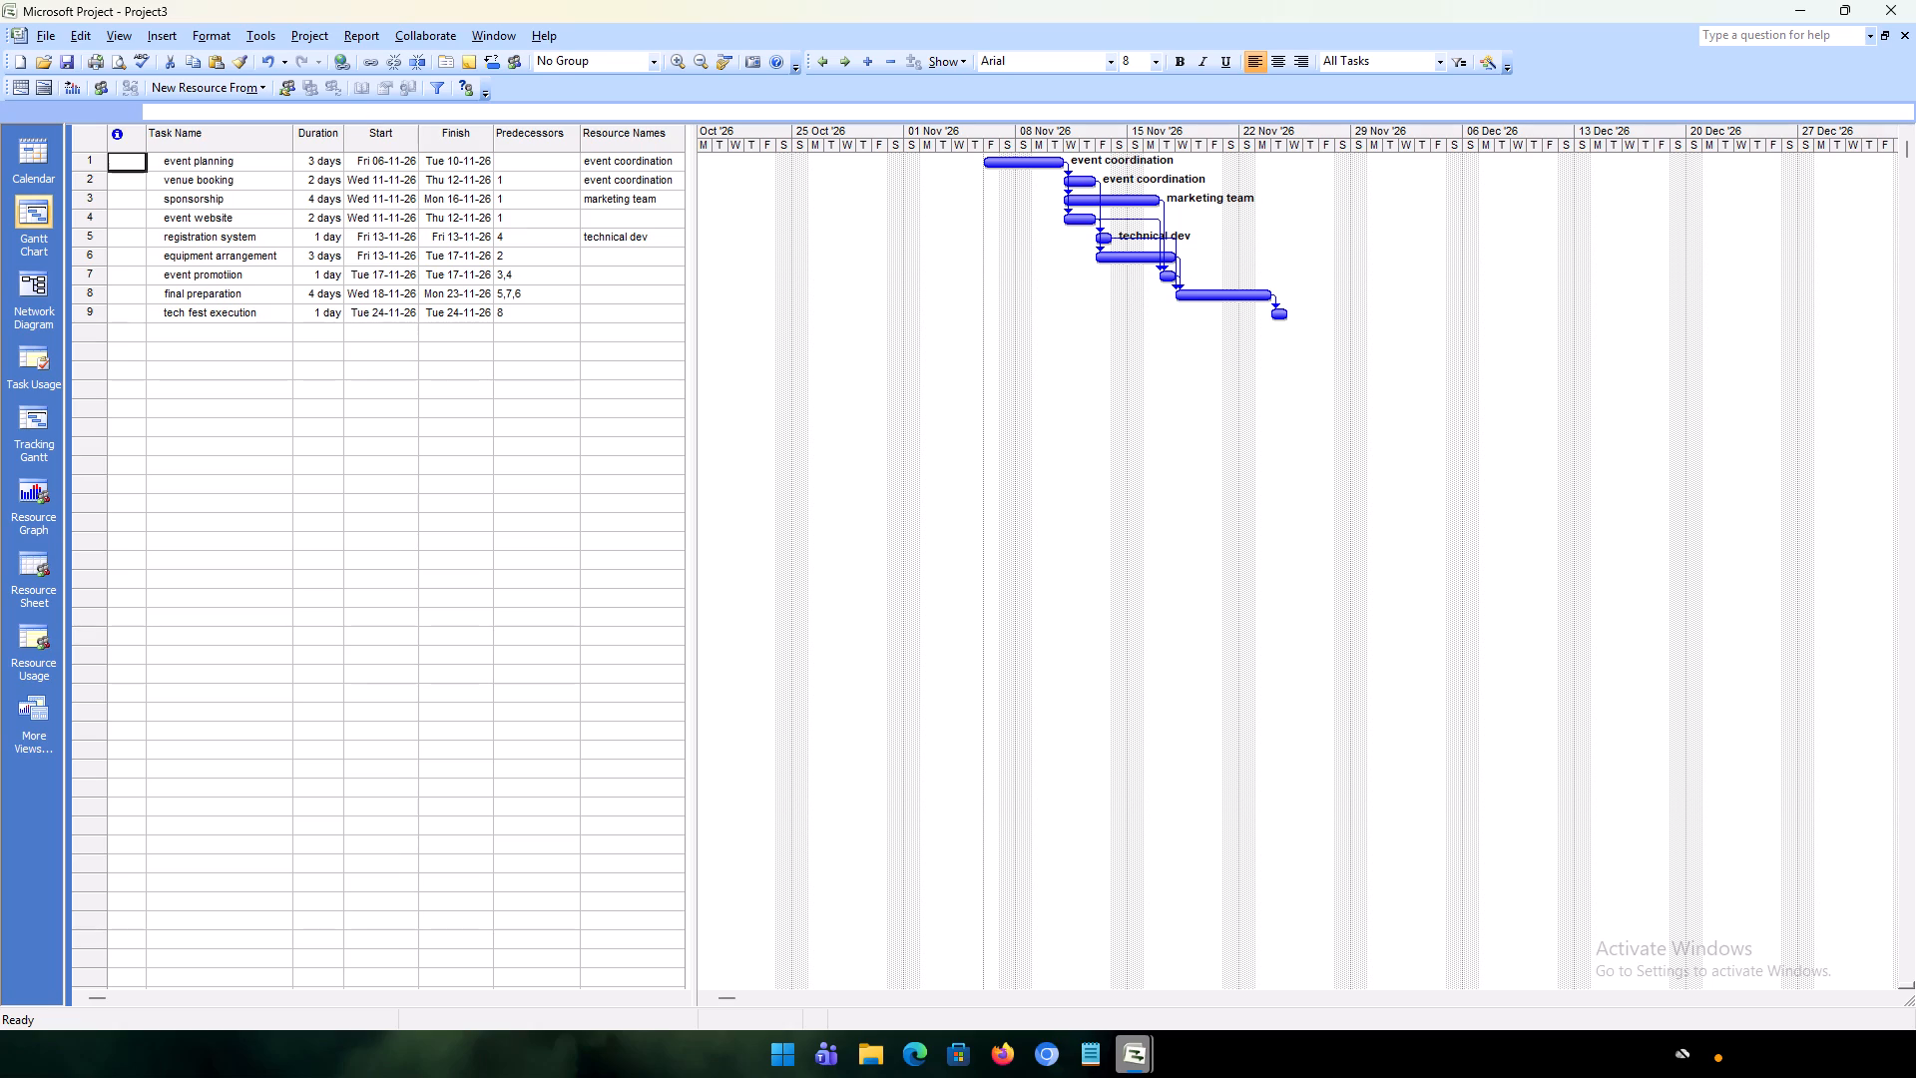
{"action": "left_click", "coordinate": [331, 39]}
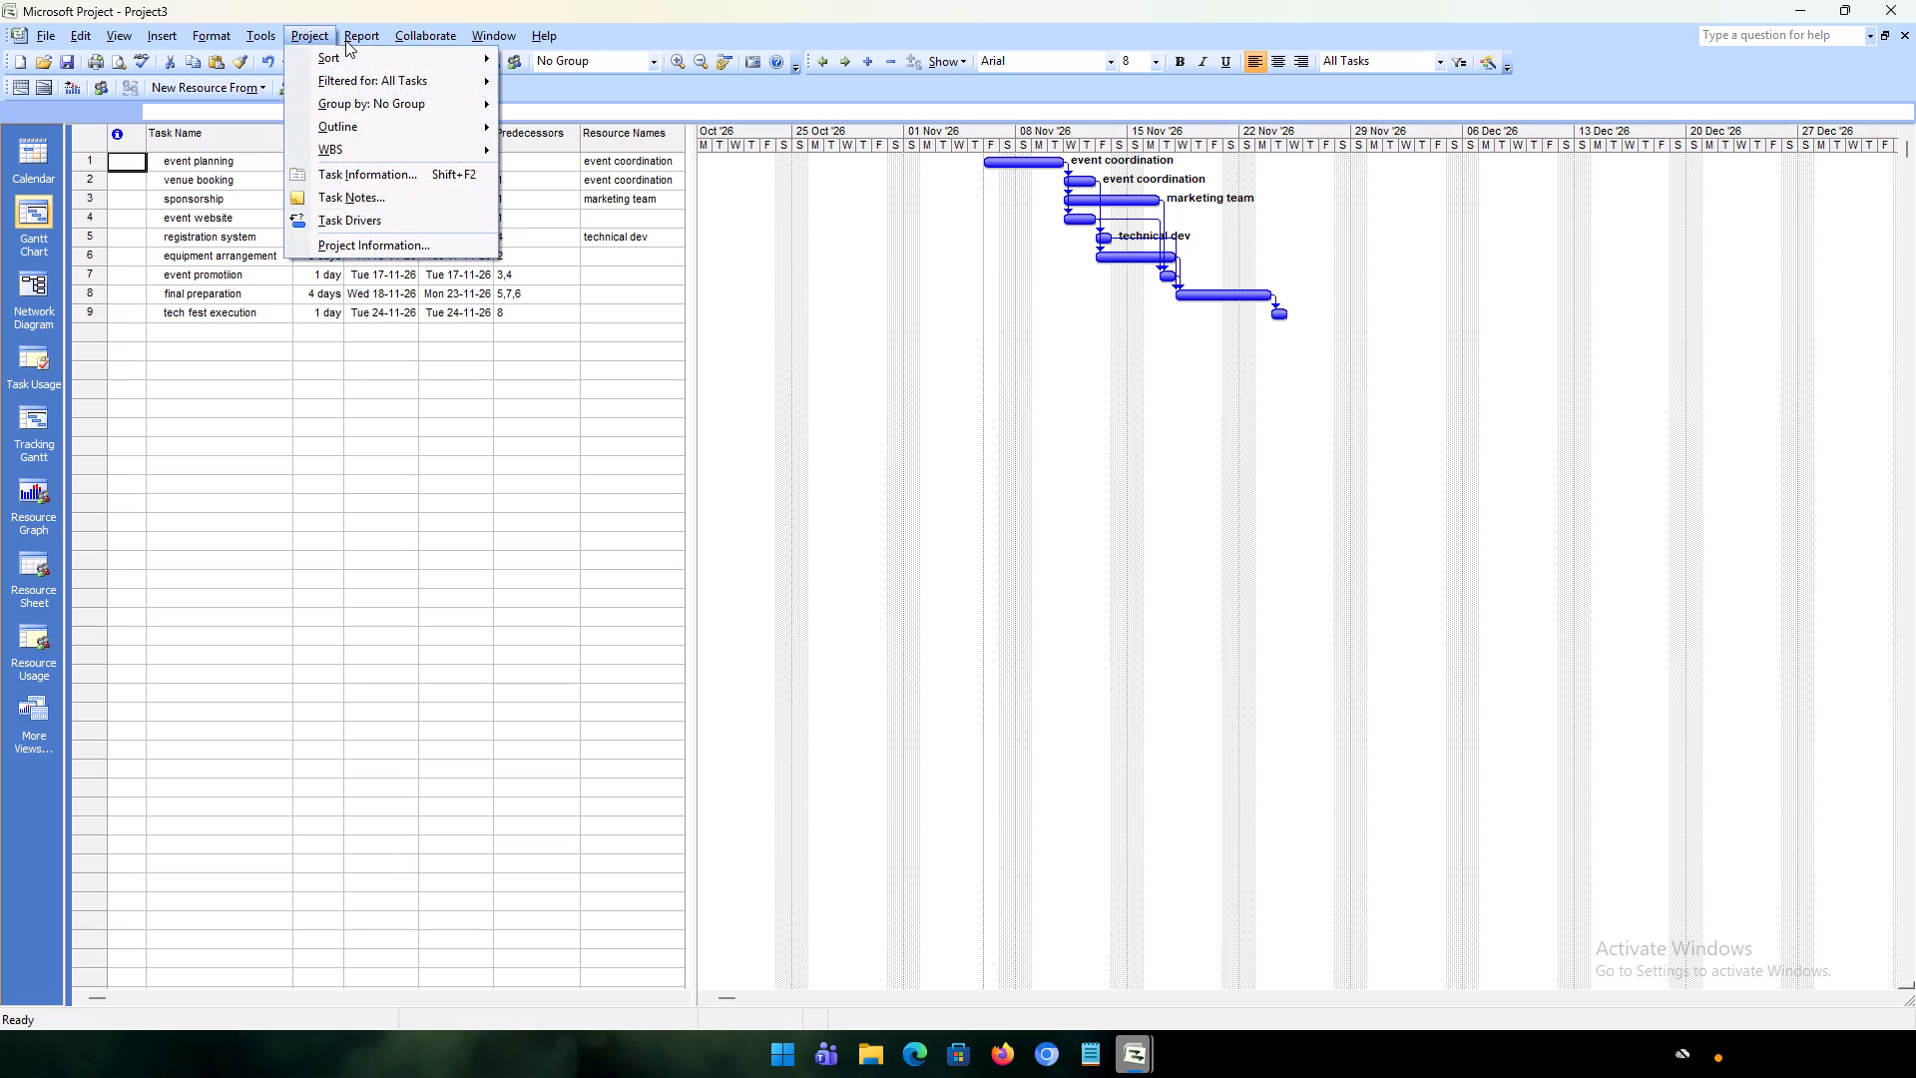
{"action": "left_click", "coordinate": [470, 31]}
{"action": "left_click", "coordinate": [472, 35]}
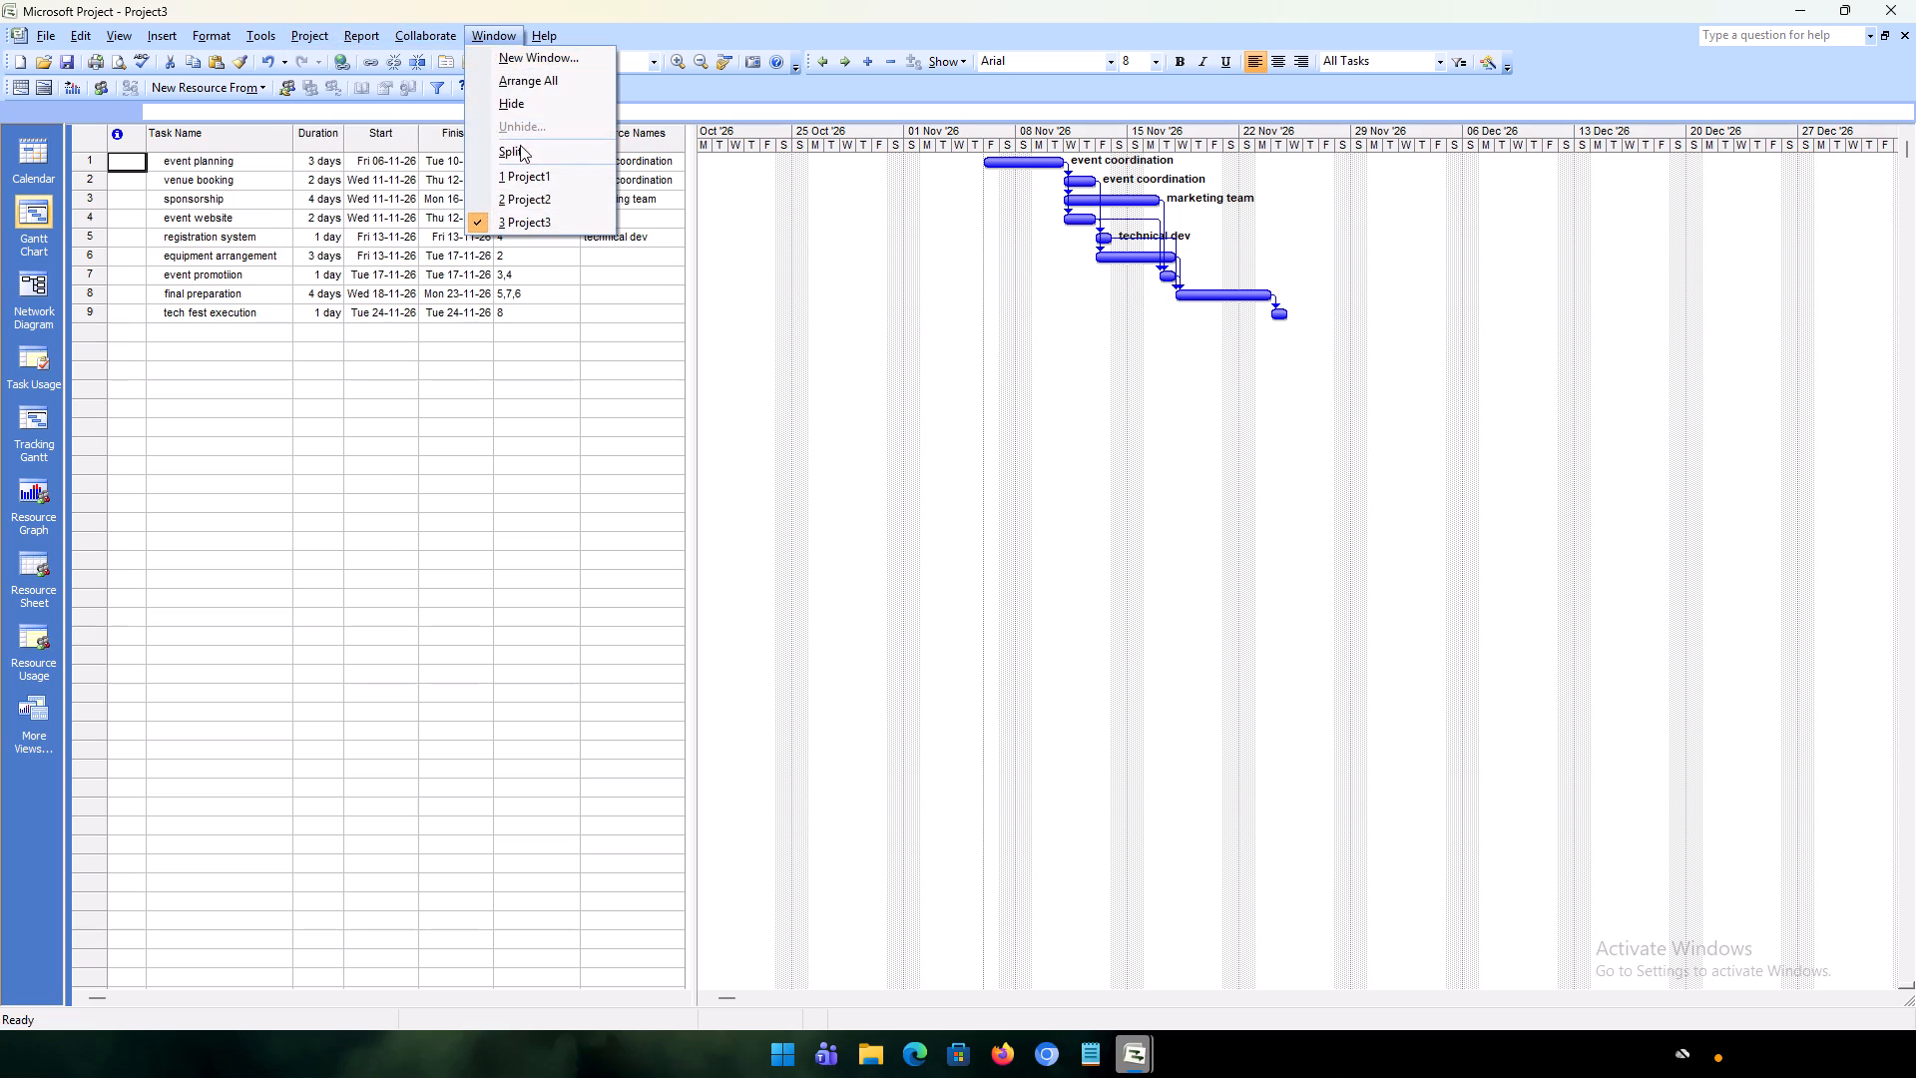
Split the window and set the event planning task to Fixed Work with event coordination's units at 200%.
{"action": "left_click", "coordinate": [520, 145]}
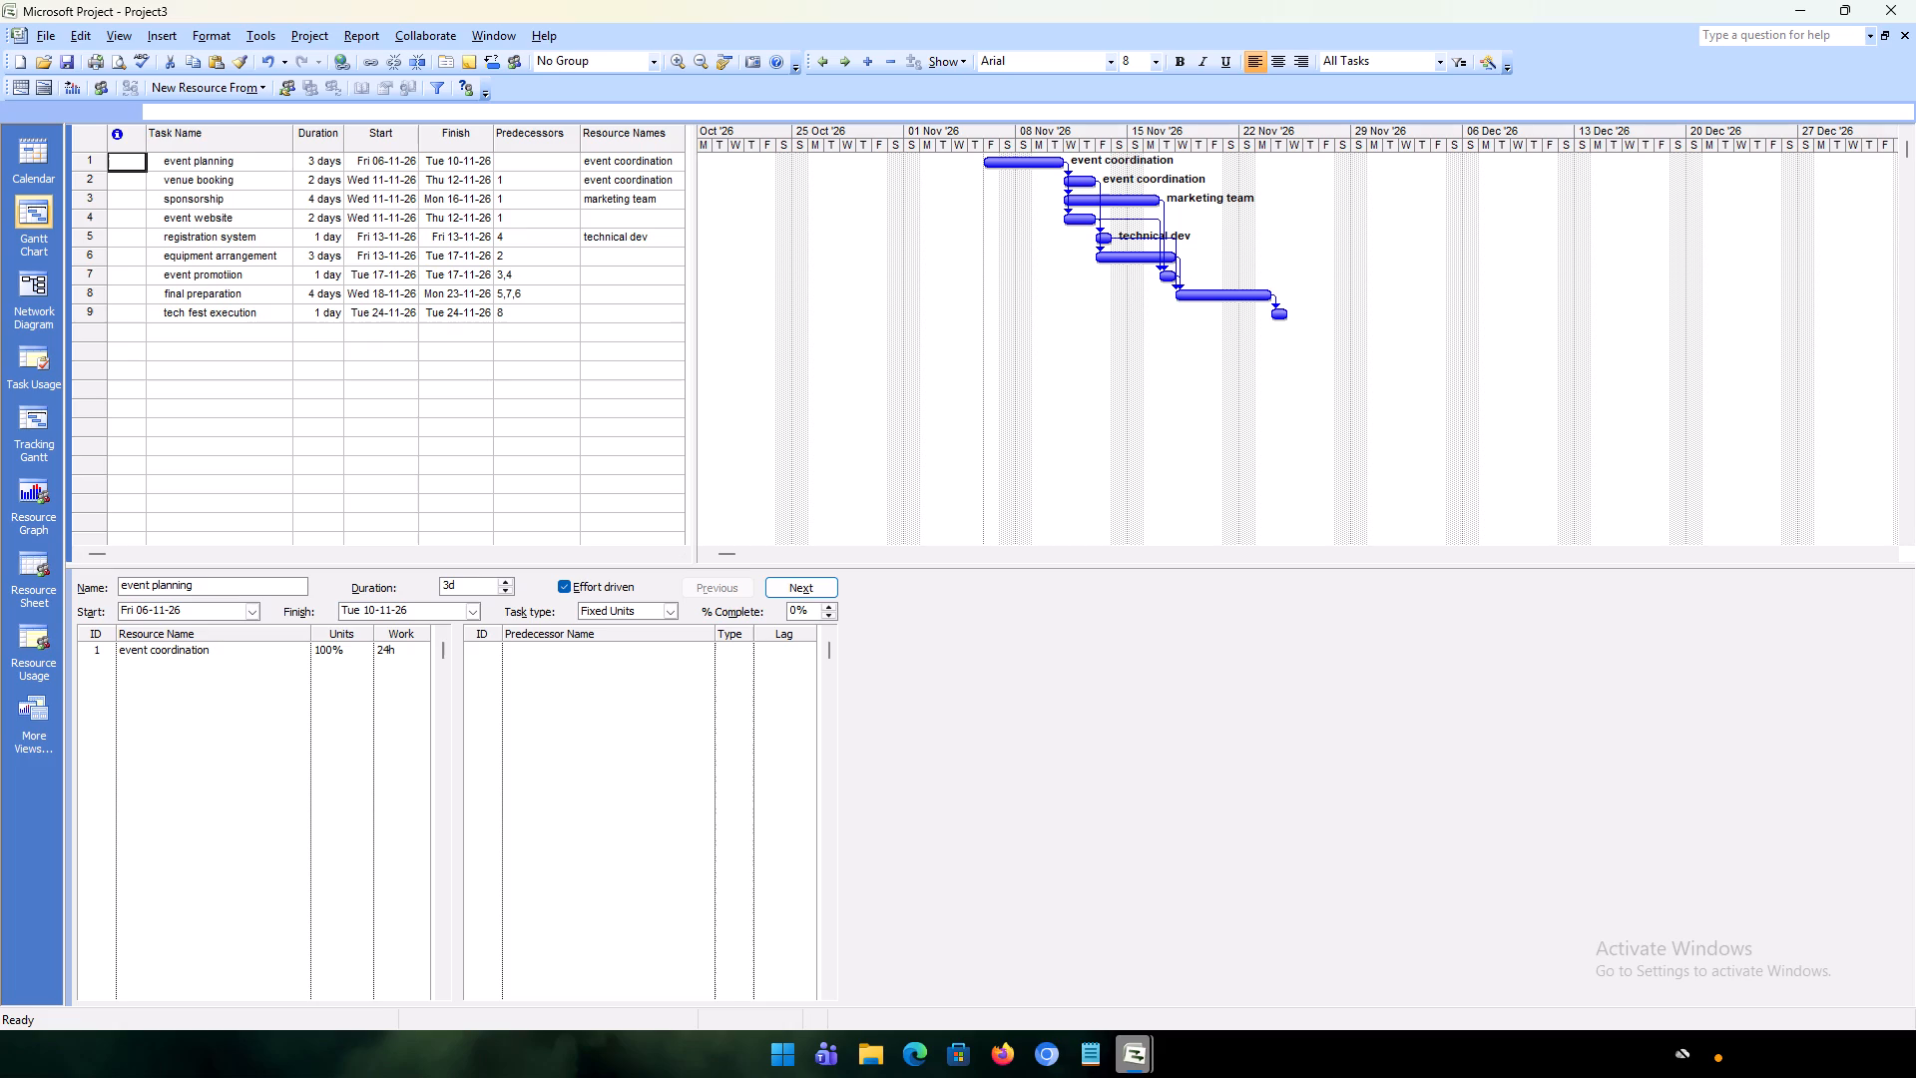
{"action": "left_click", "coordinate": [674, 613]}
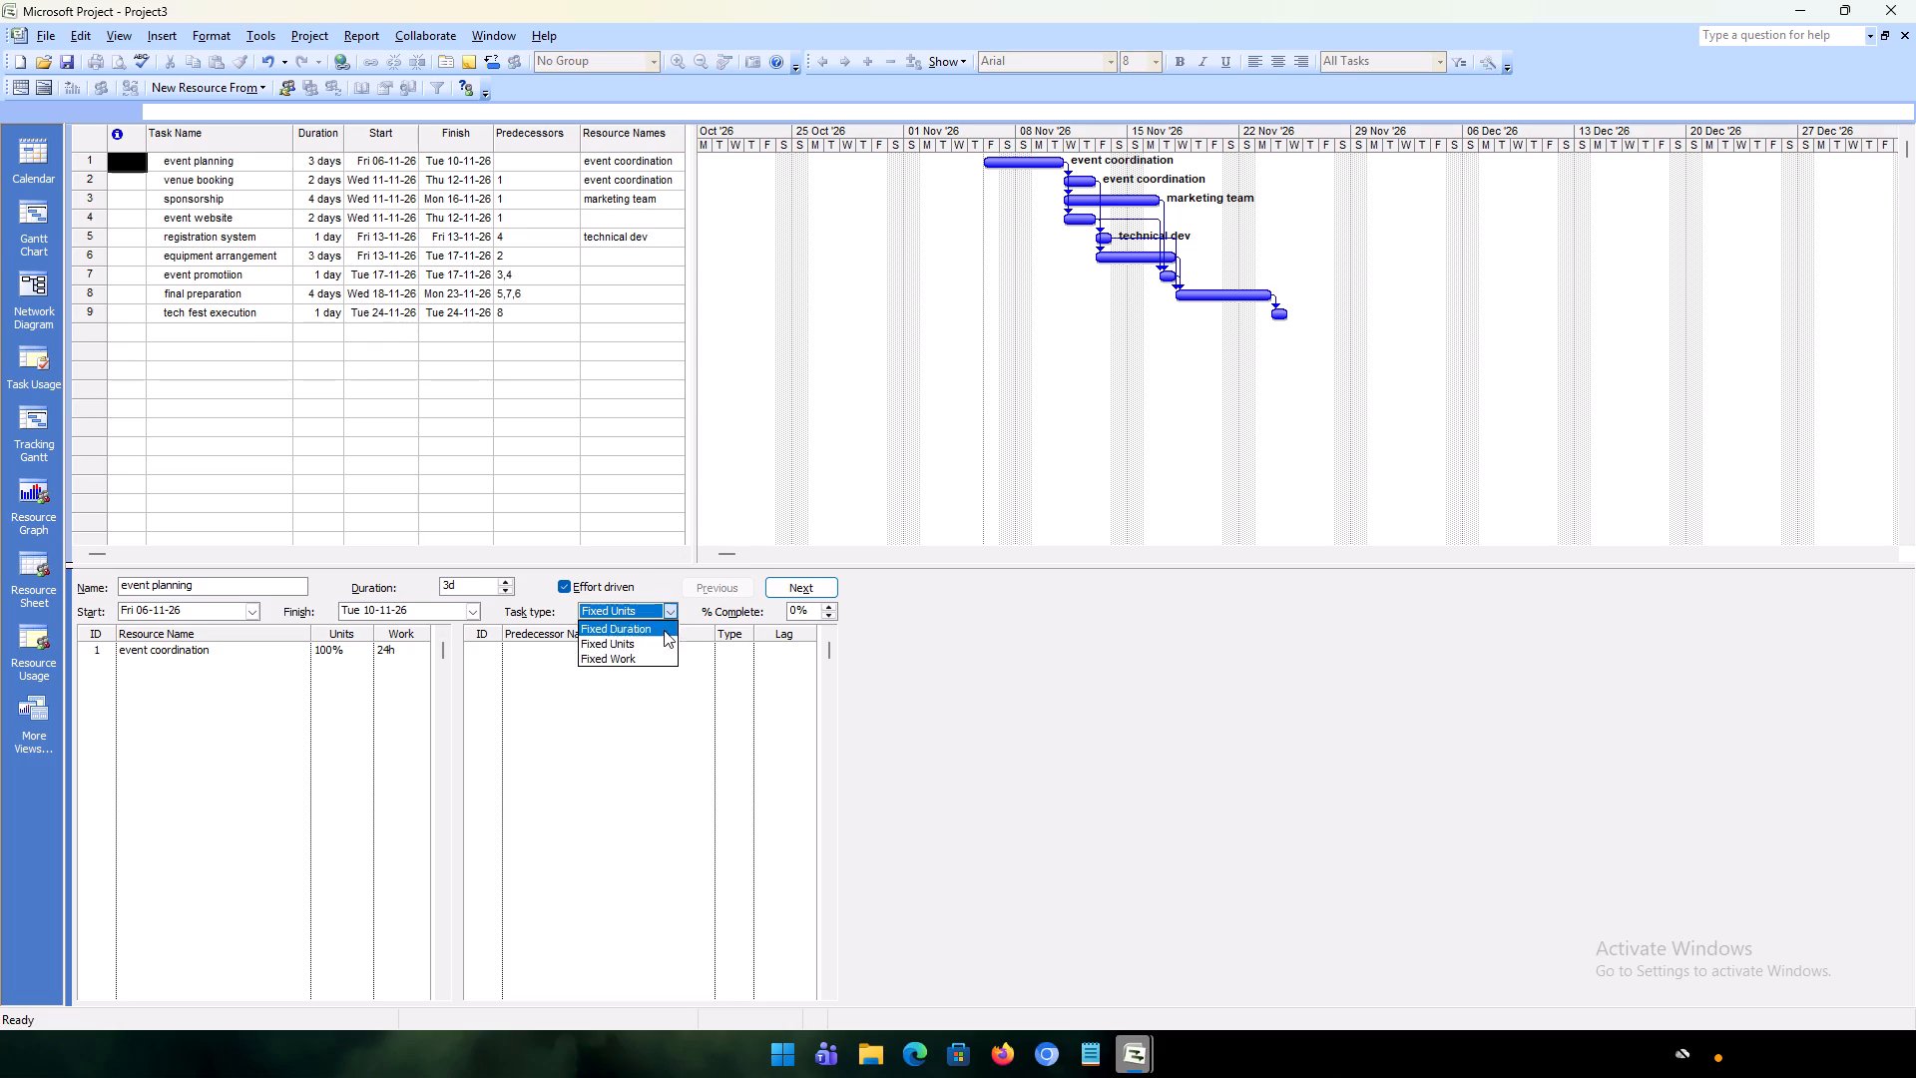
{"action": "left_click", "coordinate": [653, 651]}
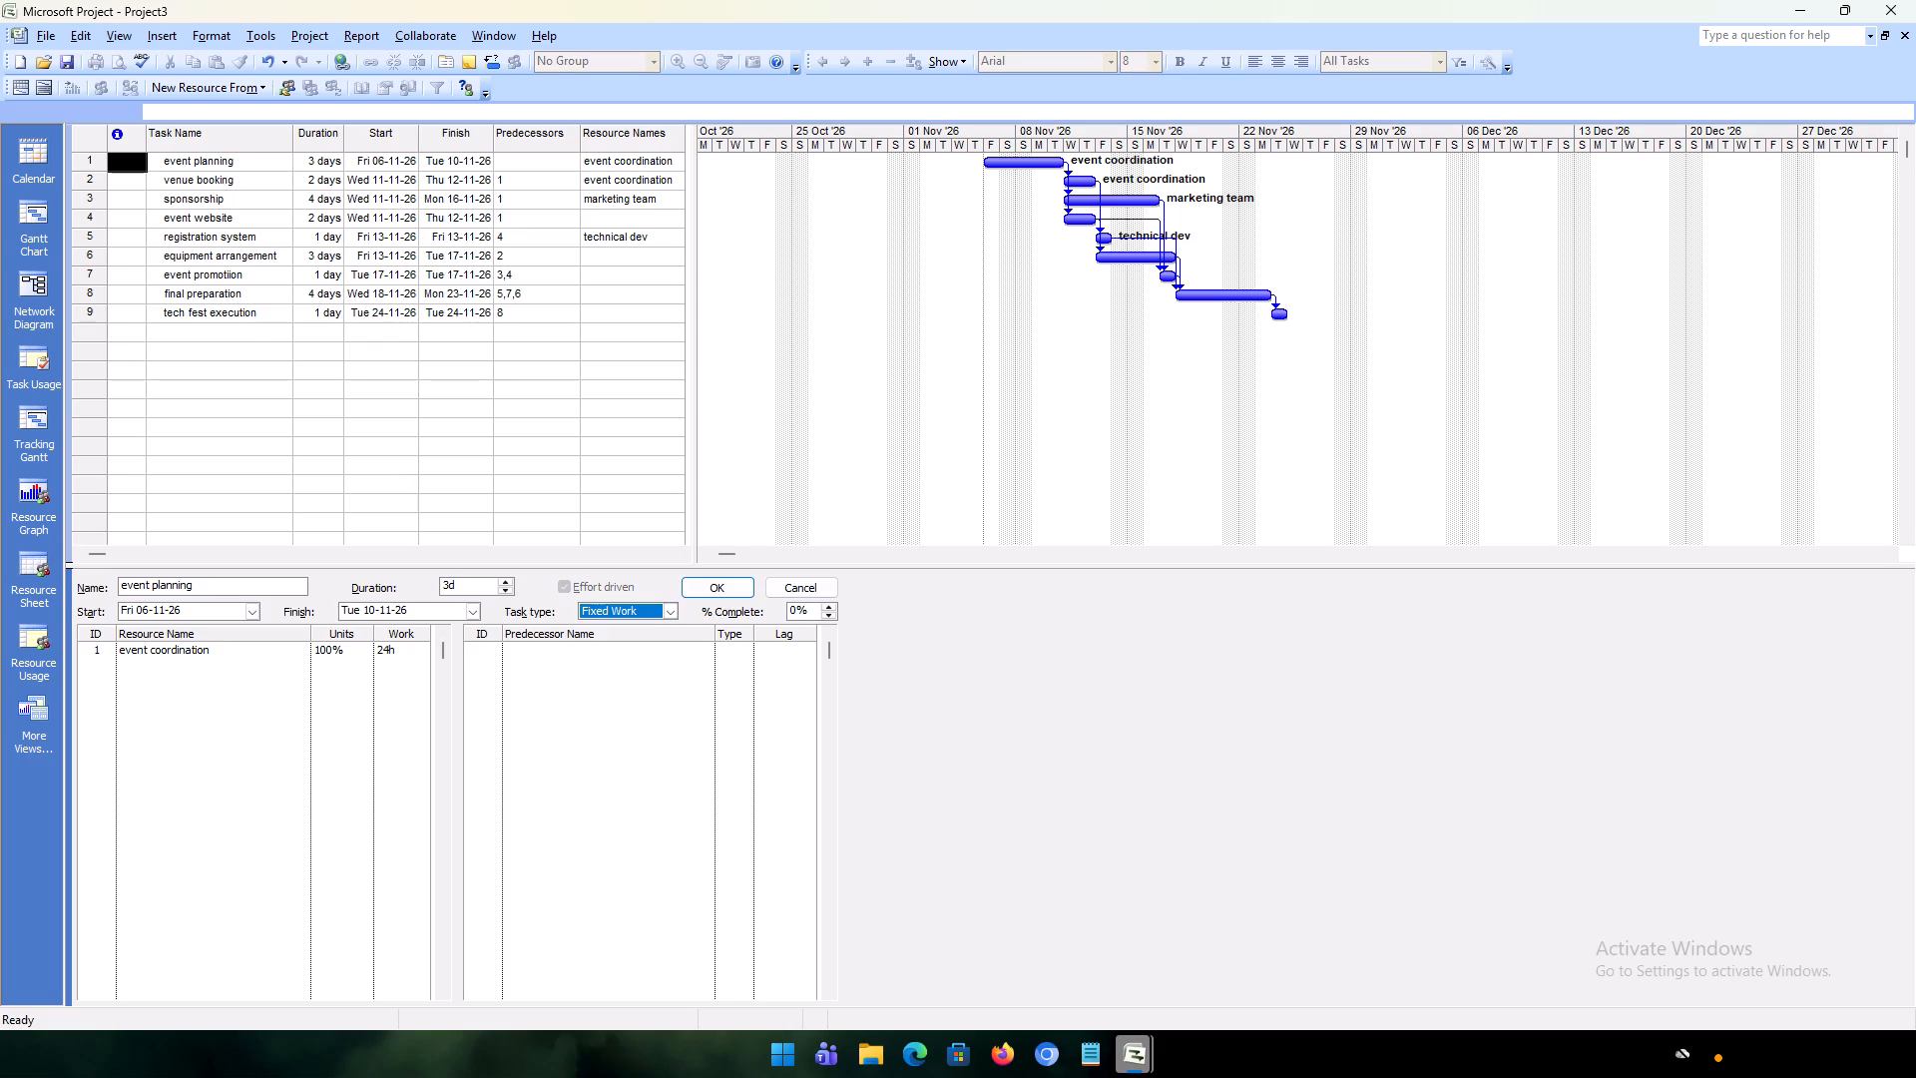
{"action": "left_click", "coordinate": [350, 653]}
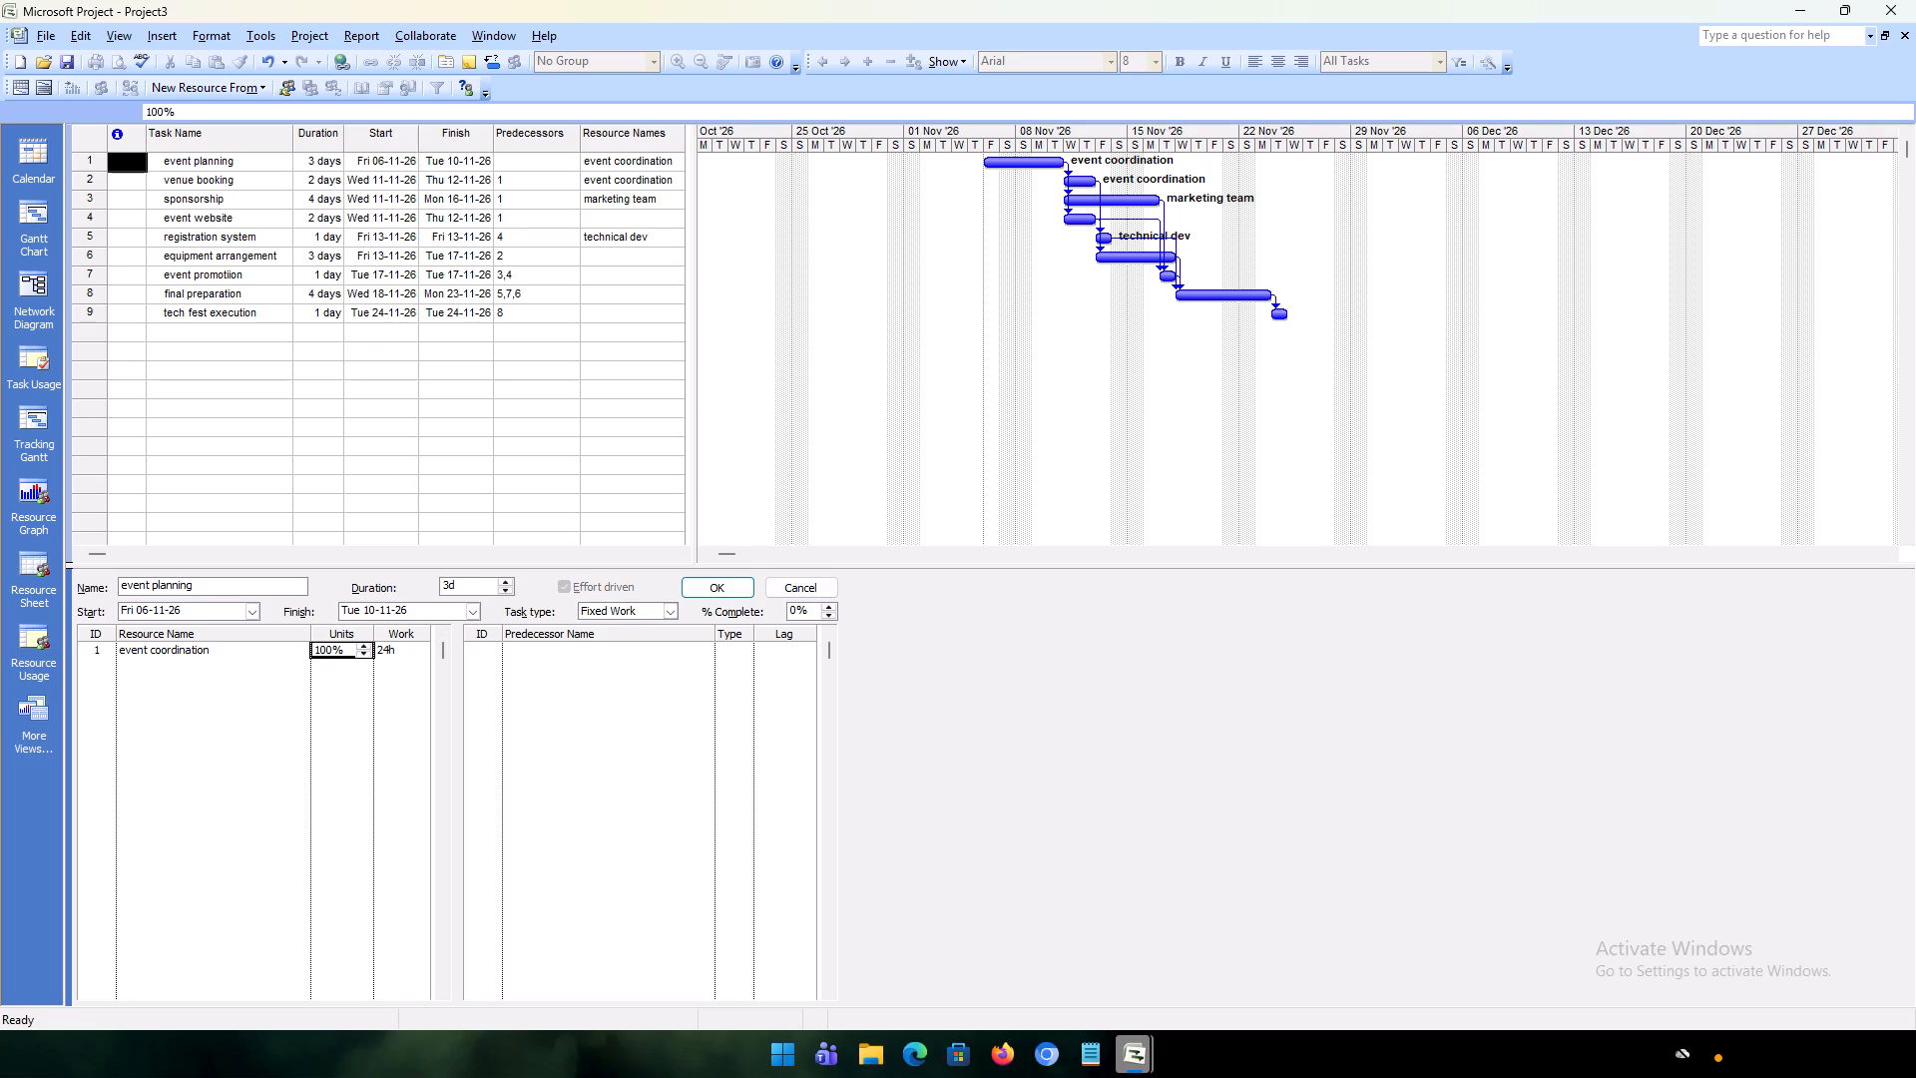
{"action": "left_click", "coordinate": [363, 645]}
{"action": "left_click", "coordinate": [363, 645]}
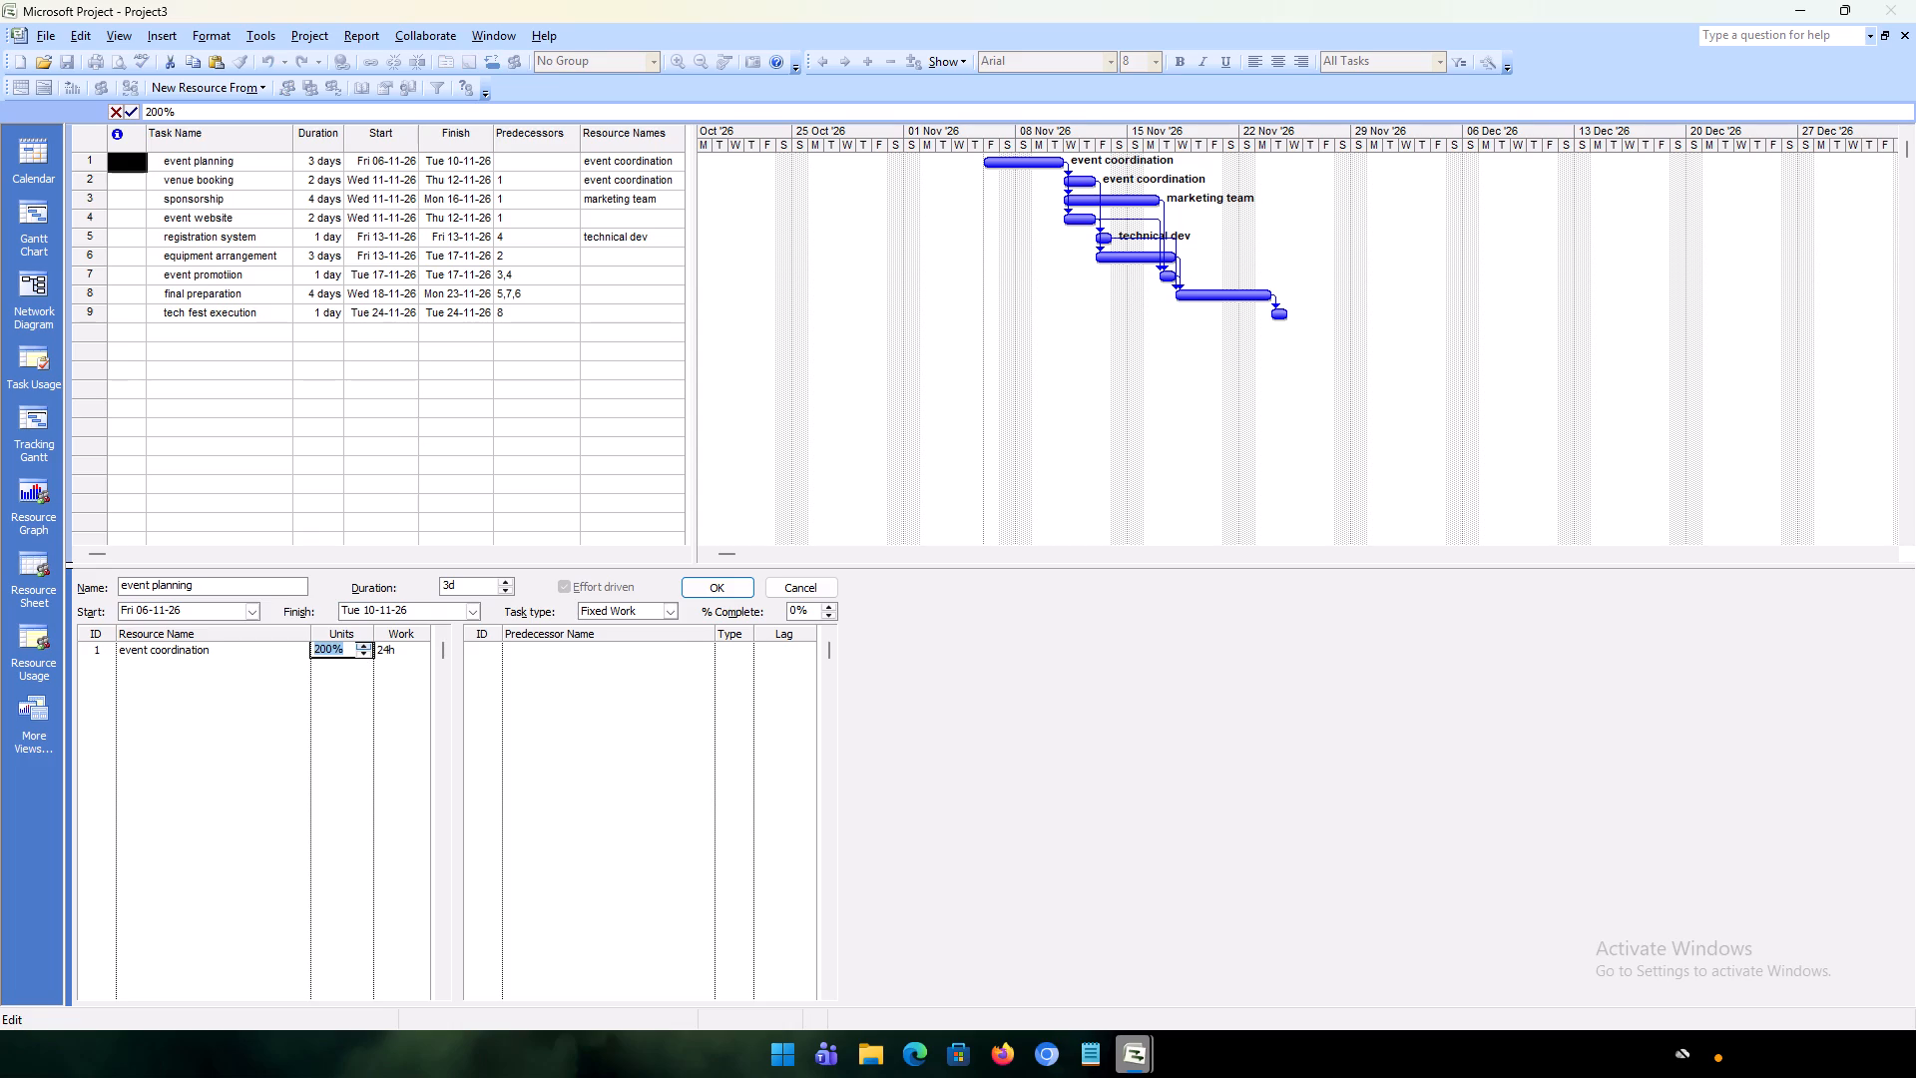
{"action": "left_click", "coordinate": [729, 586]}
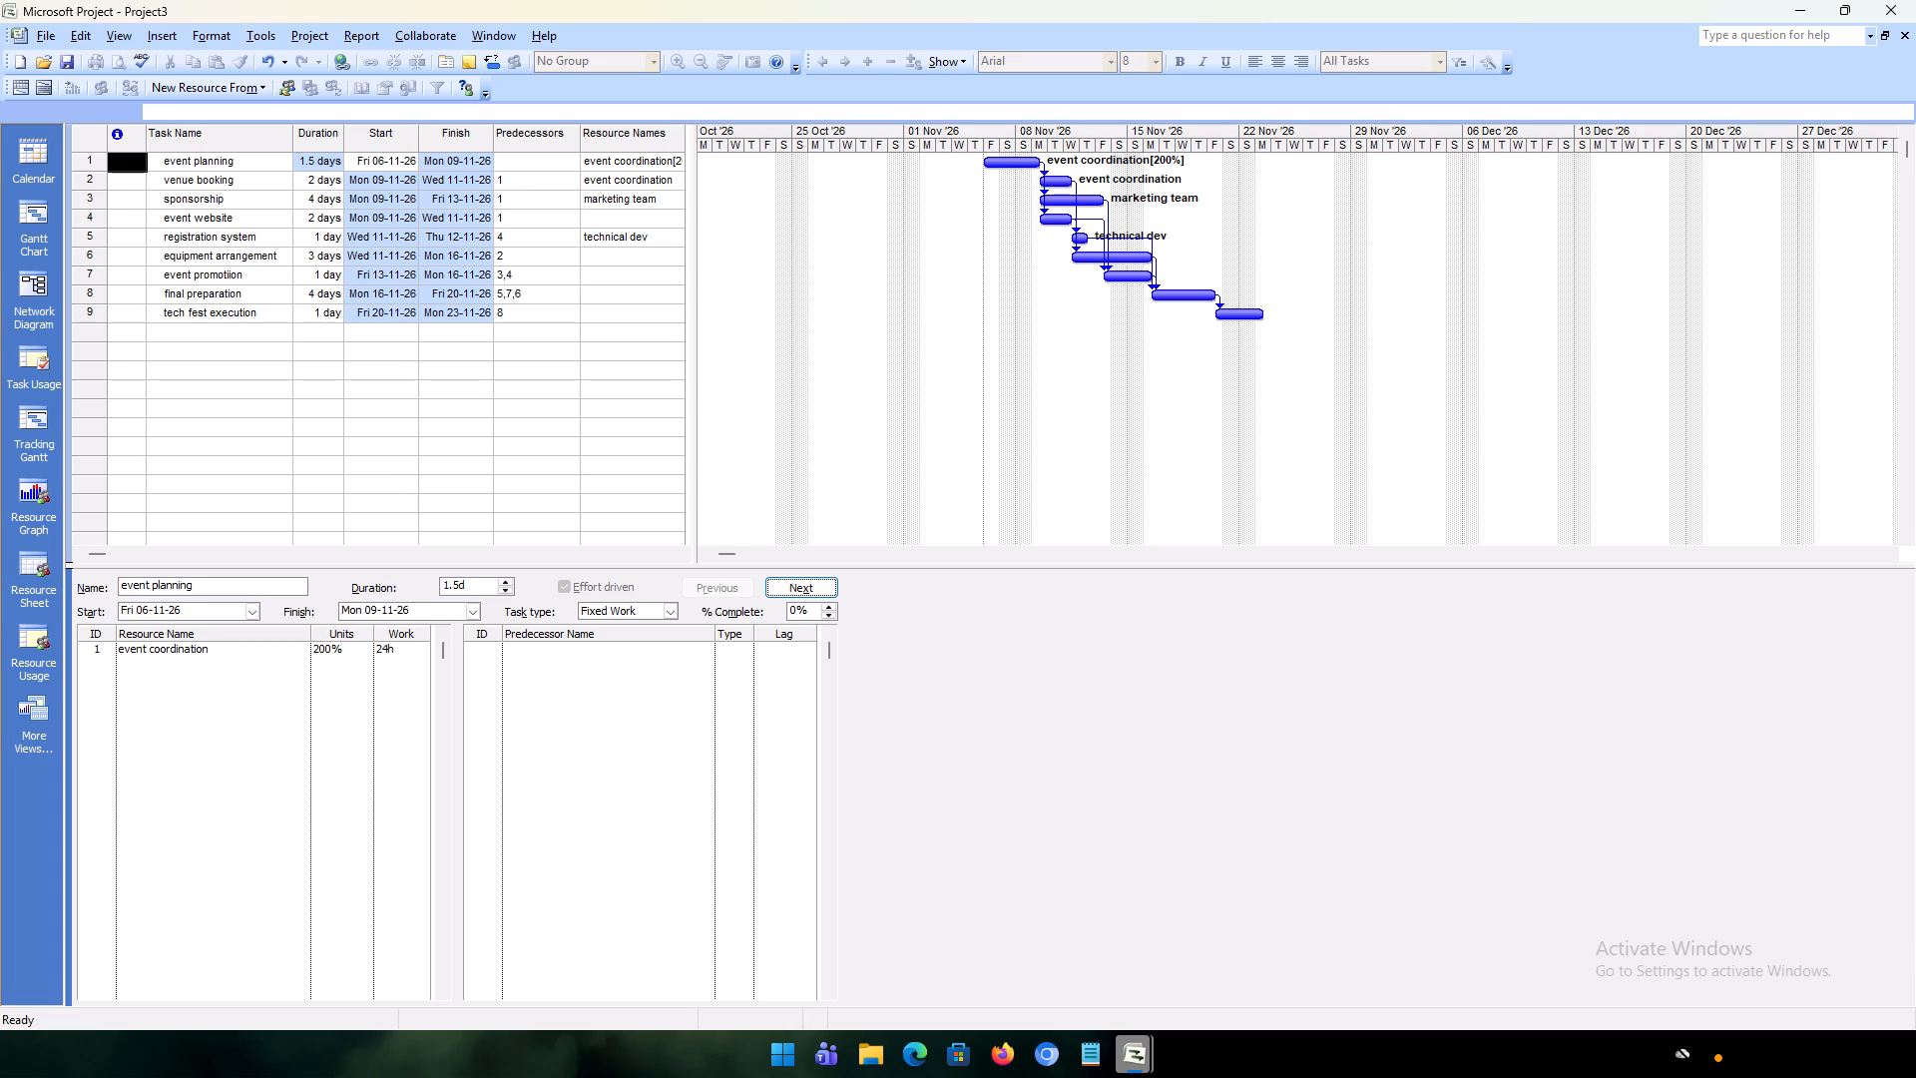
Set the registration system task to Fixed Work with technical dev's units at 200%.
{"action": "left_click_drag", "start_coordinate": [692, 234], "coordinate": [724, 237]}
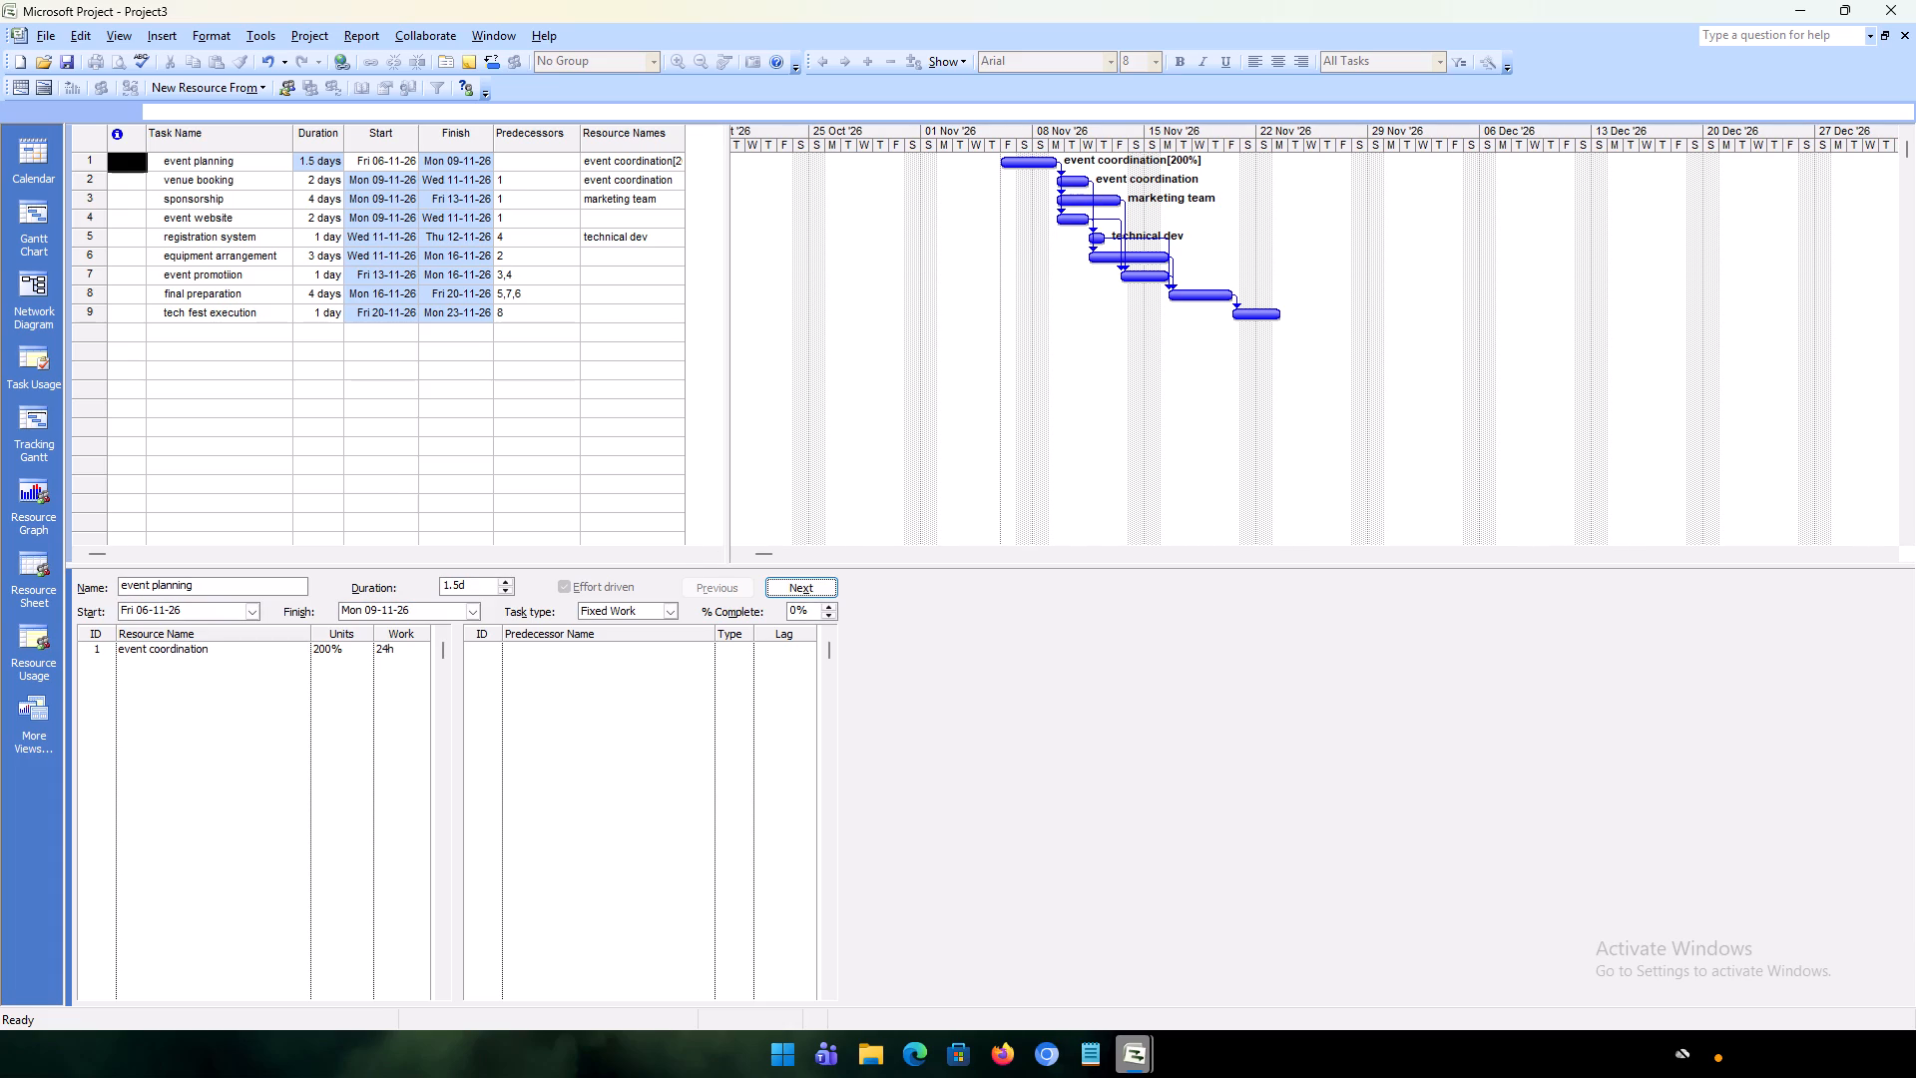
{"action": "left_click_drag", "start_coordinate": [682, 228], "coordinate": [691, 229]}
{"action": "left_click", "coordinate": [675, 162]}
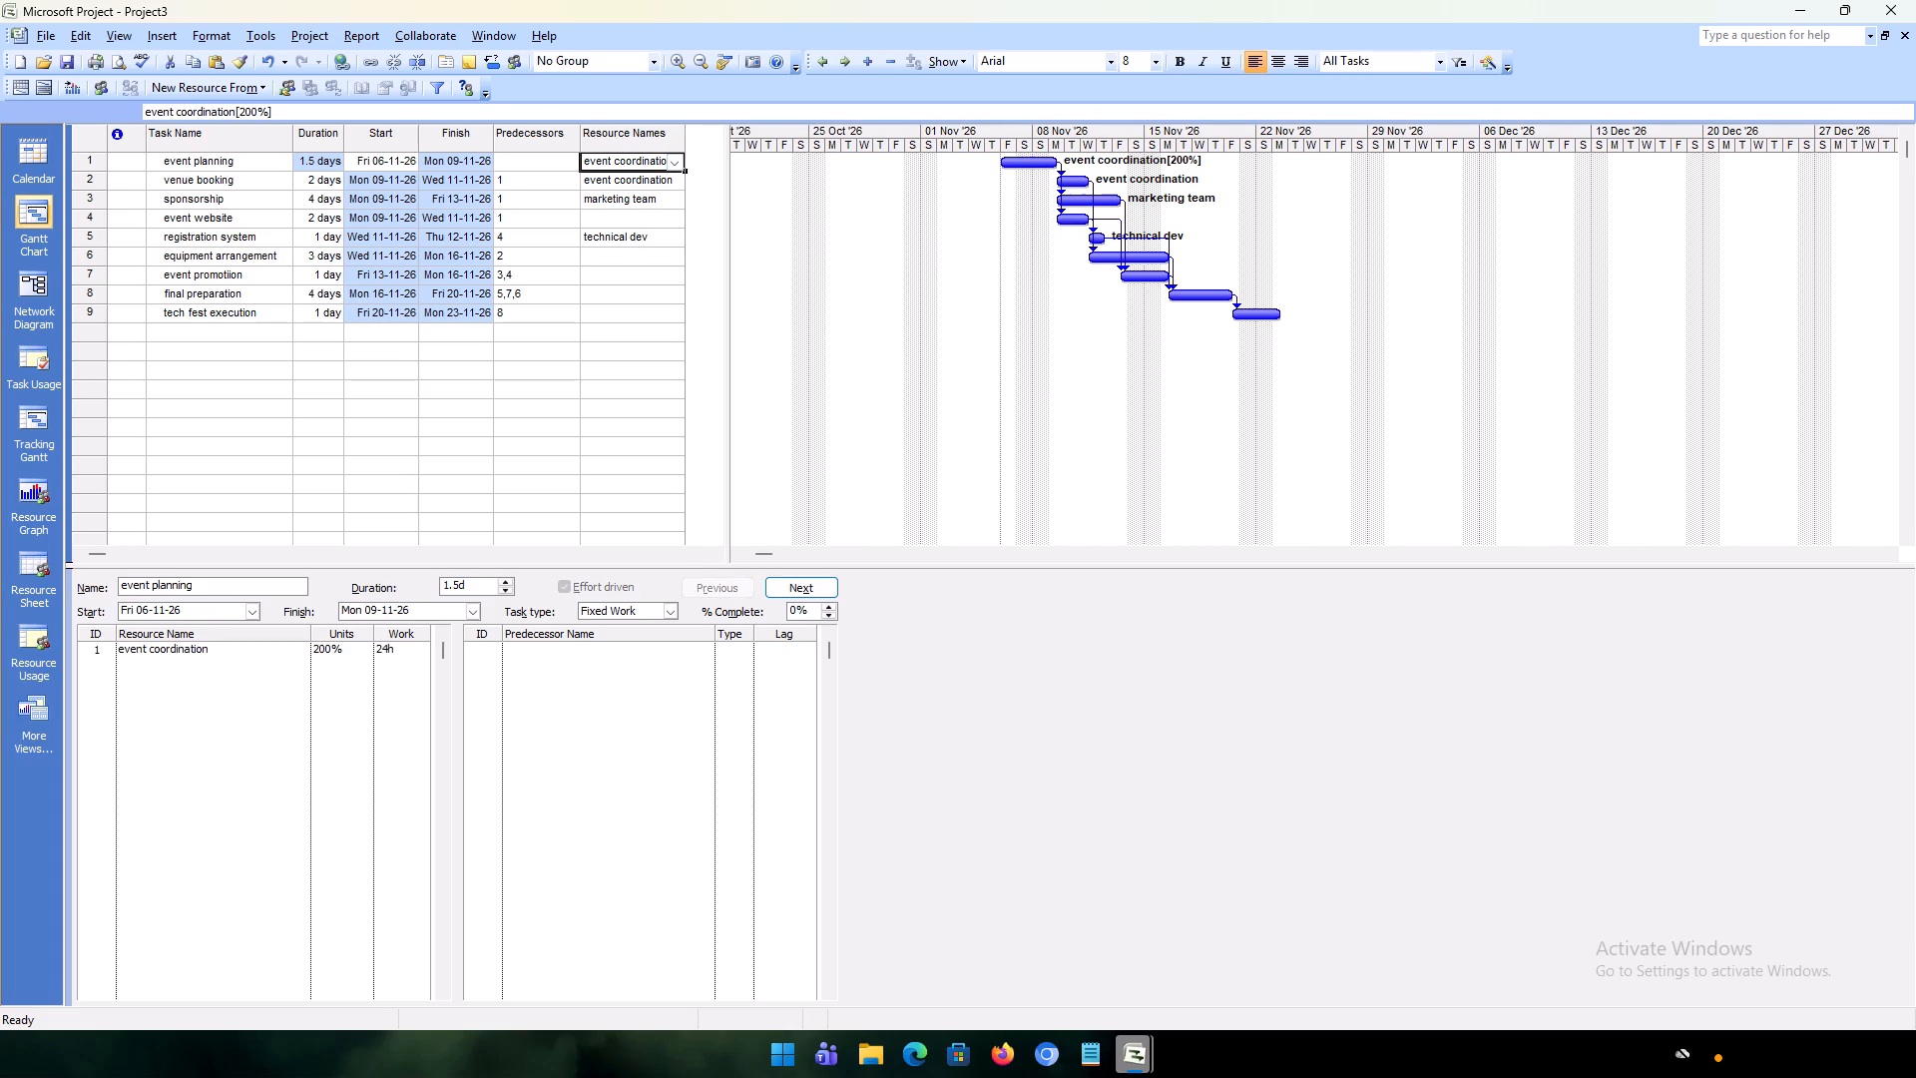
{"action": "left_click_drag", "start_coordinate": [724, 200], "coordinate": [690, 197]}
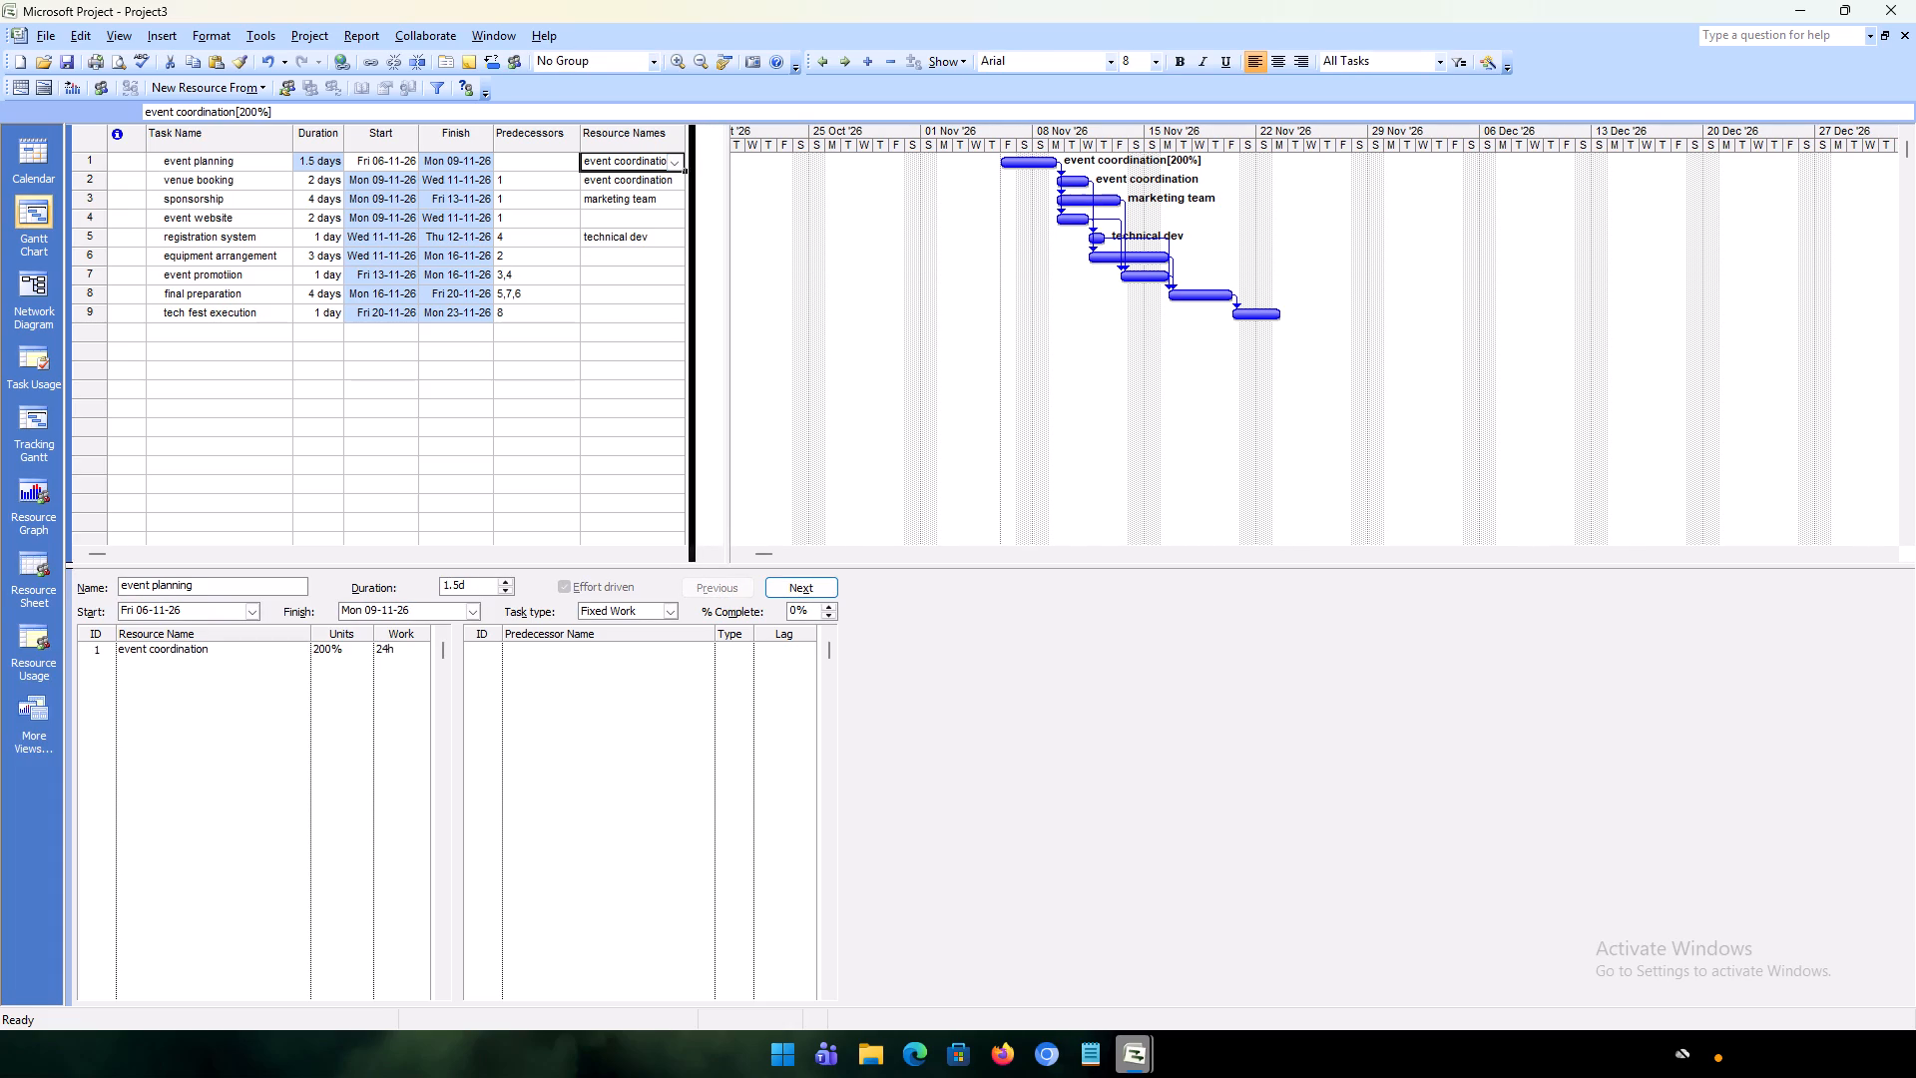
{"action": "left_click_drag", "start_coordinate": [690, 197], "coordinate": [685, 197]}
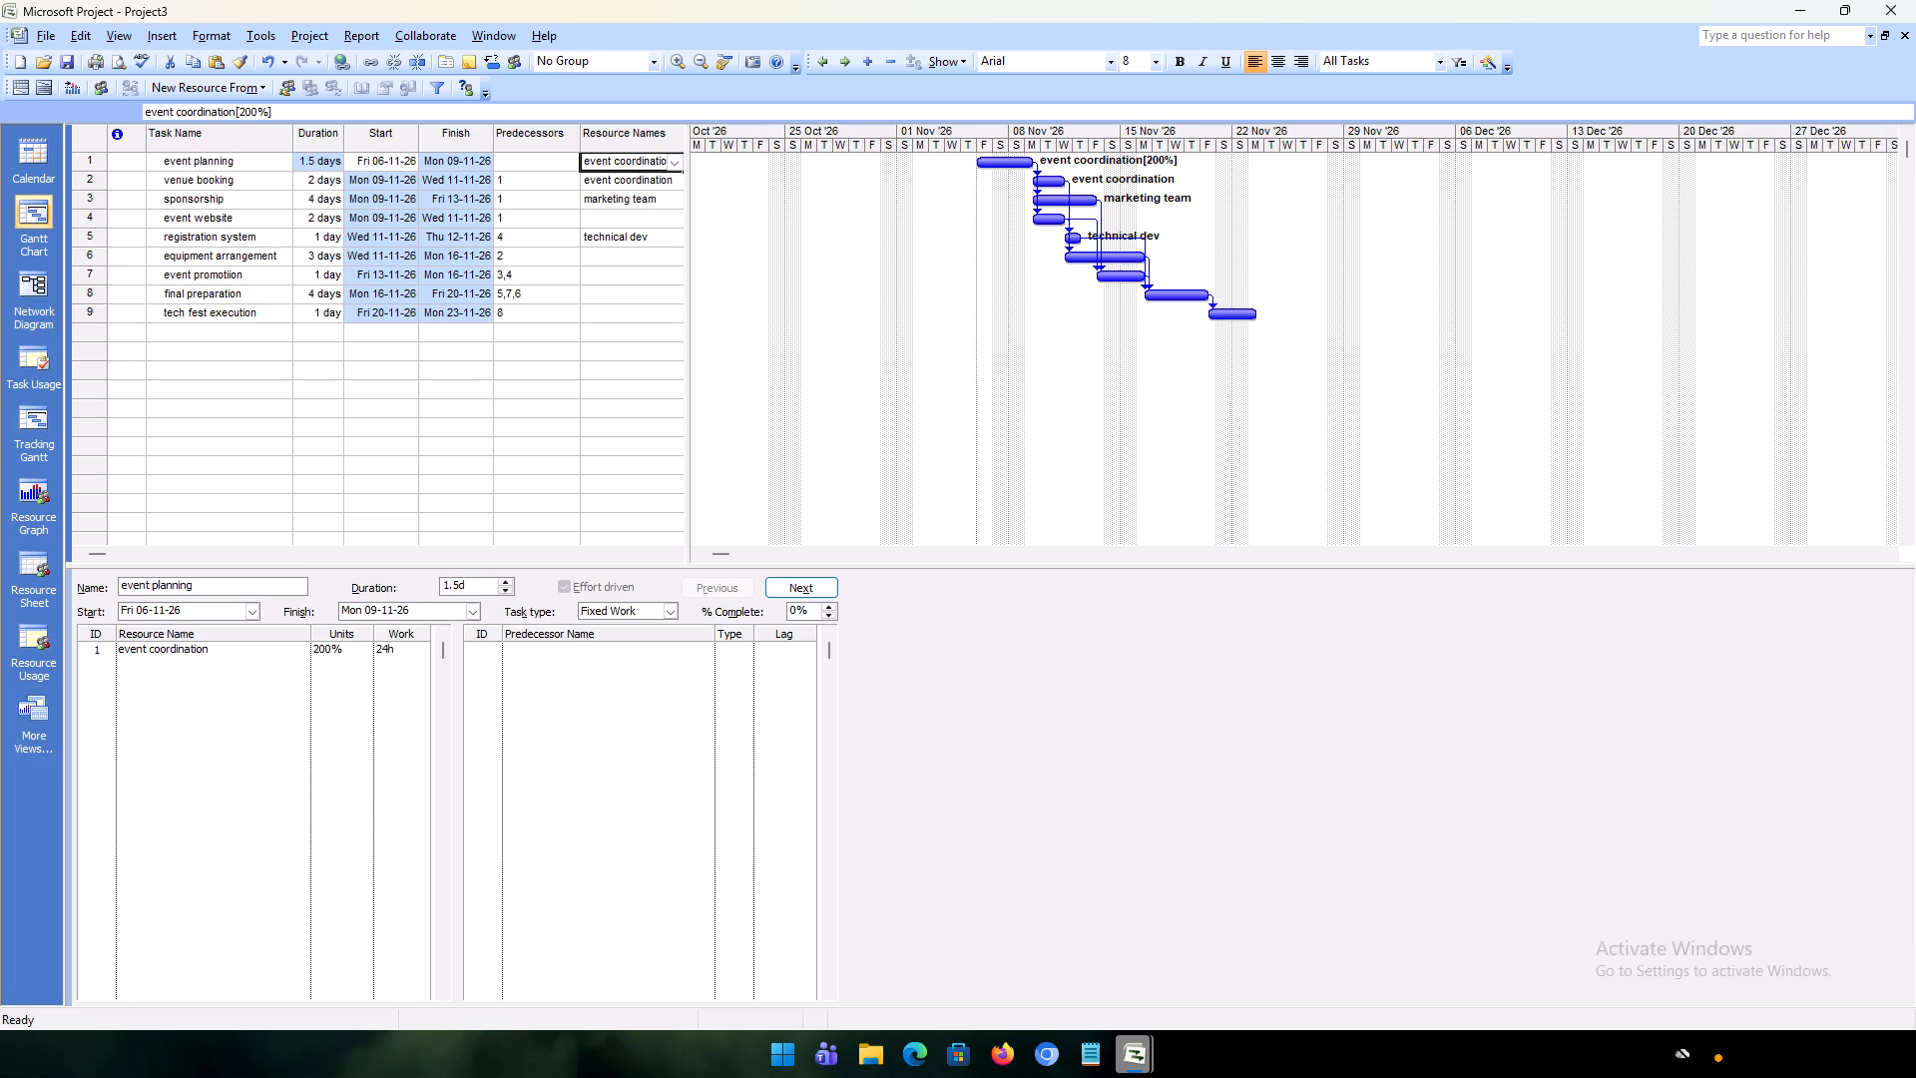
{"action": "left_click", "coordinate": [633, 202]}
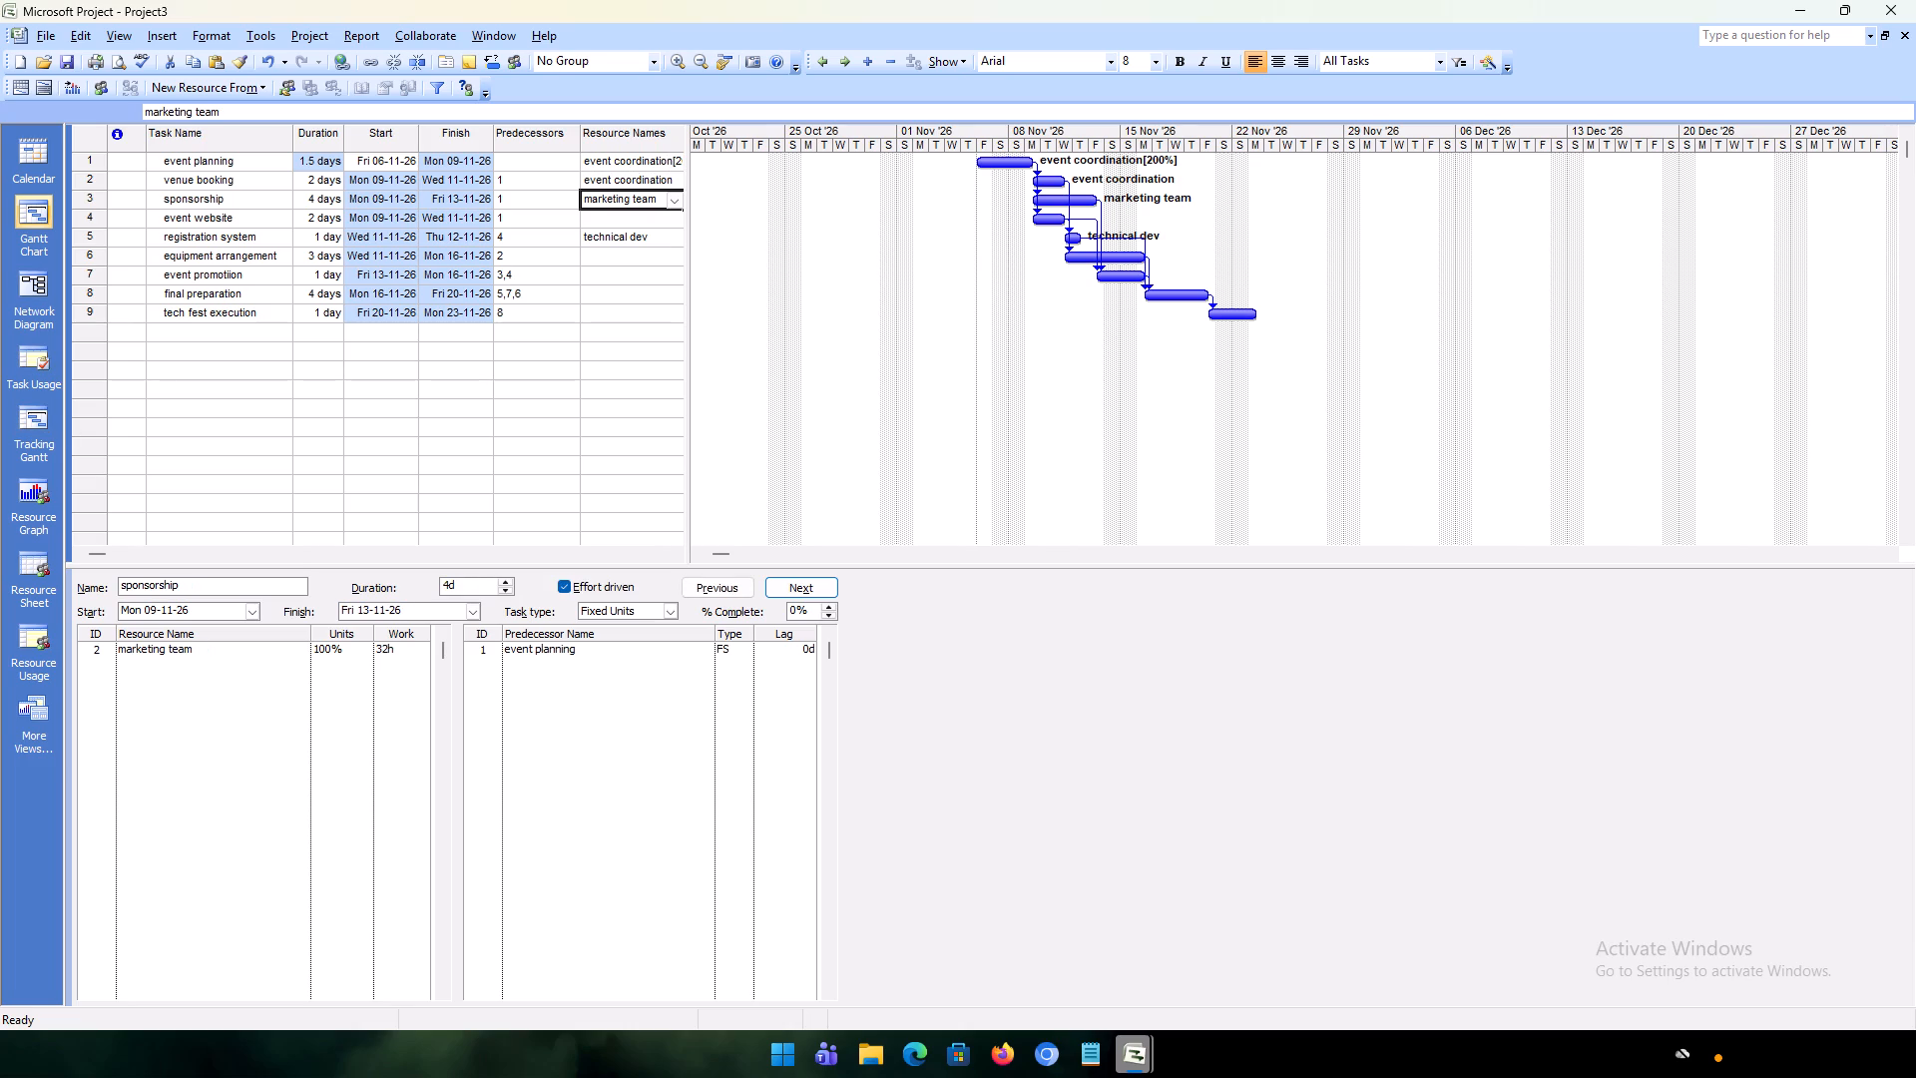
{"action": "left_click", "coordinate": [627, 238]}
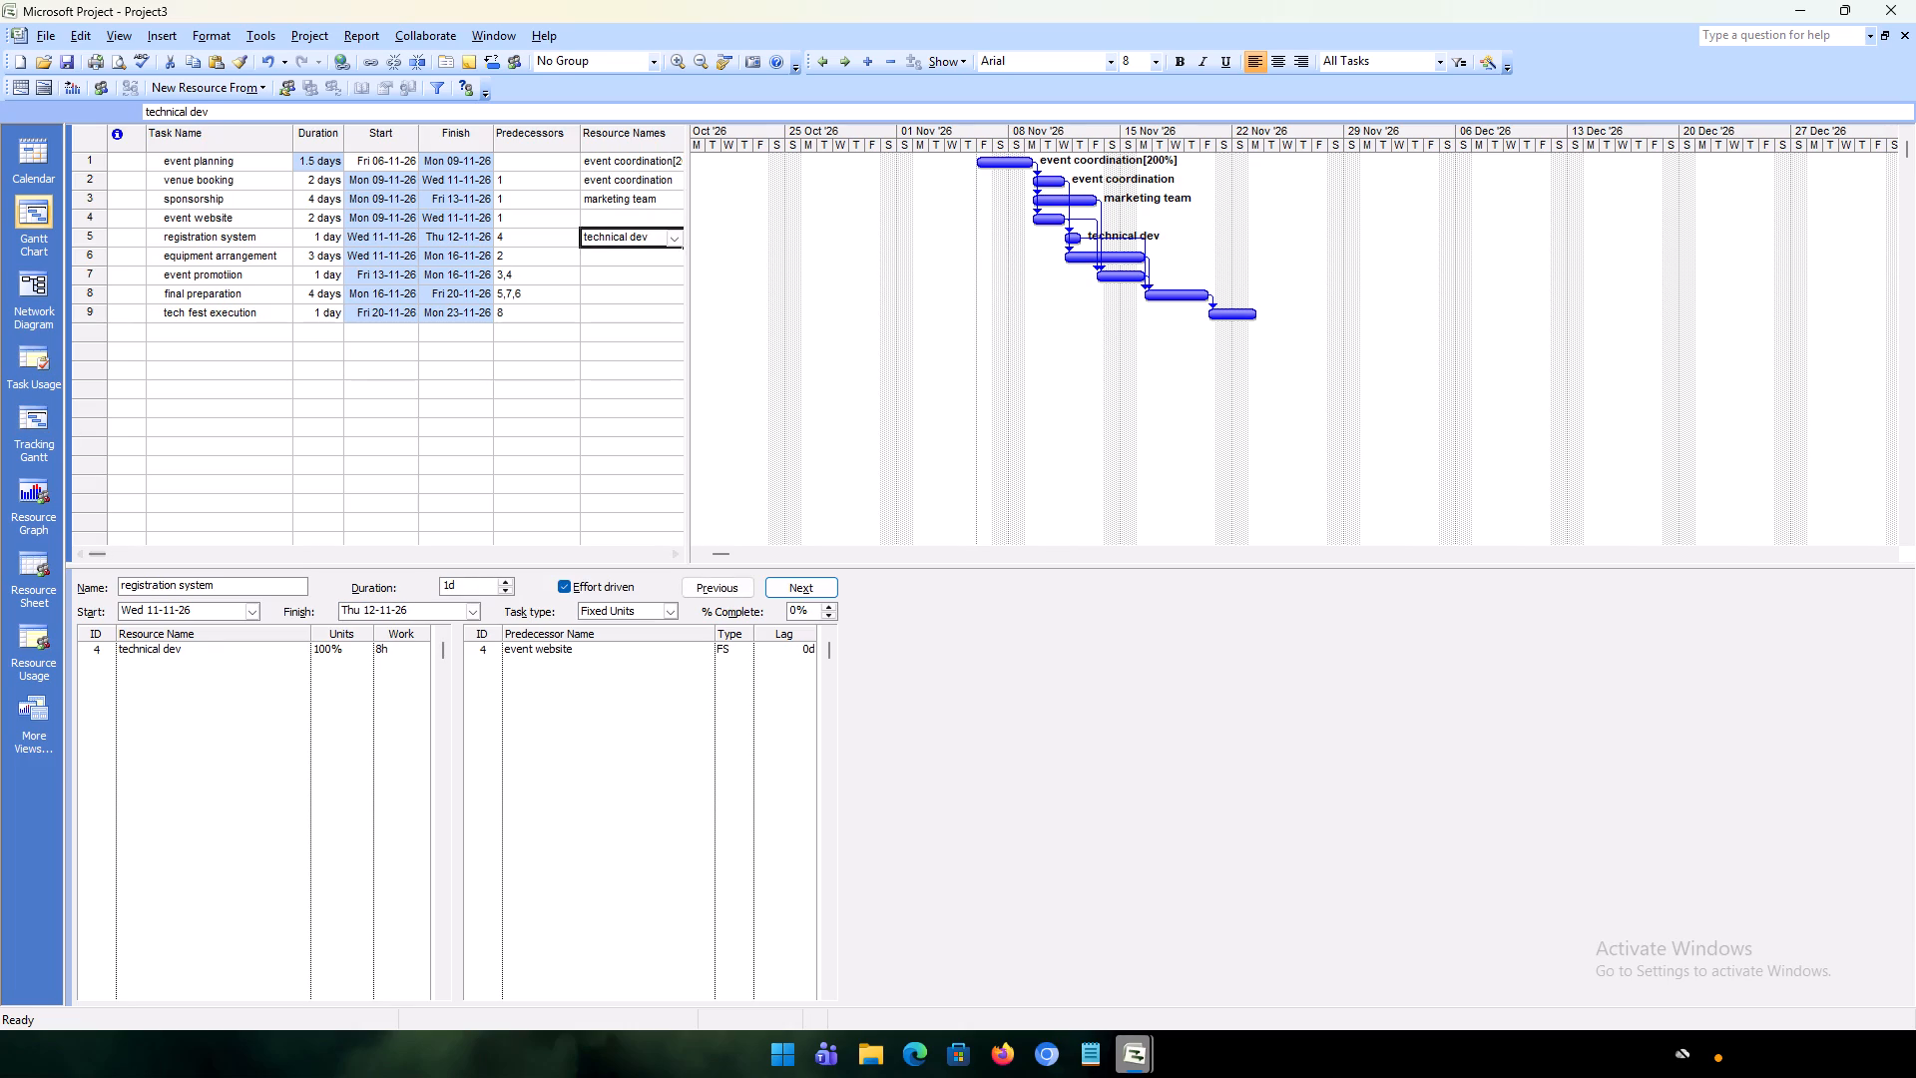
{"action": "left_click", "coordinate": [666, 609]}
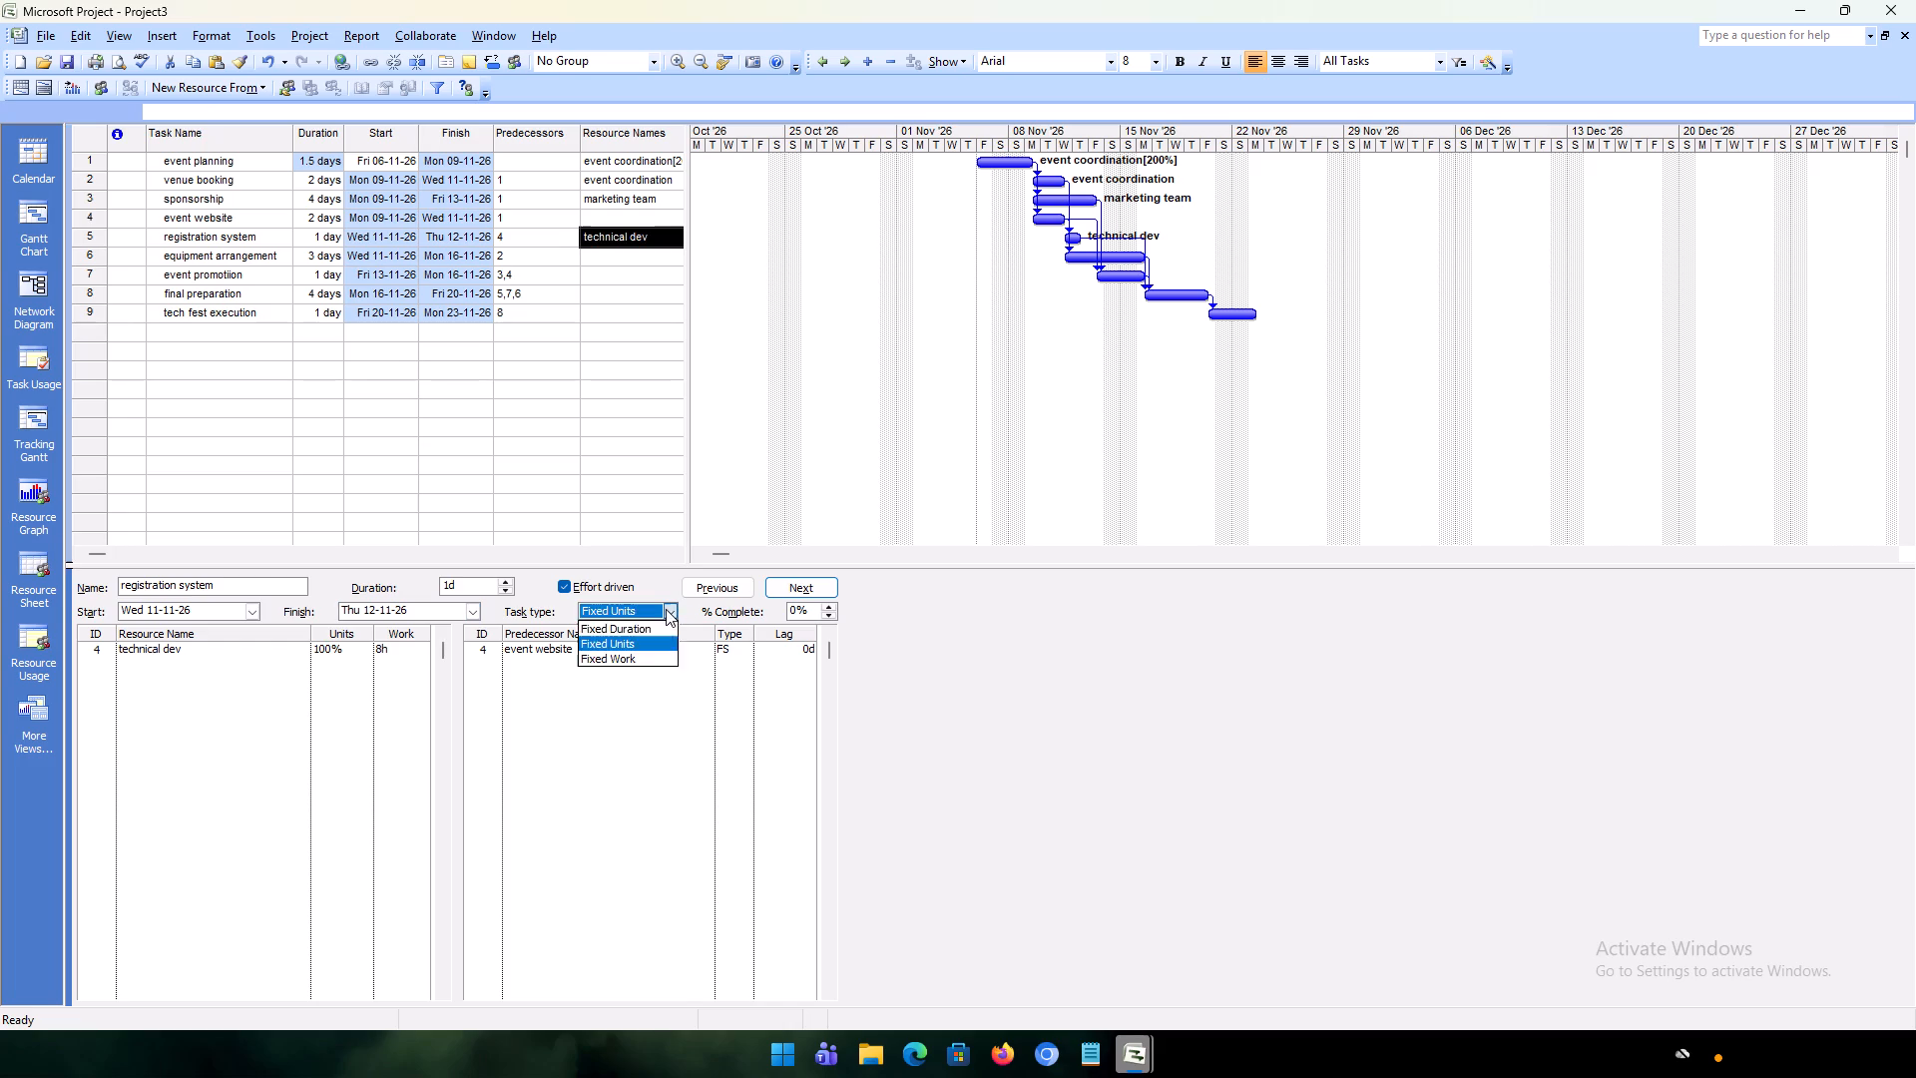
{"action": "left_click", "coordinate": [636, 652]}
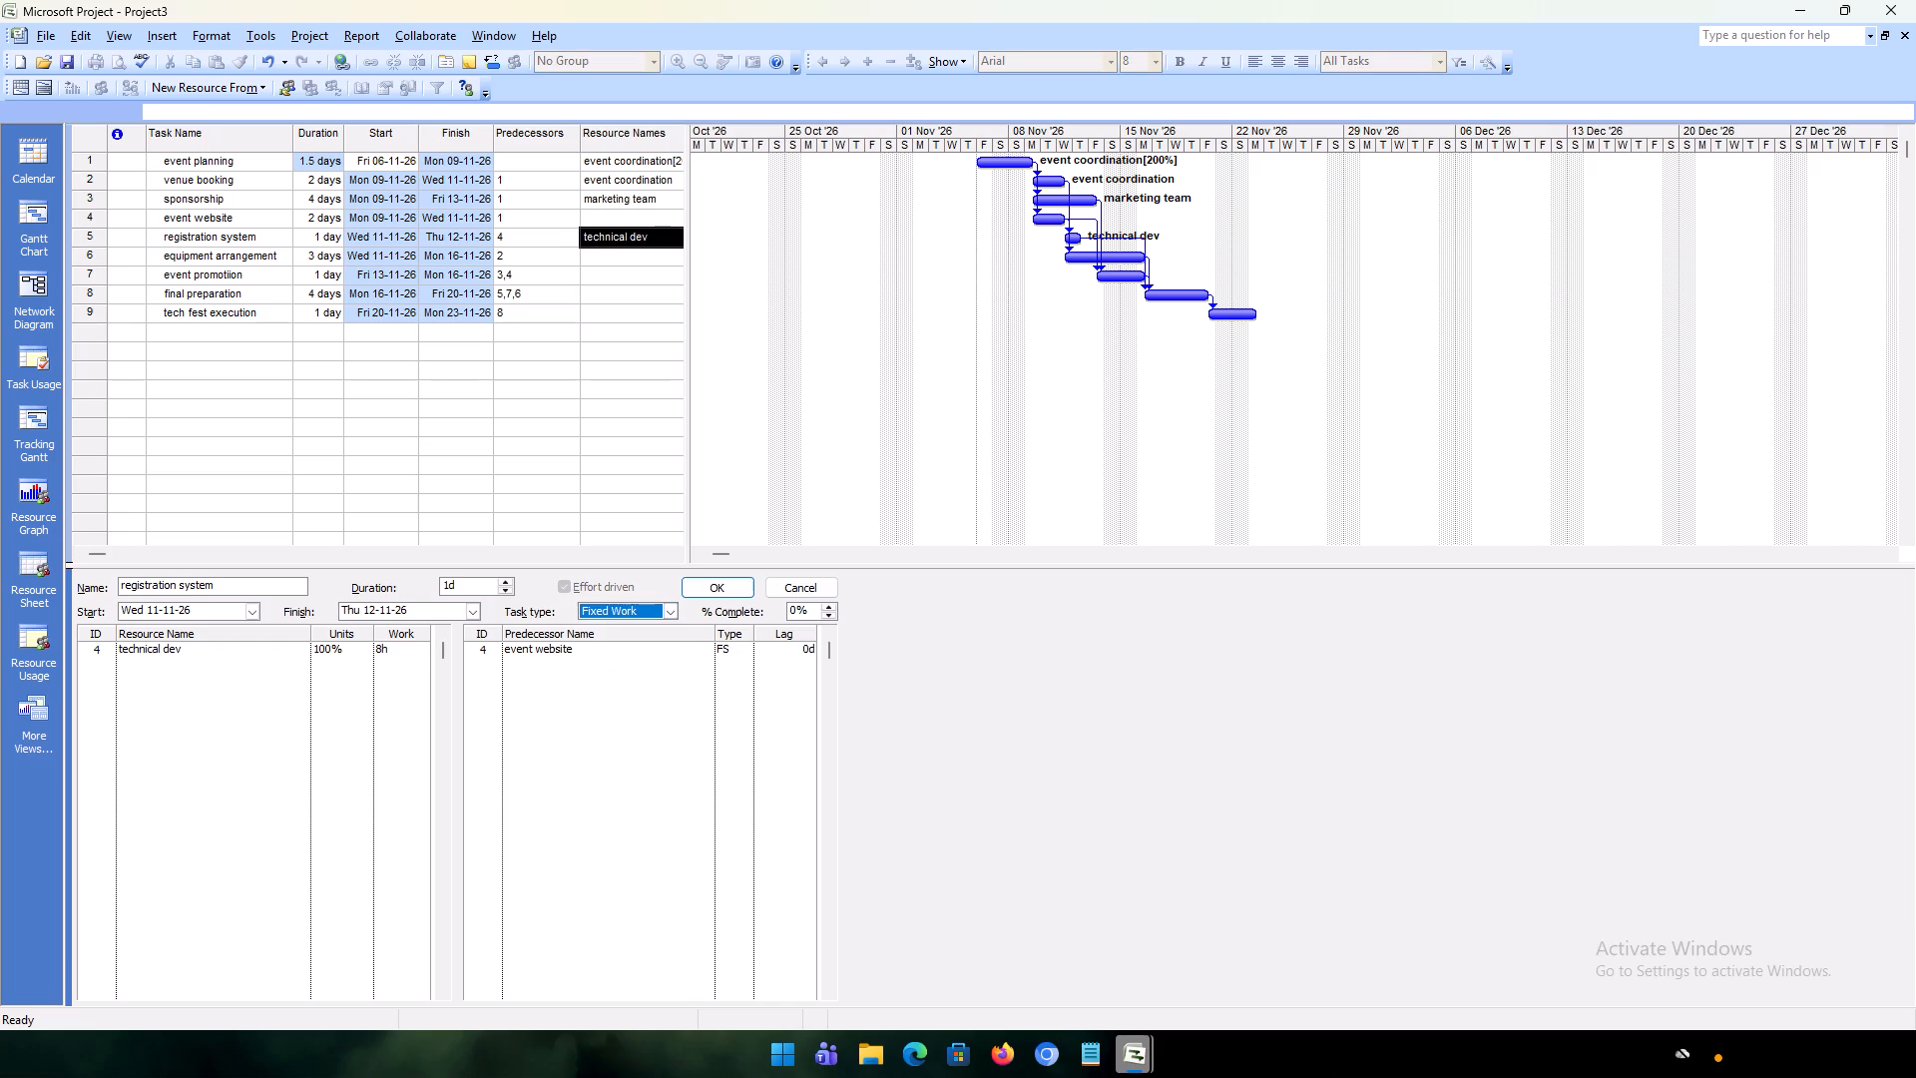
{"action": "left_click", "coordinate": [353, 653]}
{"action": "double_click", "coordinate": [362, 646]}
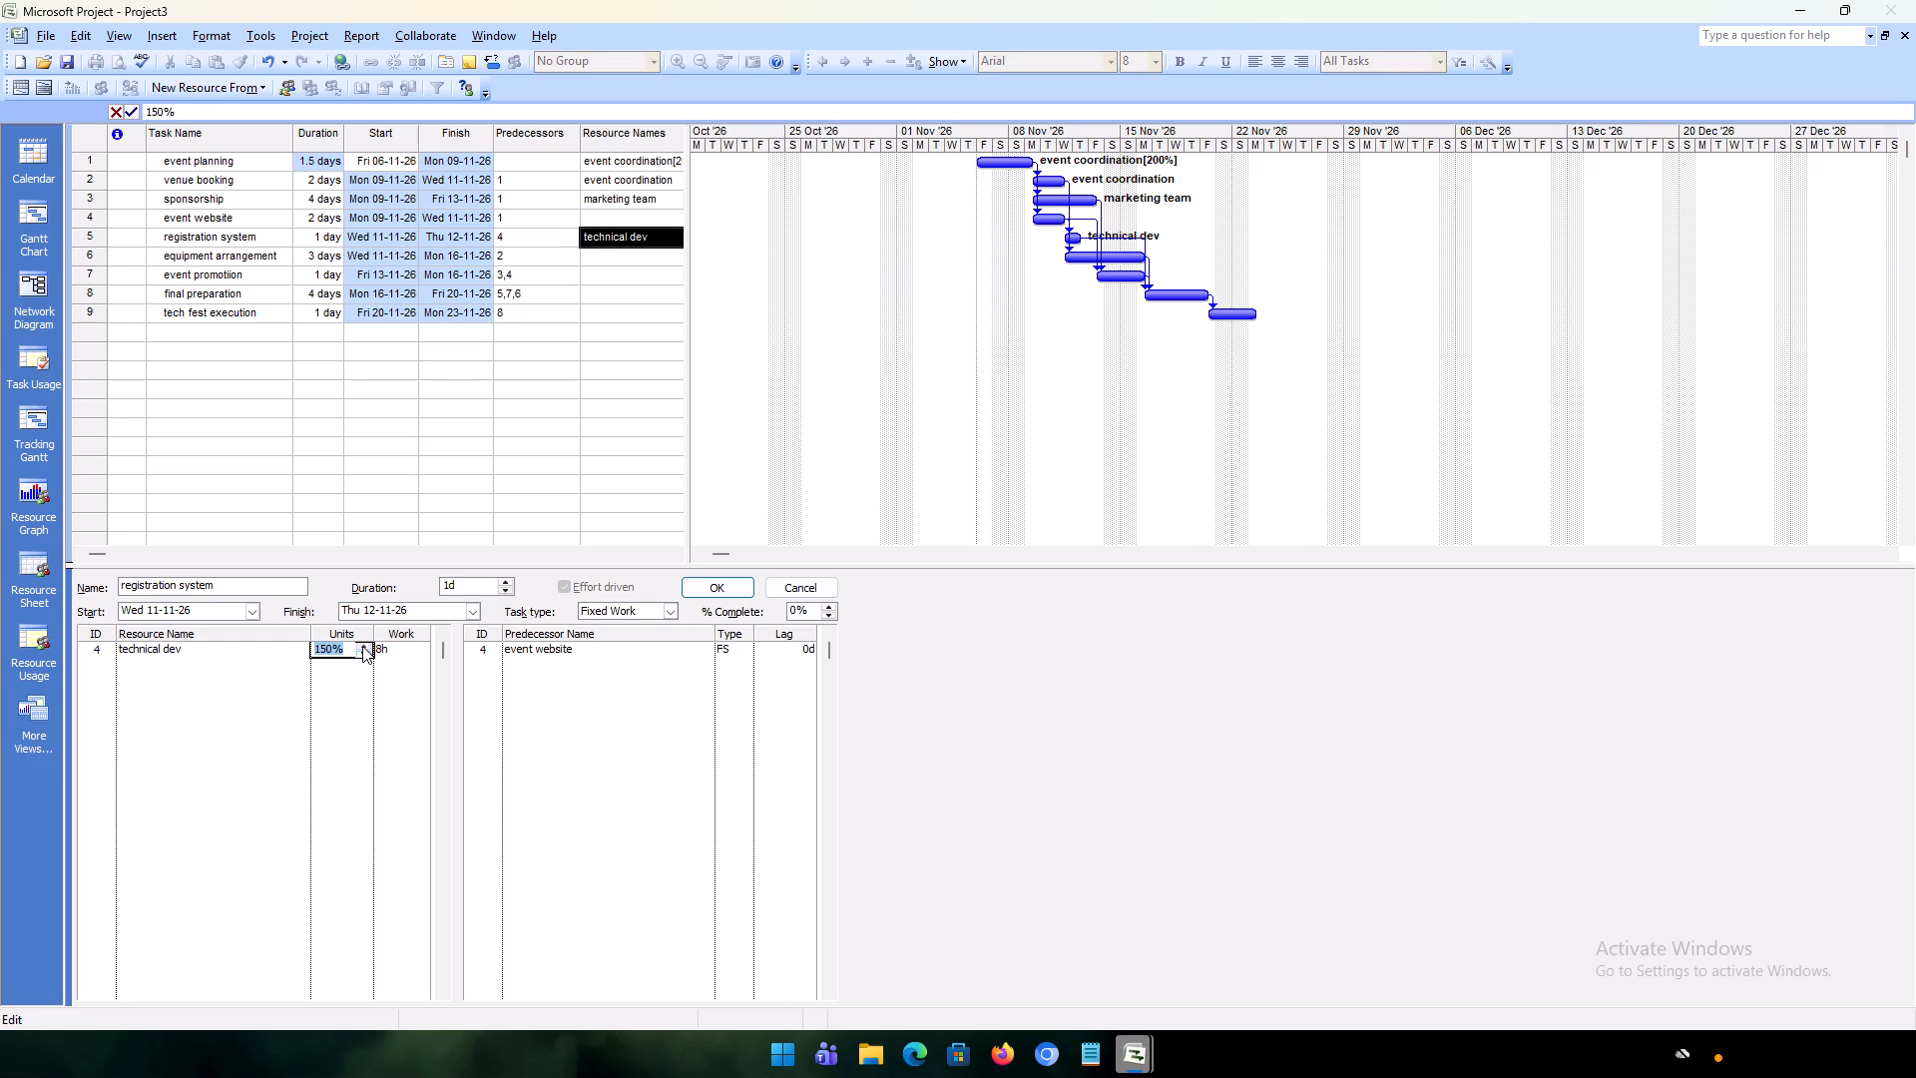
{"action": "left_click", "coordinate": [740, 591]}
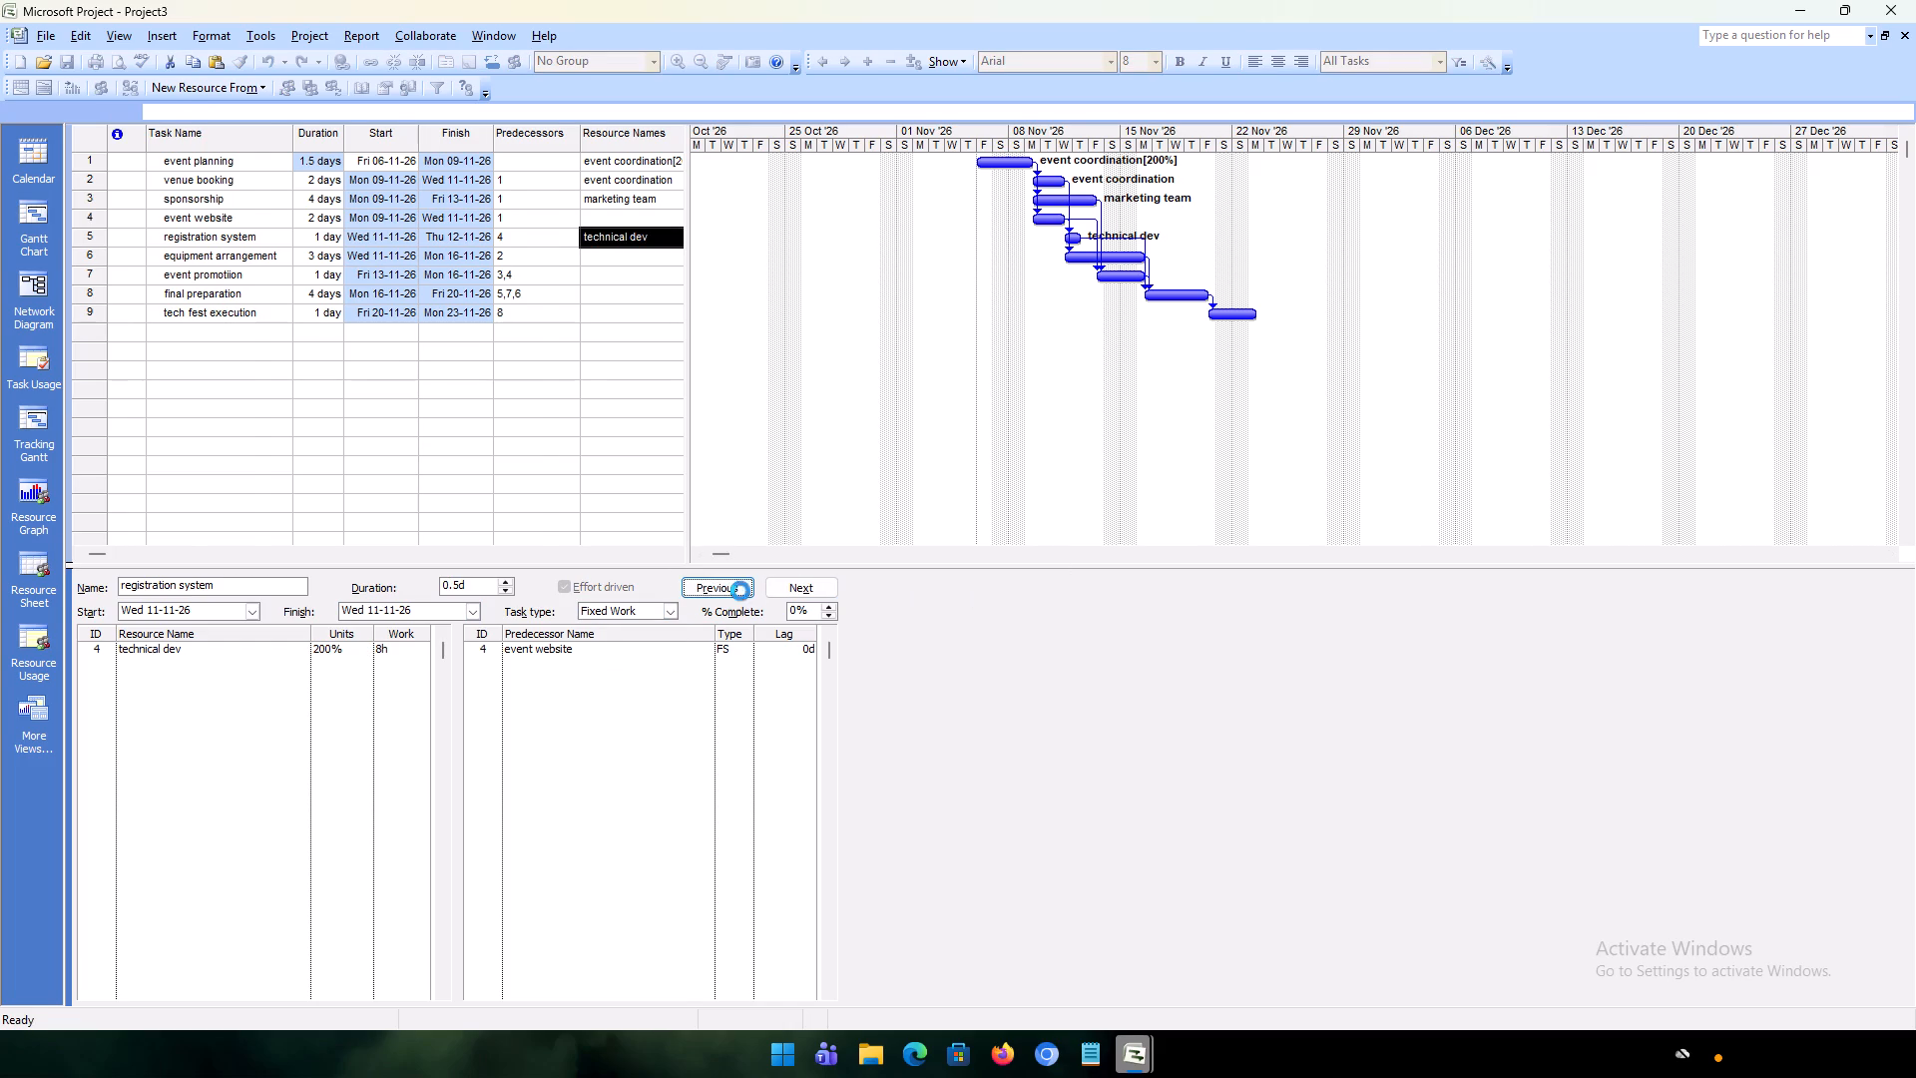
{"action": "left_click", "coordinate": [963, 616]}
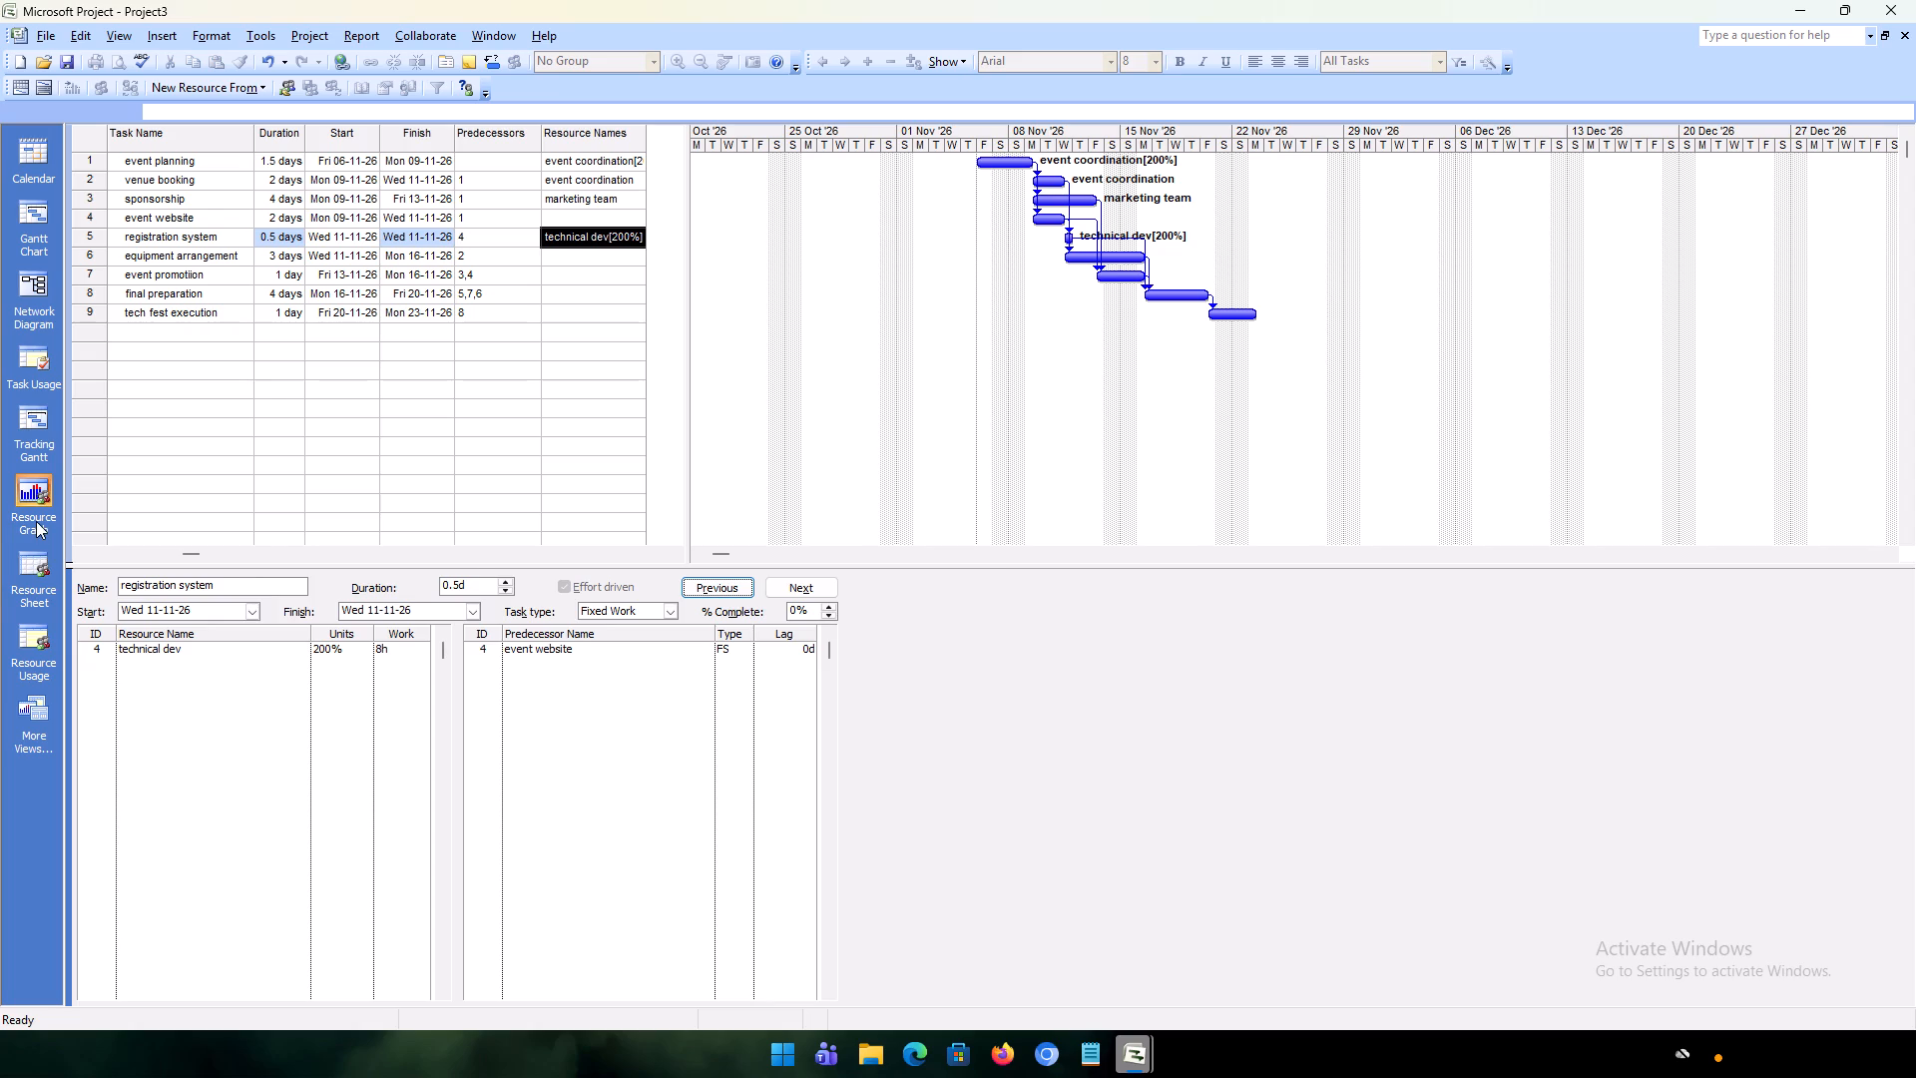
Remove the window split to return to the full Gantt Chart view.
{"action": "left_click", "coordinate": [37, 563]}
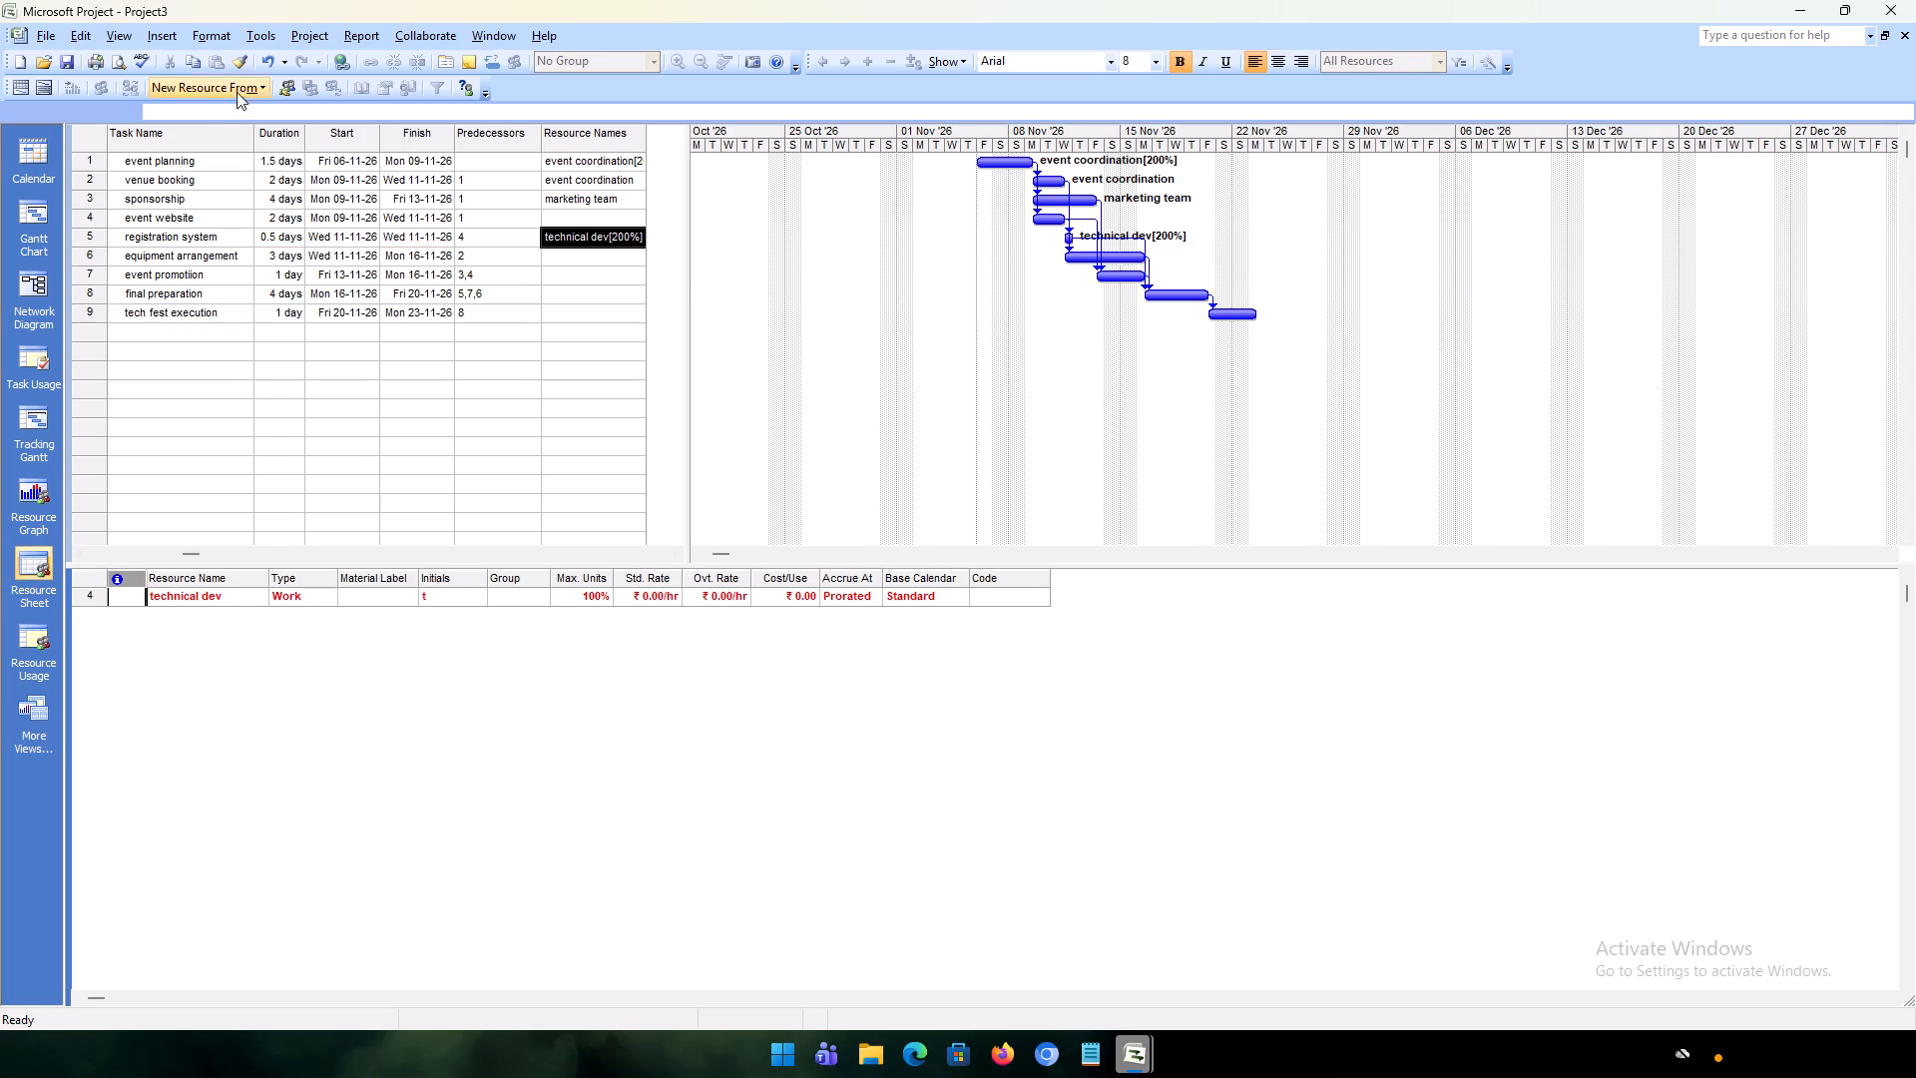
{"action": "left_click", "coordinate": [511, 35]}
{"action": "left_click", "coordinate": [519, 149]}
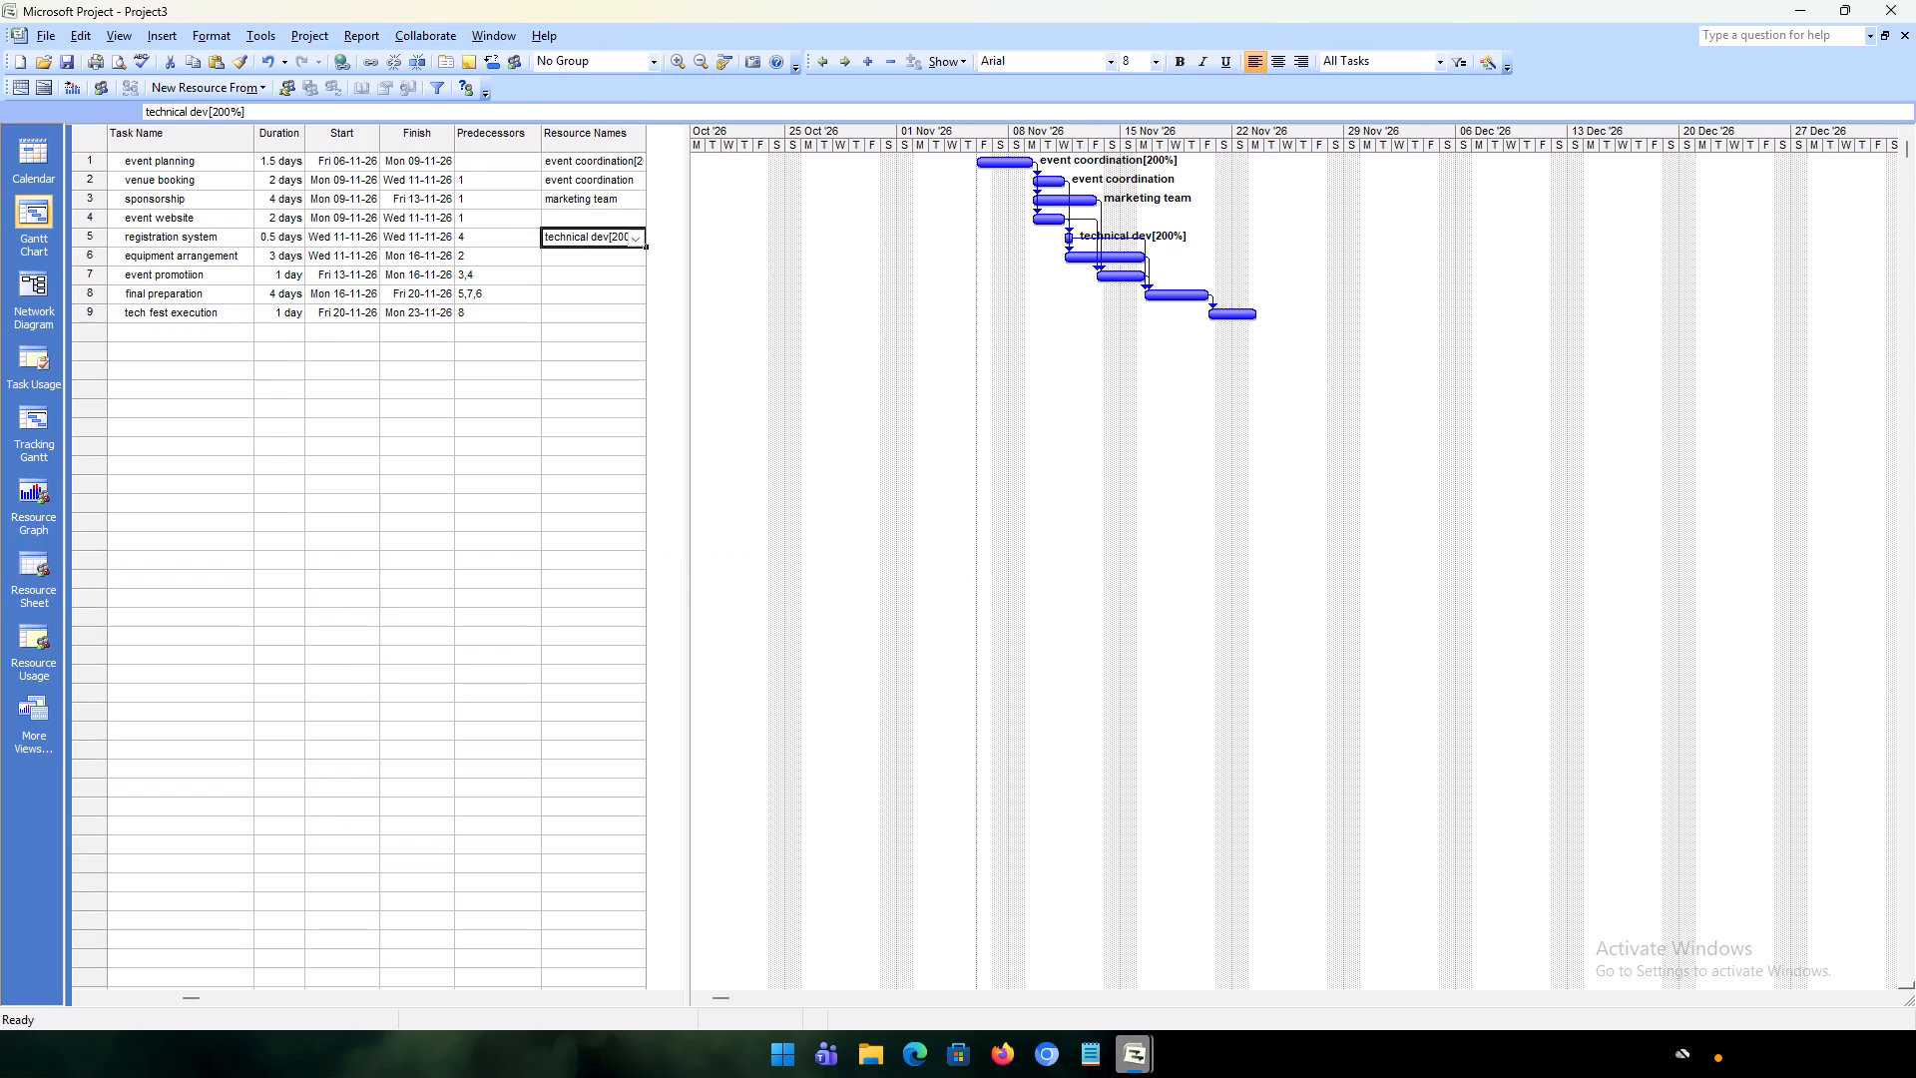
Examine the Resource Sheet for overallocated resources and event coordination's allocation in the Resource Graph view.
{"action": "left_click", "coordinate": [35, 573]}
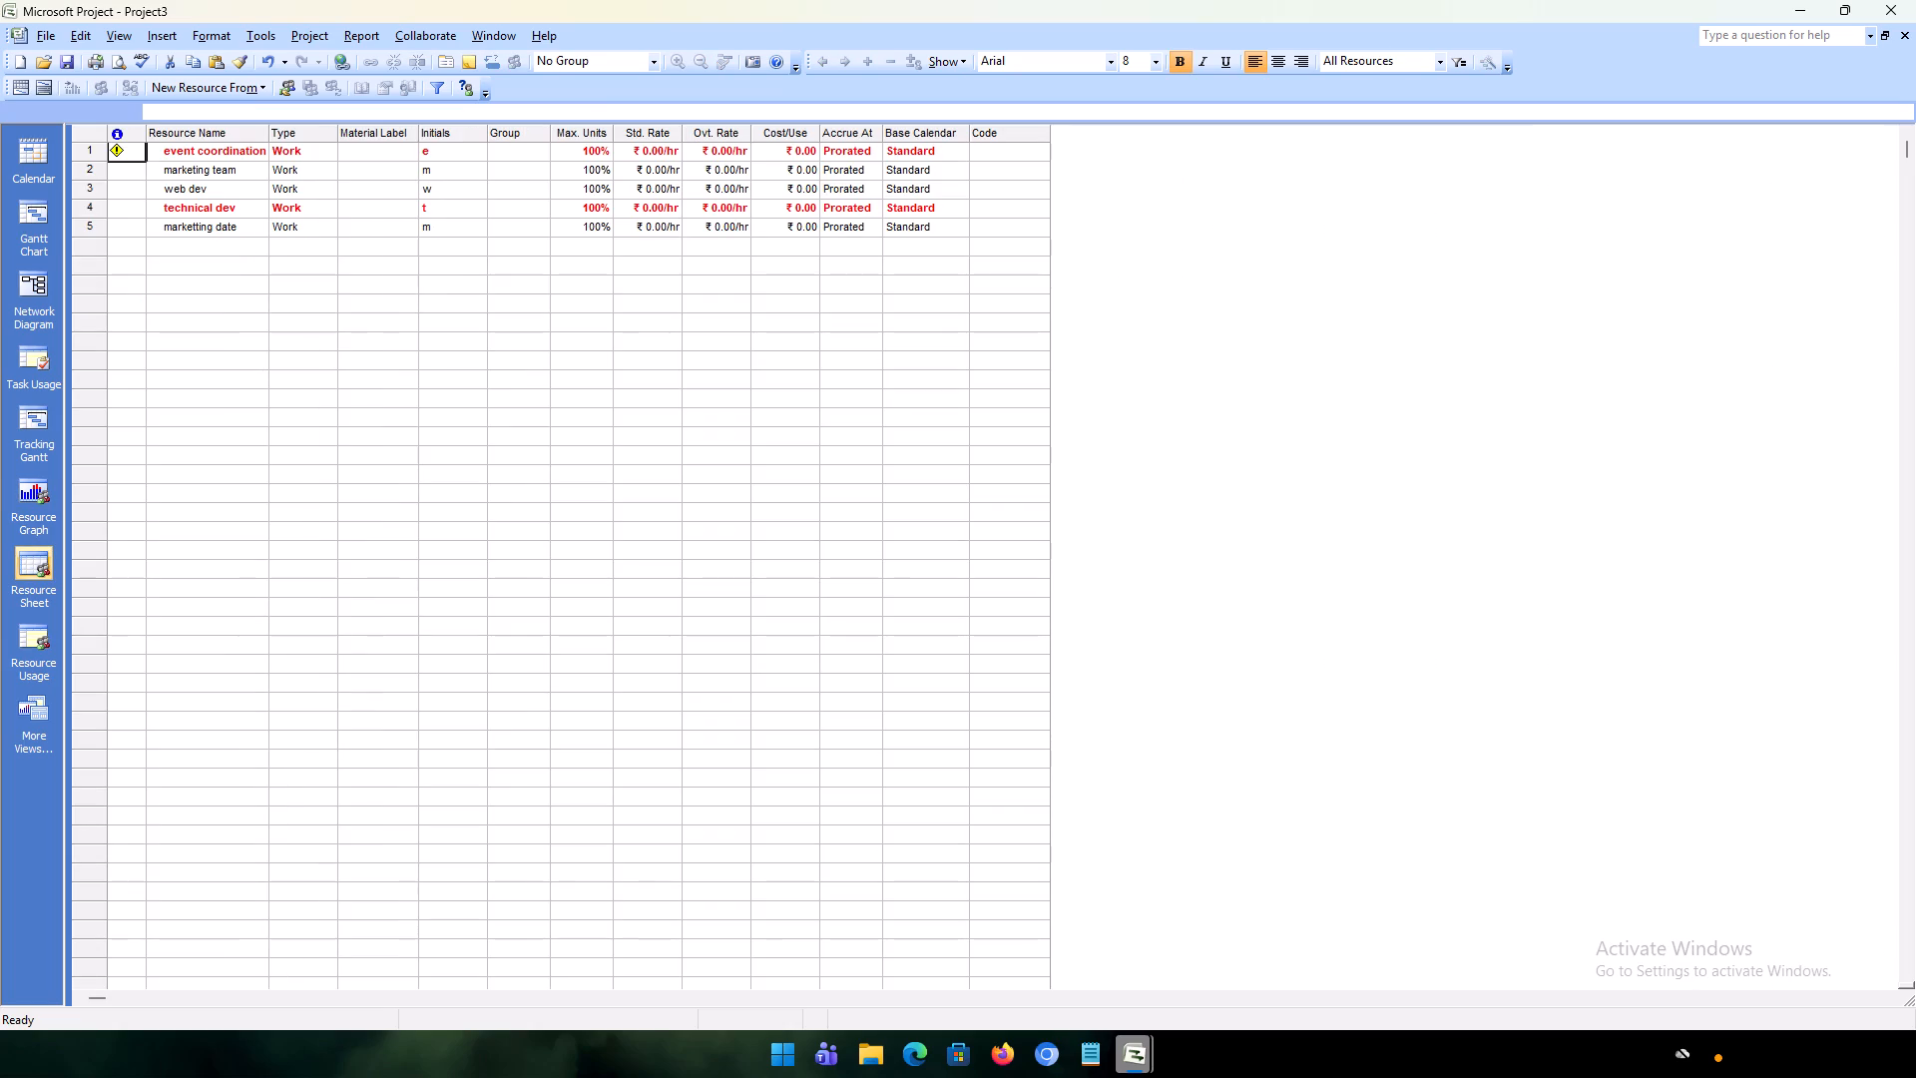
{"action": "left_click", "coordinate": [29, 576]}
{"action": "left_click", "coordinate": [41, 509]}
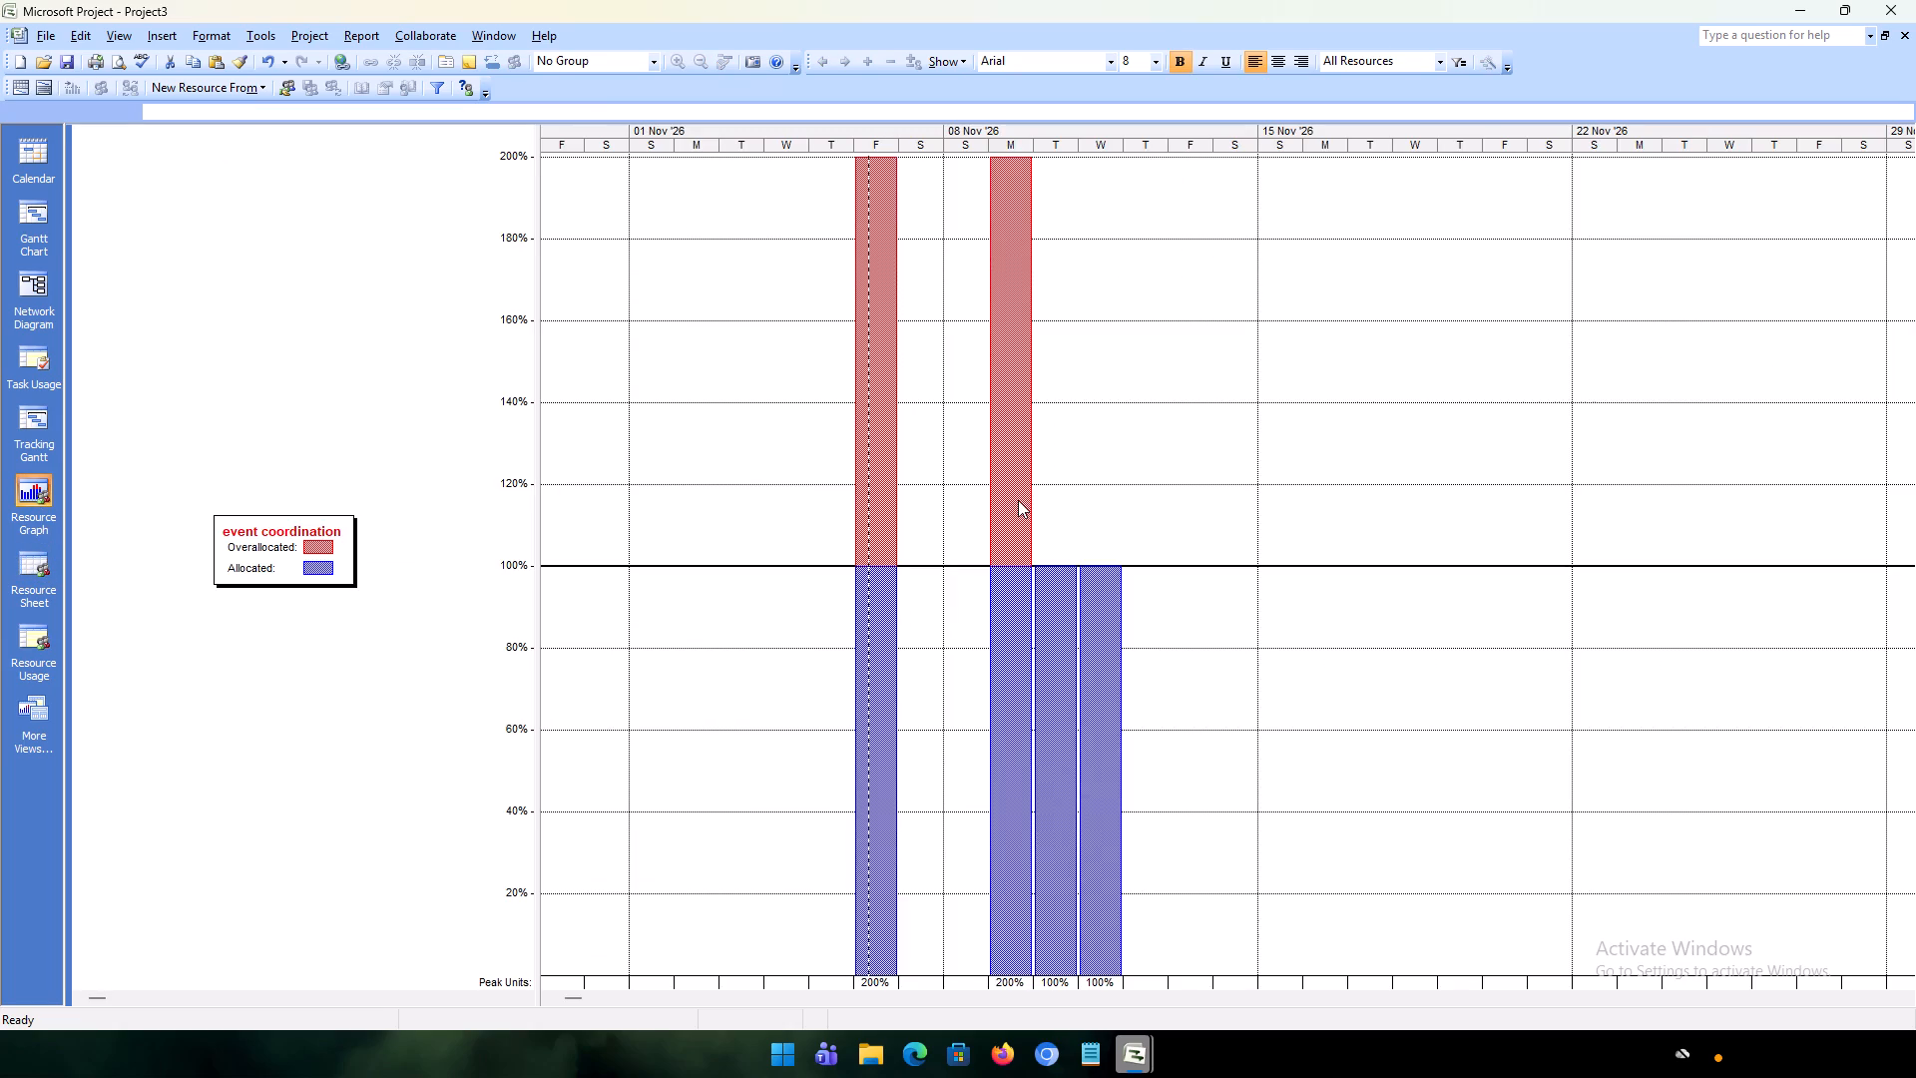
{"action": "scroll", "coordinate": [1018, 500], "scroll_direction": "up", "scroll_amount": 1}
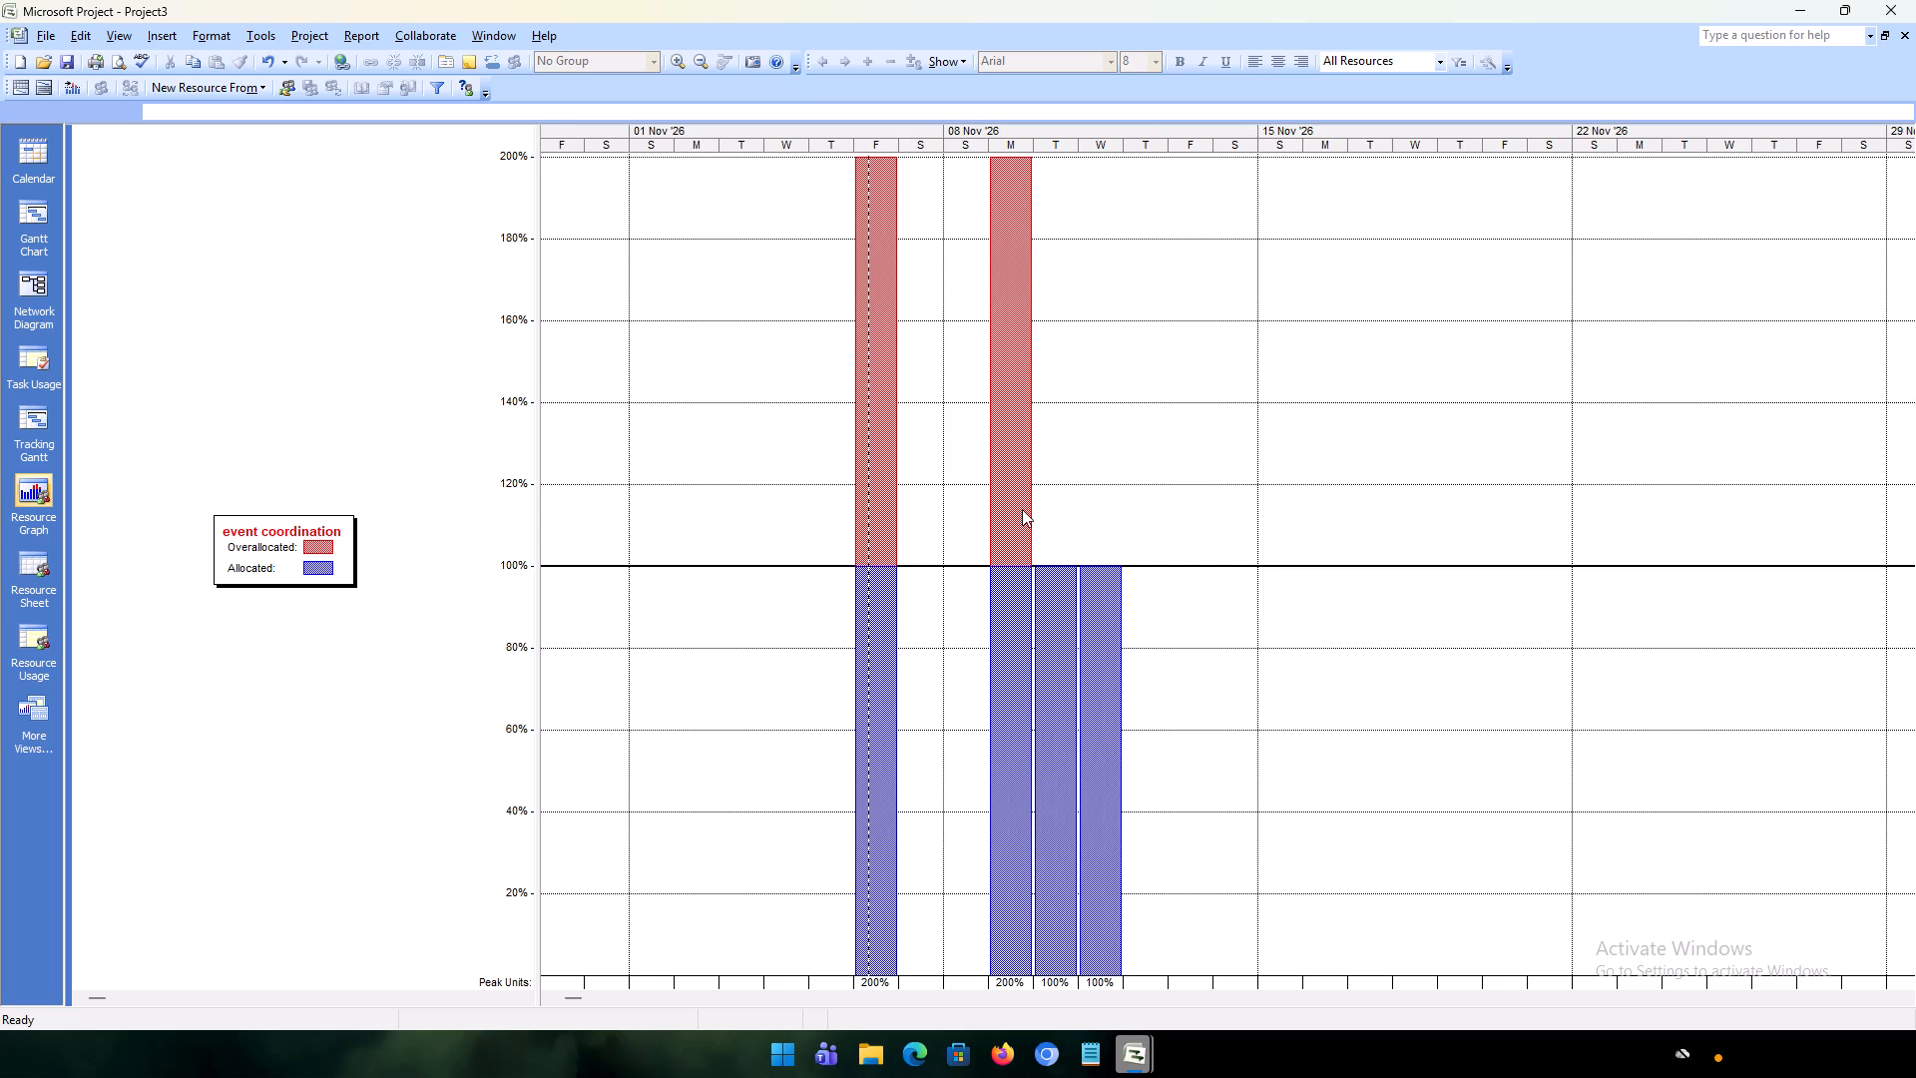
{"action": "scroll", "coordinate": [1022, 509], "scroll_direction": "down", "scroll_amount": 3}
{"action": "scroll", "coordinate": [1023, 511], "scroll_direction": "up", "scroll_amount": 3}
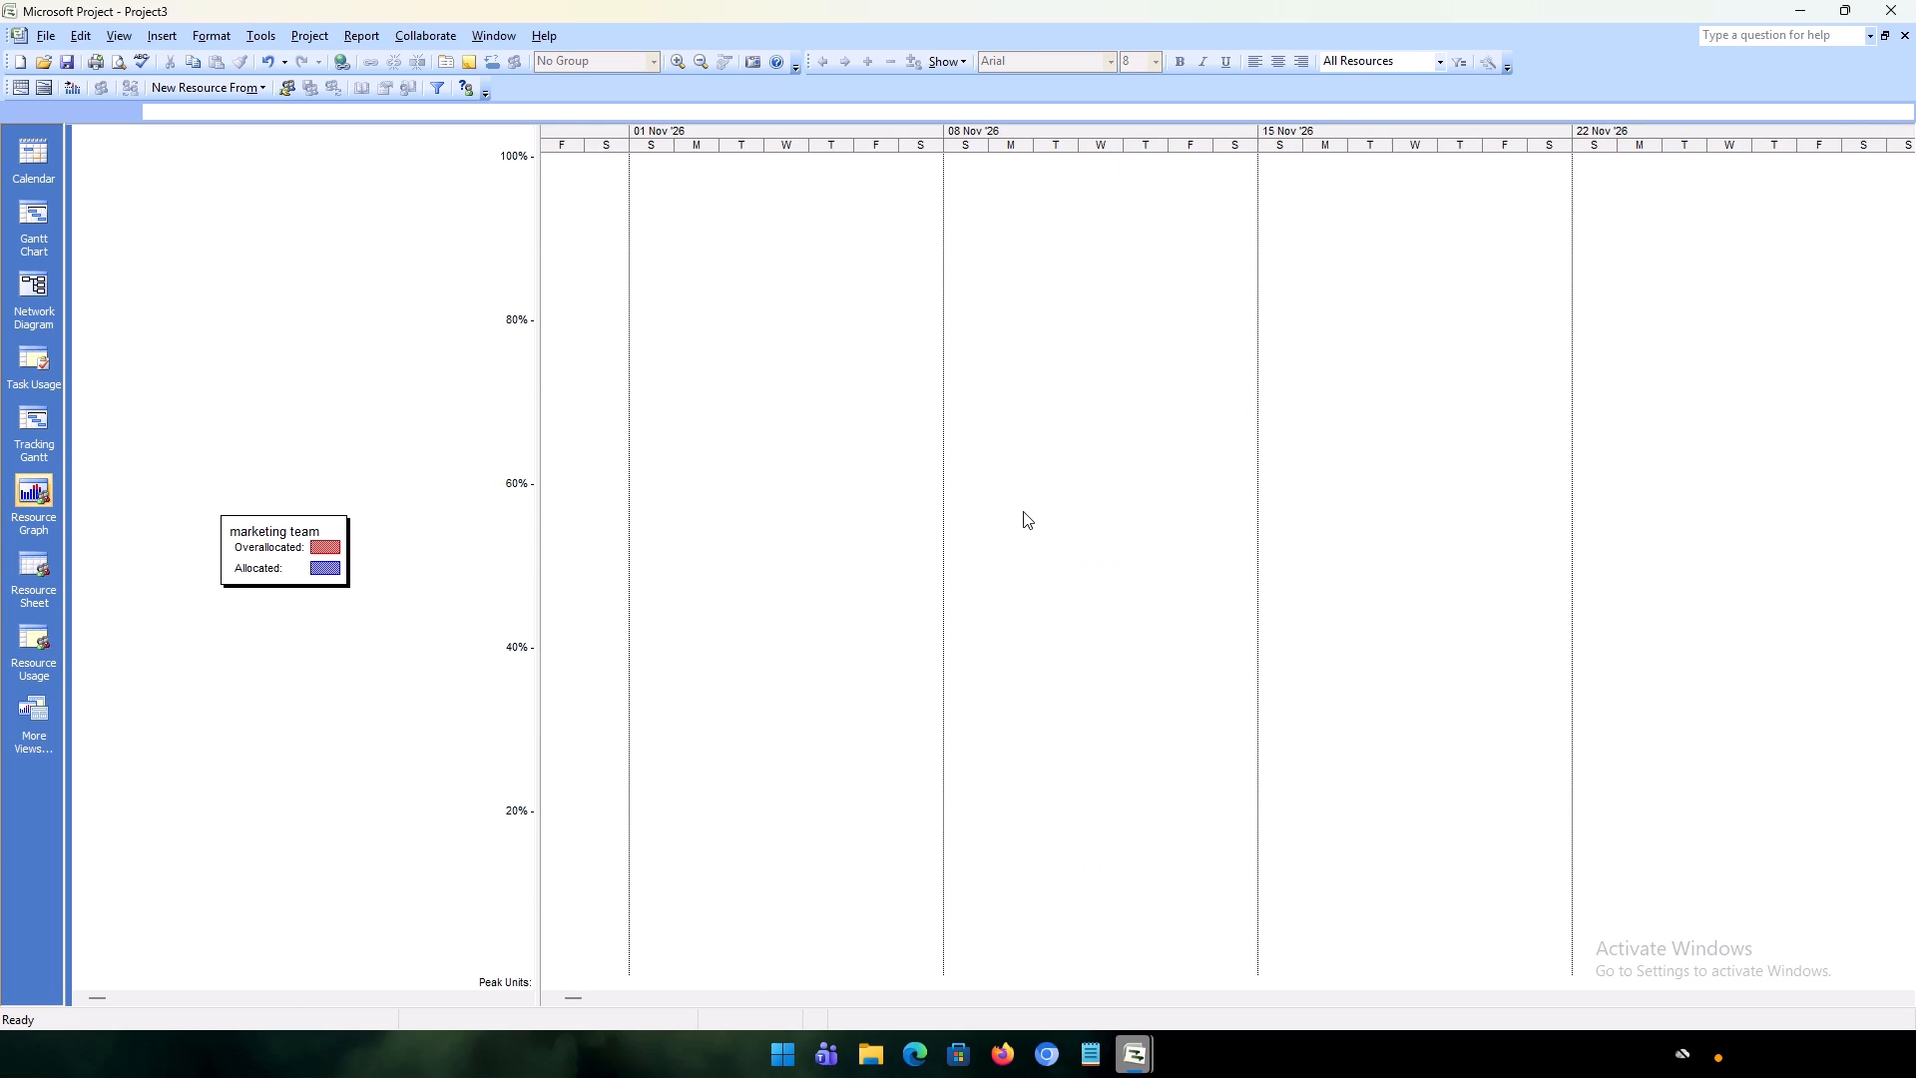
{"action": "scroll", "coordinate": [1029, 515], "scroll_direction": "up", "scroll_amount": 6}
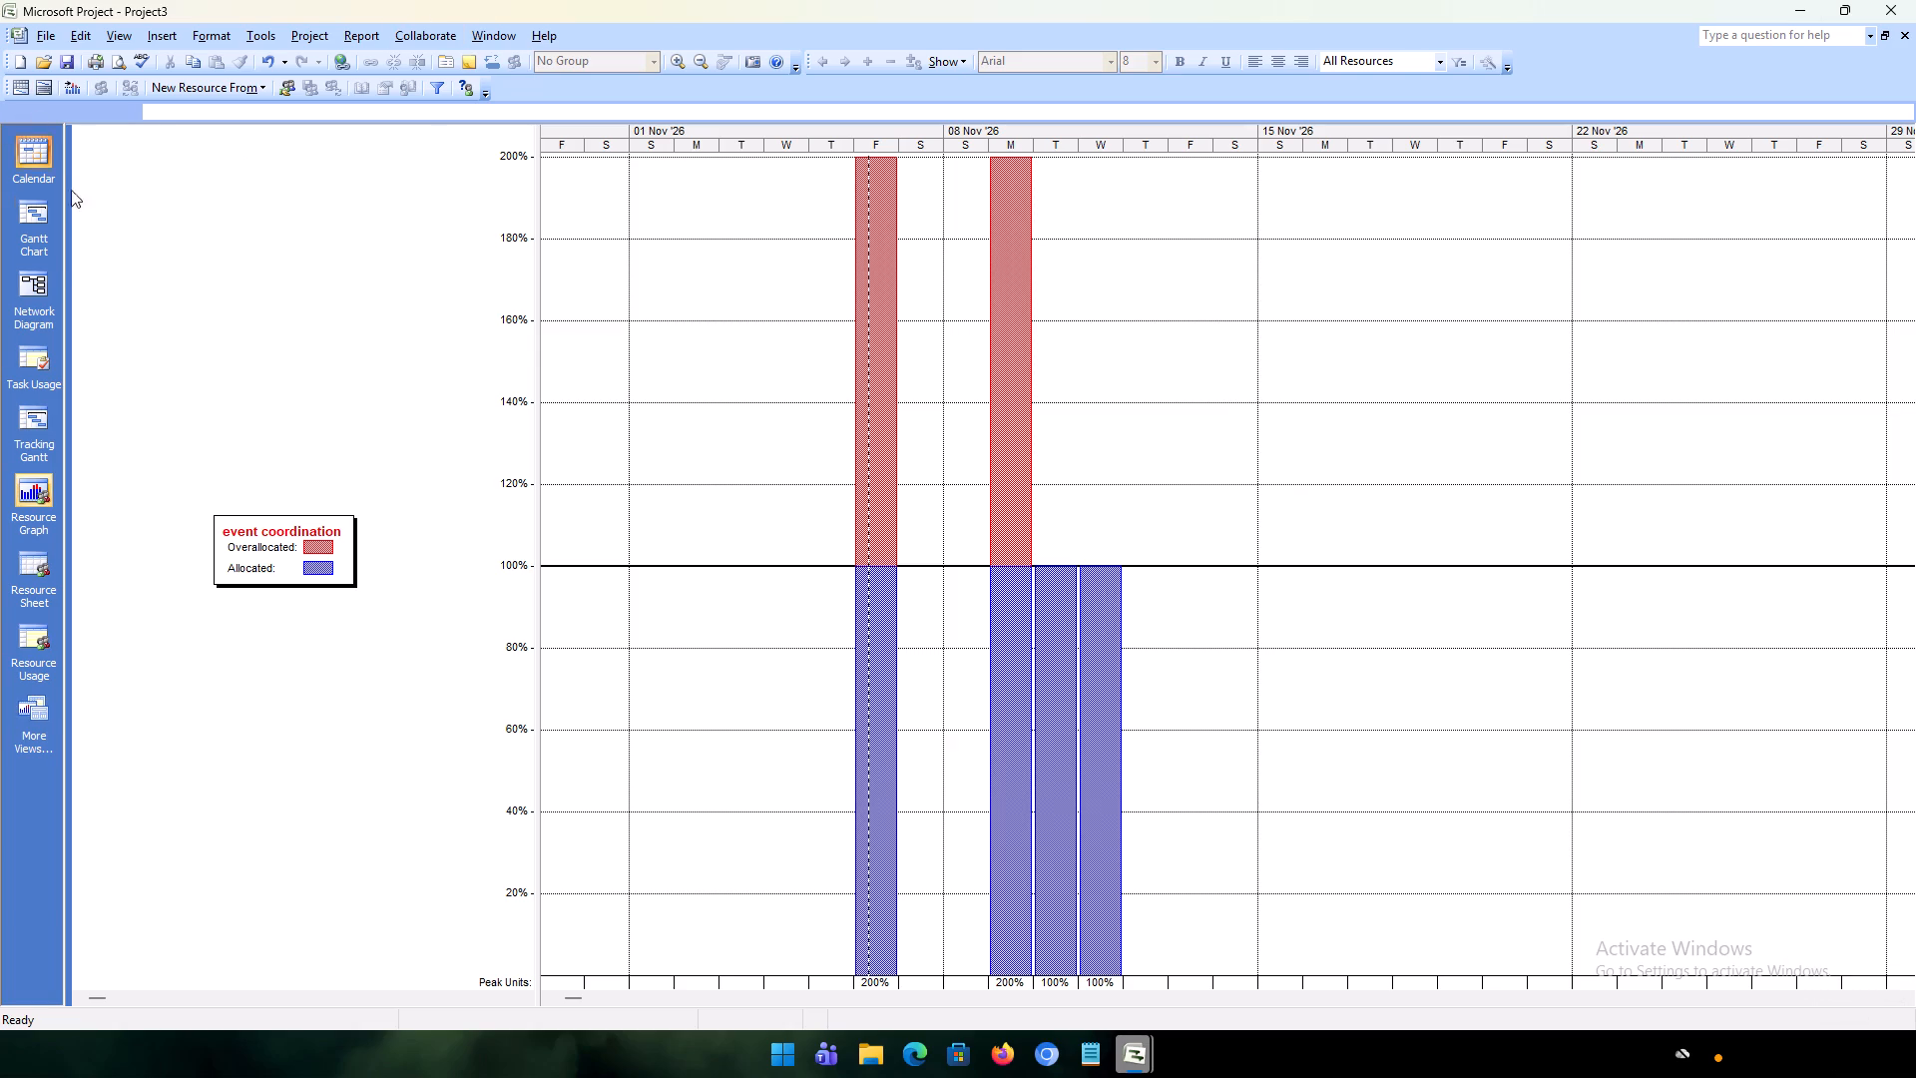
Review the network diagram, event coordination's resource graph and the work hours per resource, ending in the Gantt Chart view.
{"action": "left_click", "coordinate": [34, 306]}
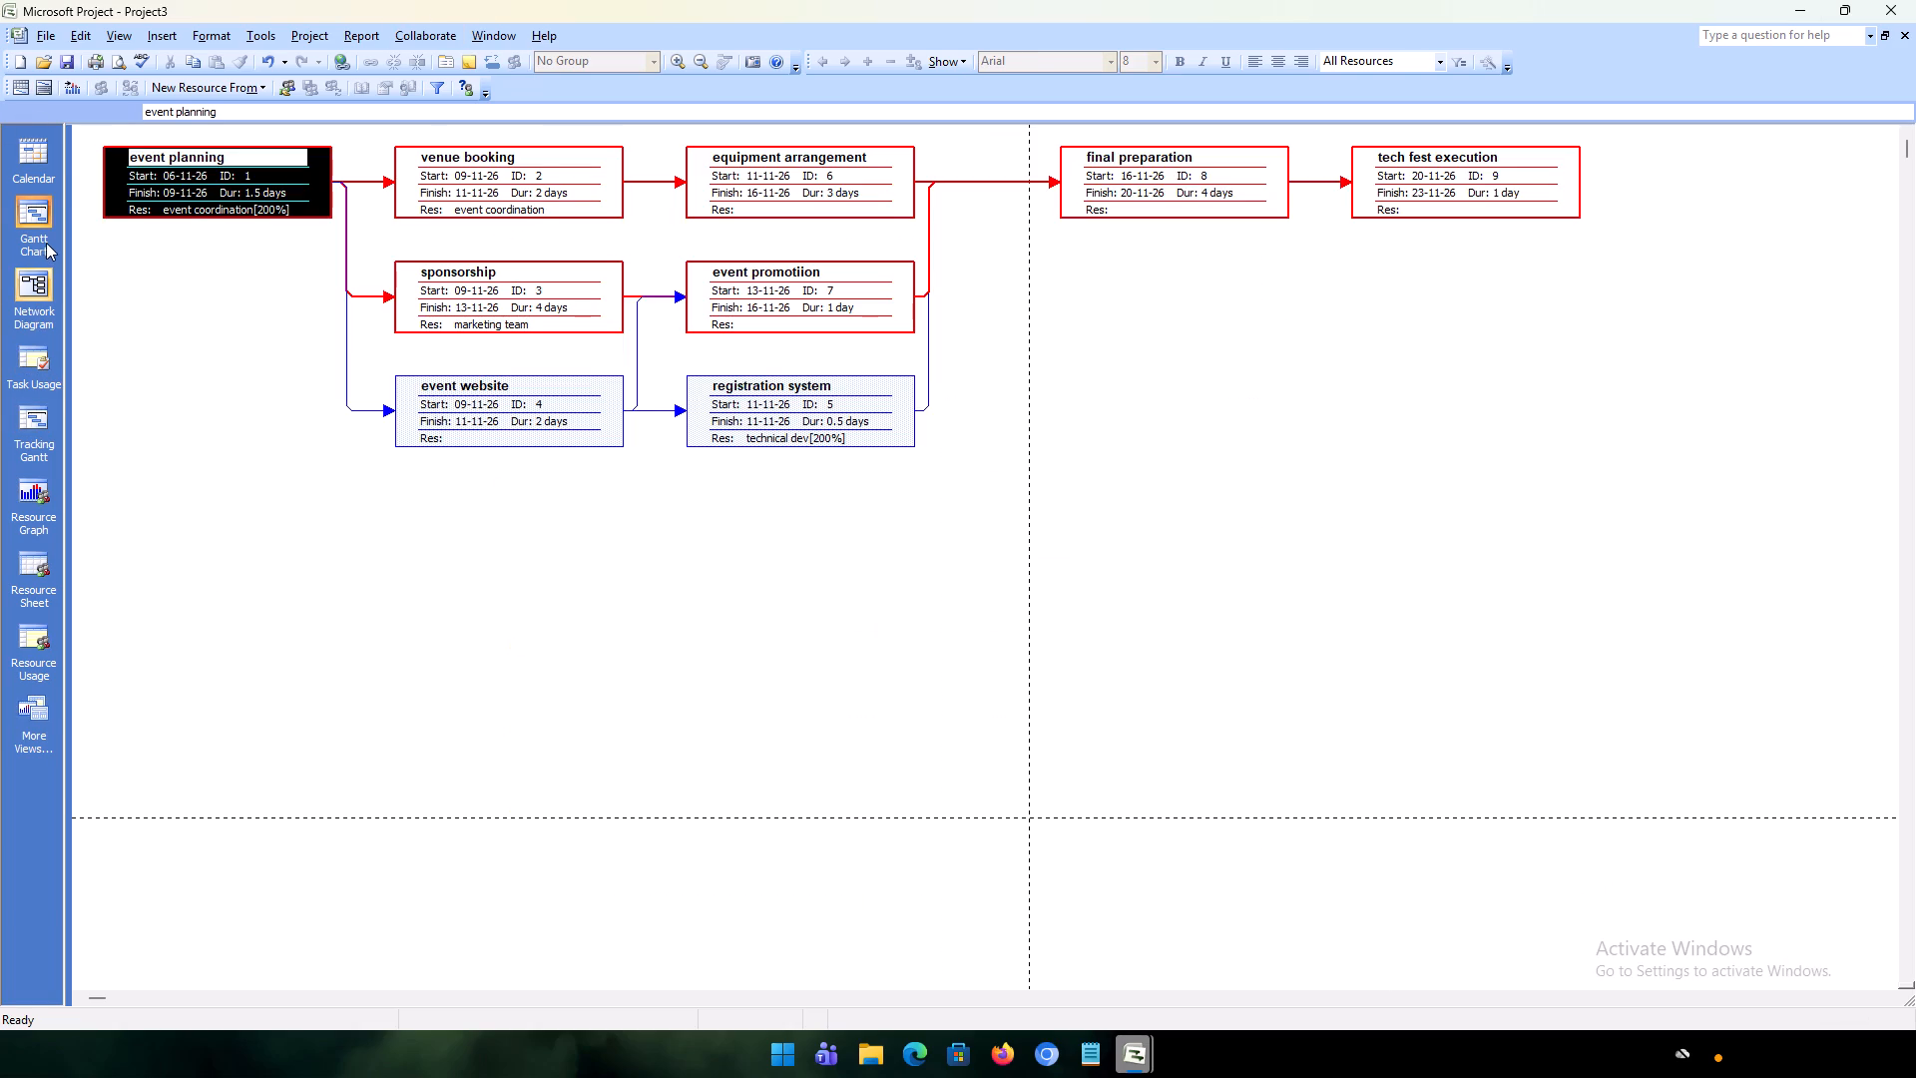
{"action": "left_click", "coordinate": [47, 242]}
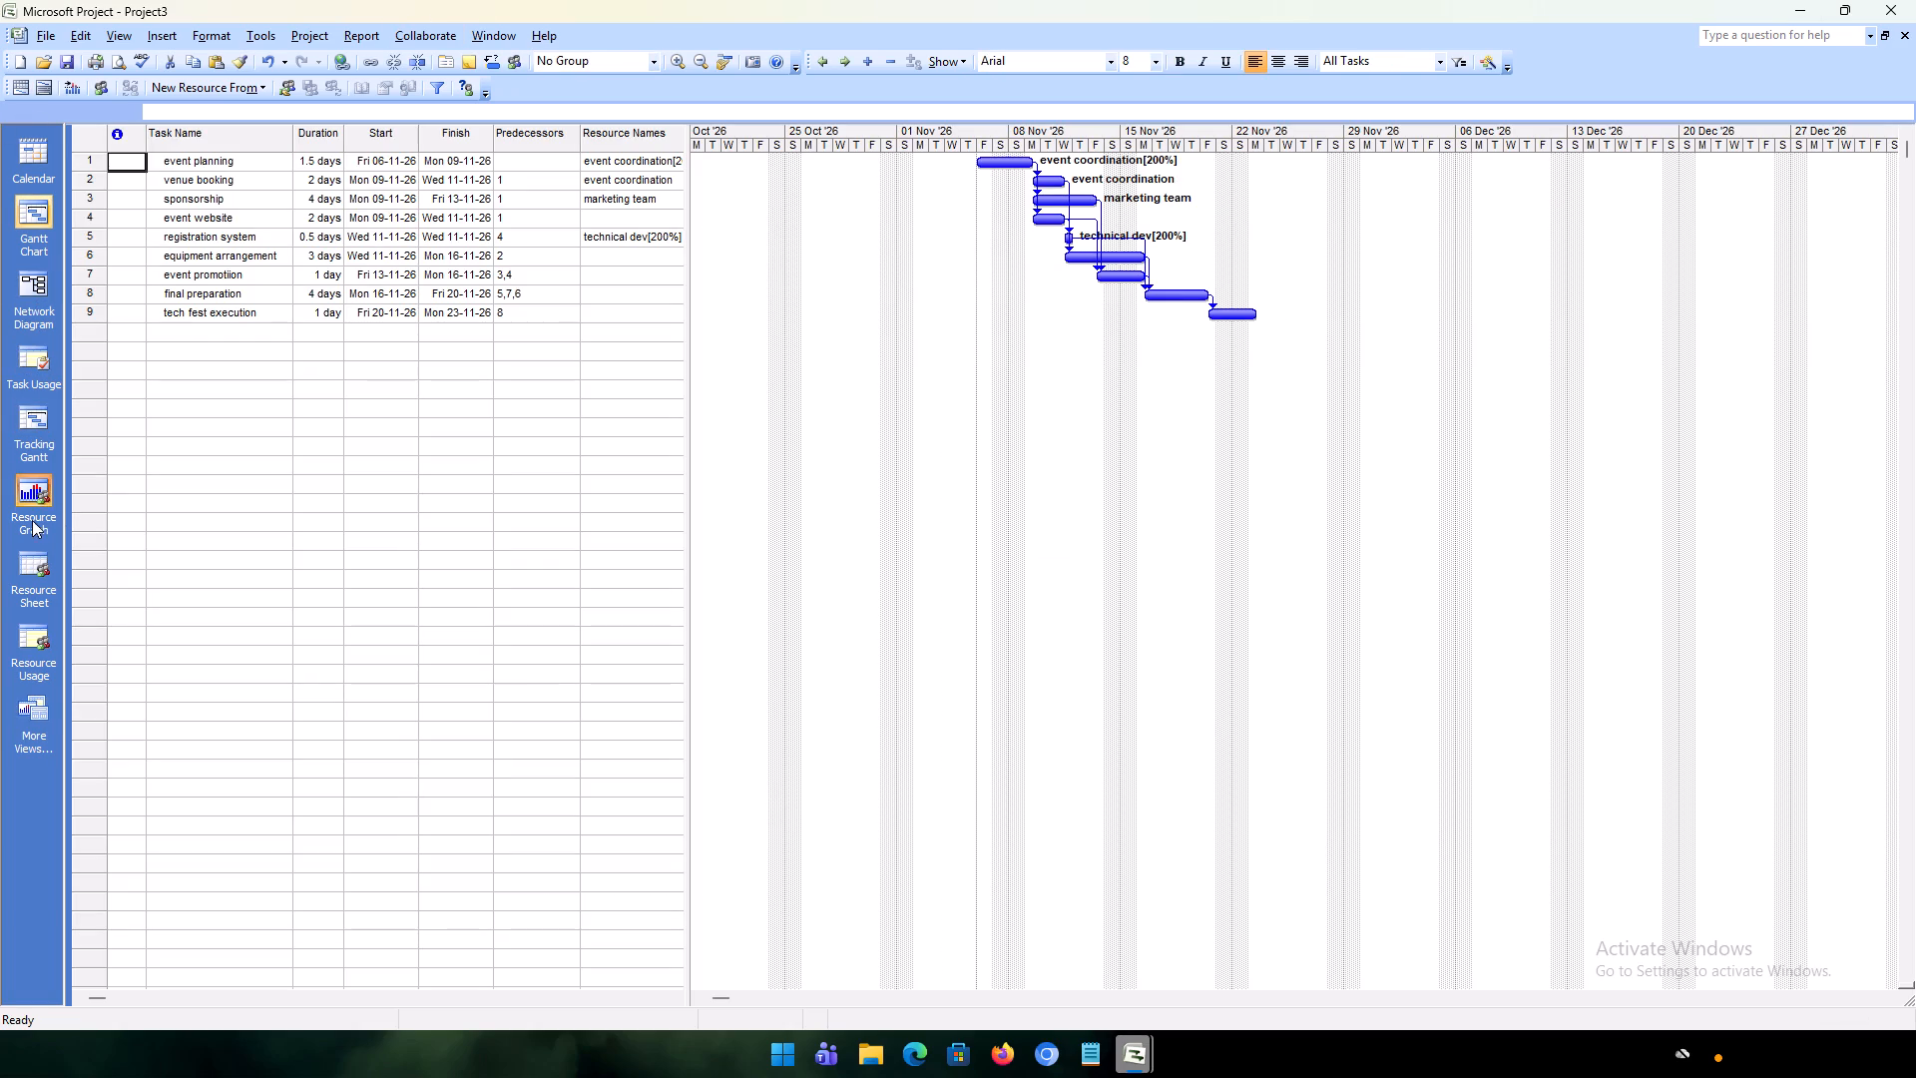
{"action": "left_click", "coordinate": [36, 504]}
{"action": "left_click", "coordinate": [35, 550]}
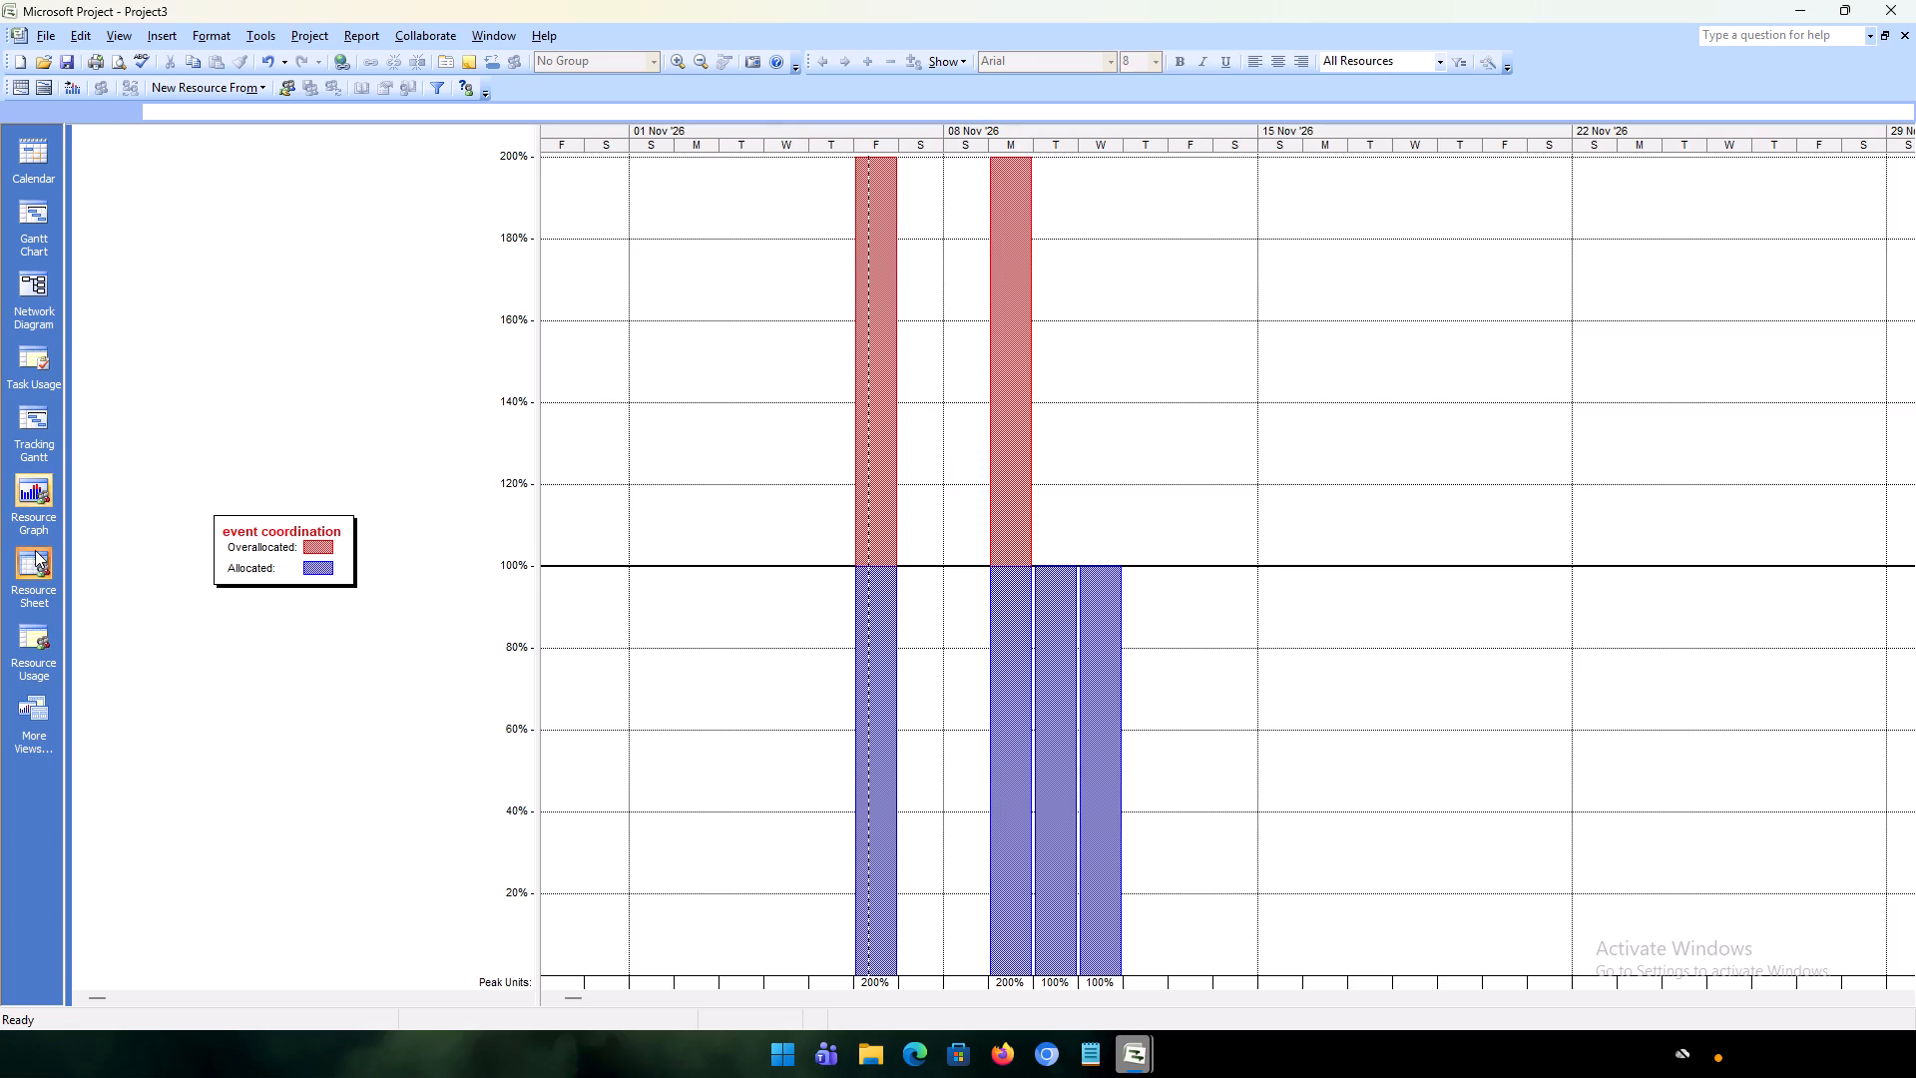
{"action": "left_click", "coordinate": [54, 652]}
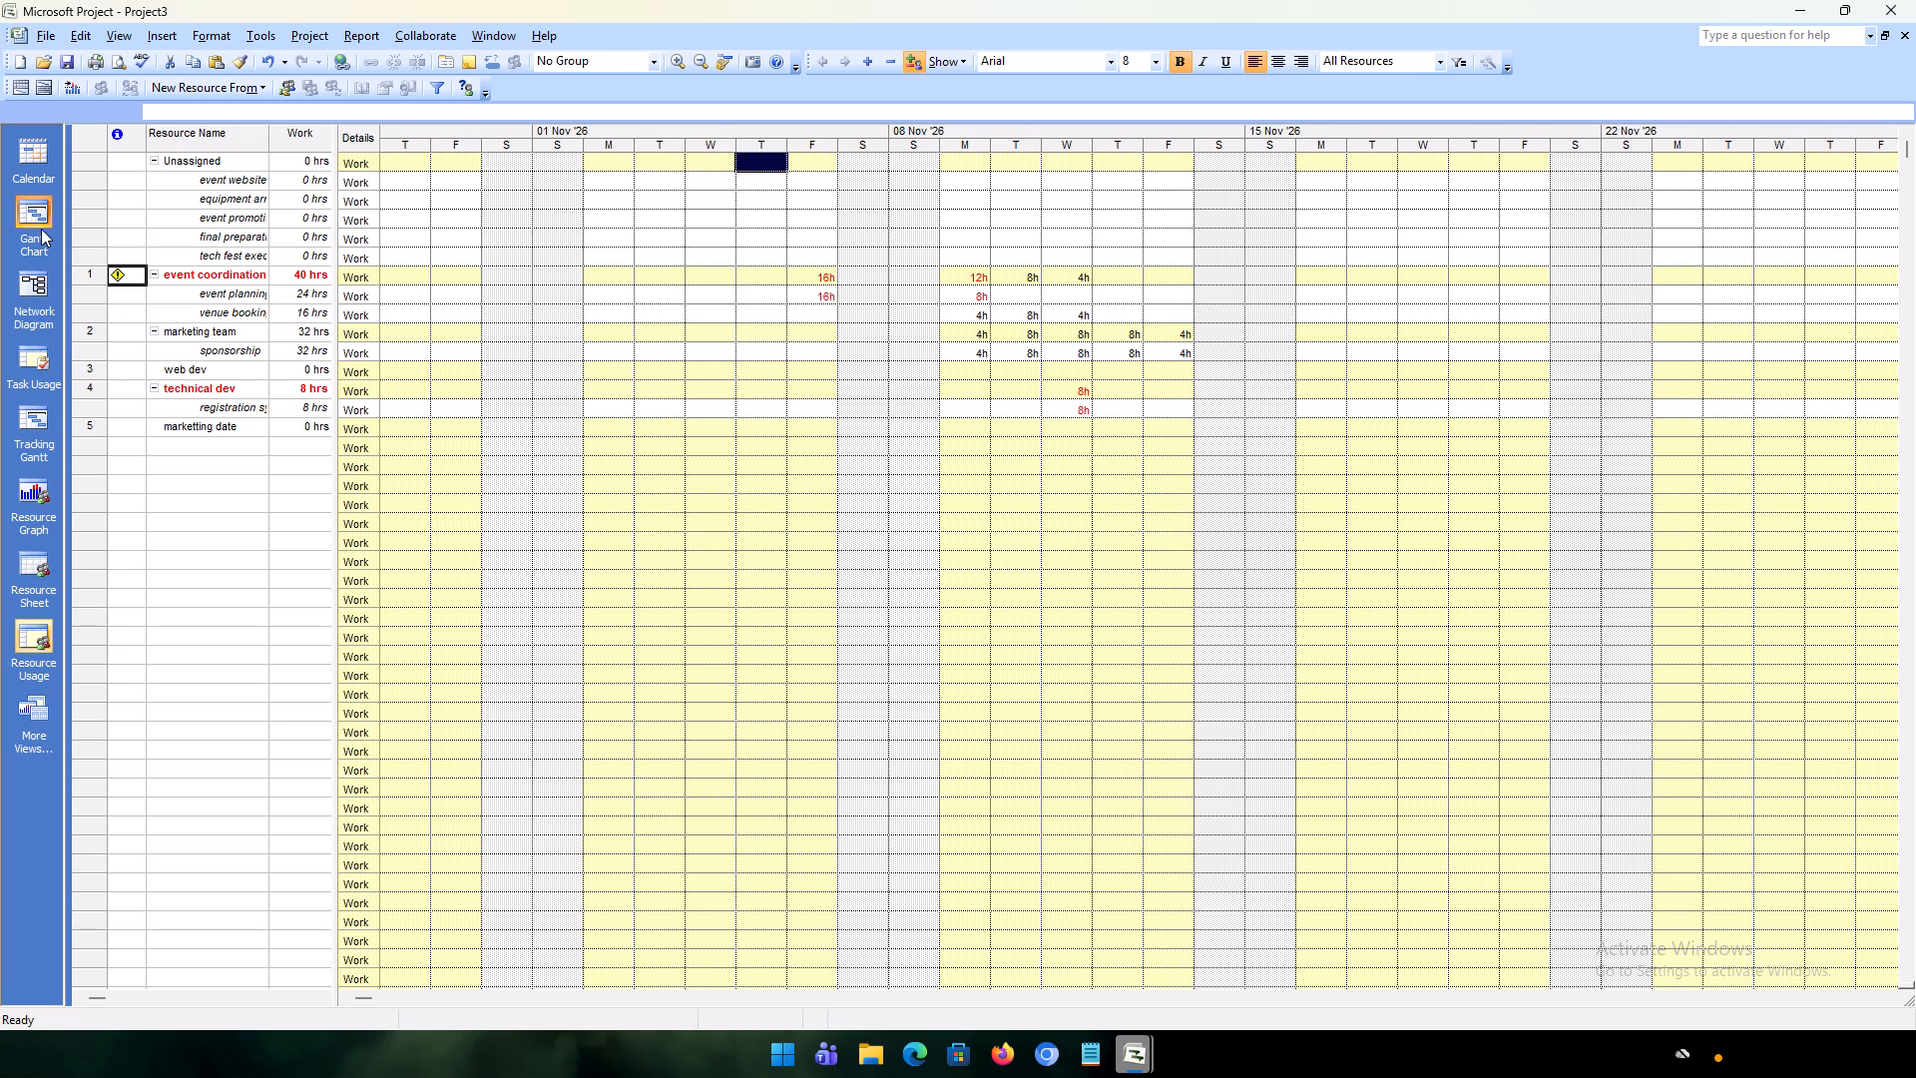
{"action": "left_click", "coordinate": [41, 229]}
Switch to Notepad to read the notes on removing resource over-allocation, and return to the Gantt Chart in Microsoft Project.
{"action": "left_click", "coordinate": [1101, 1038]}
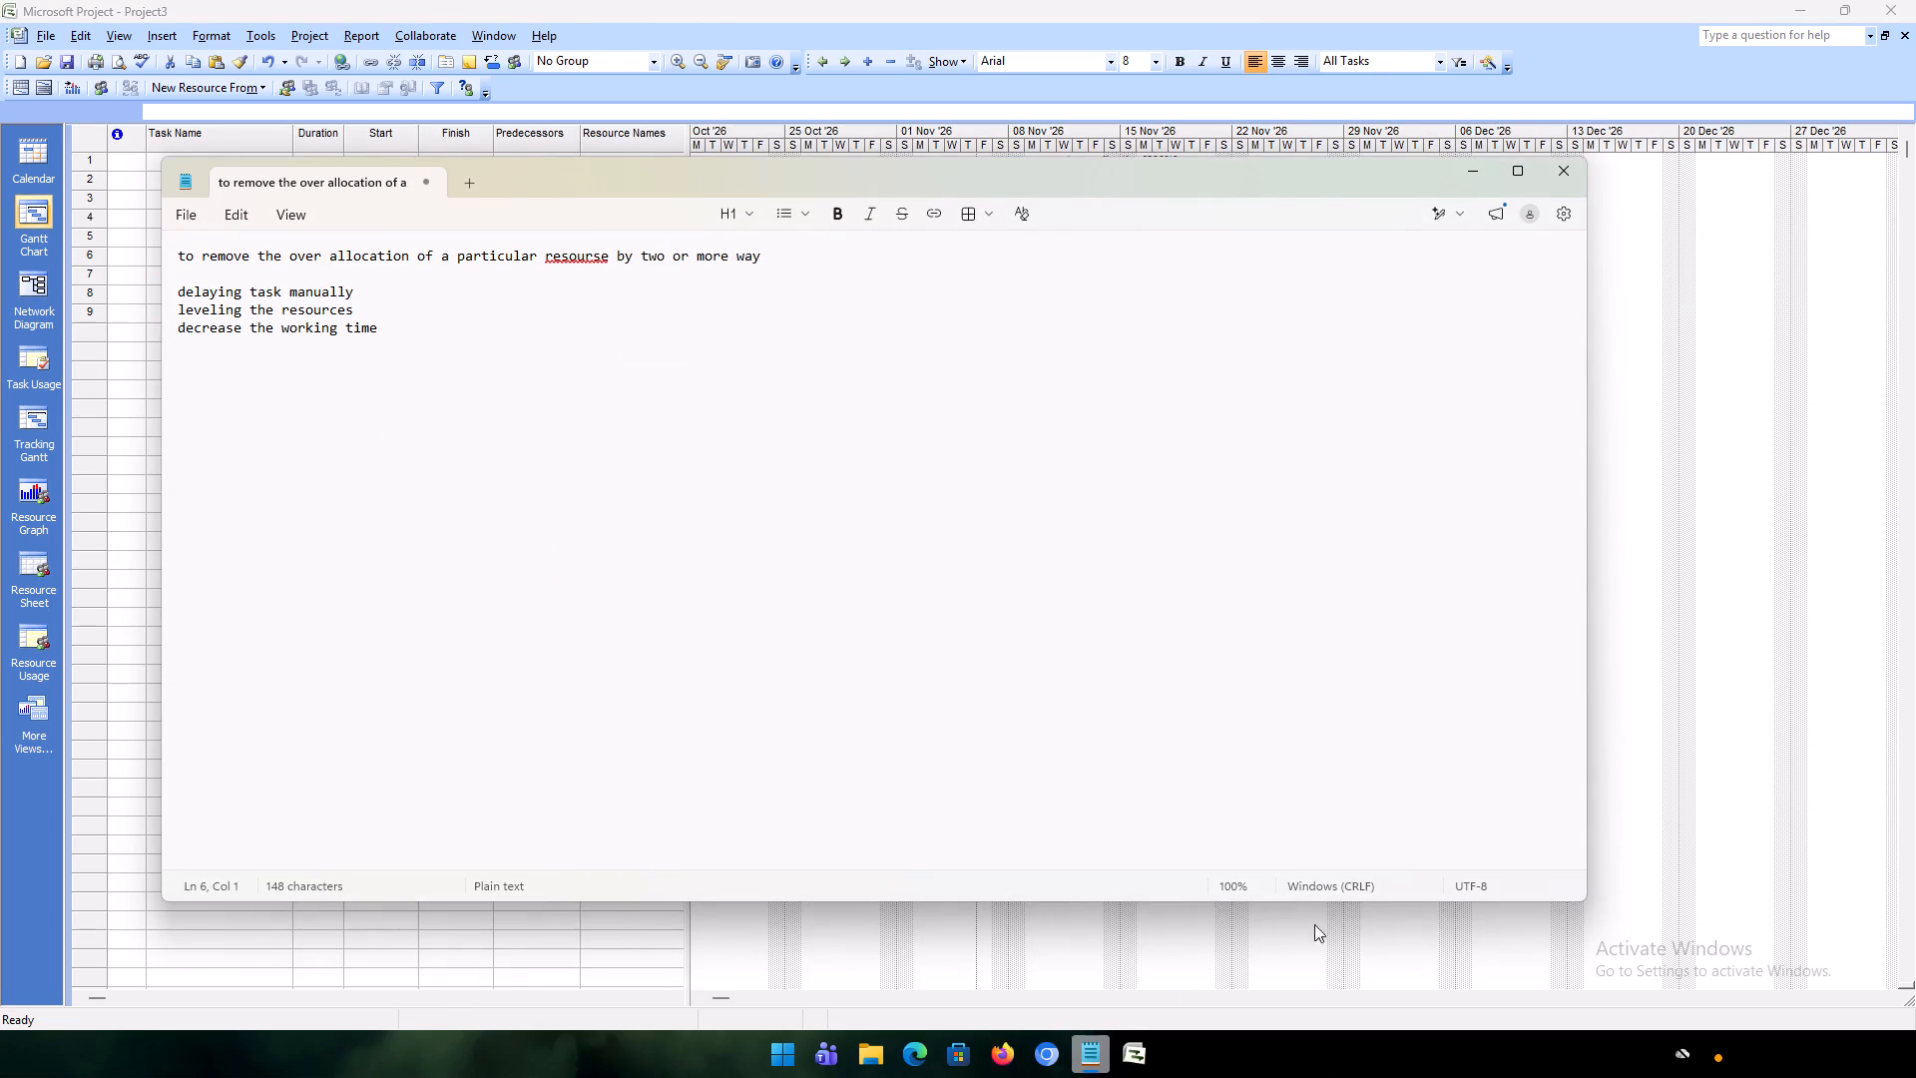
{"action": "left_click", "coordinate": [1744, 353]}
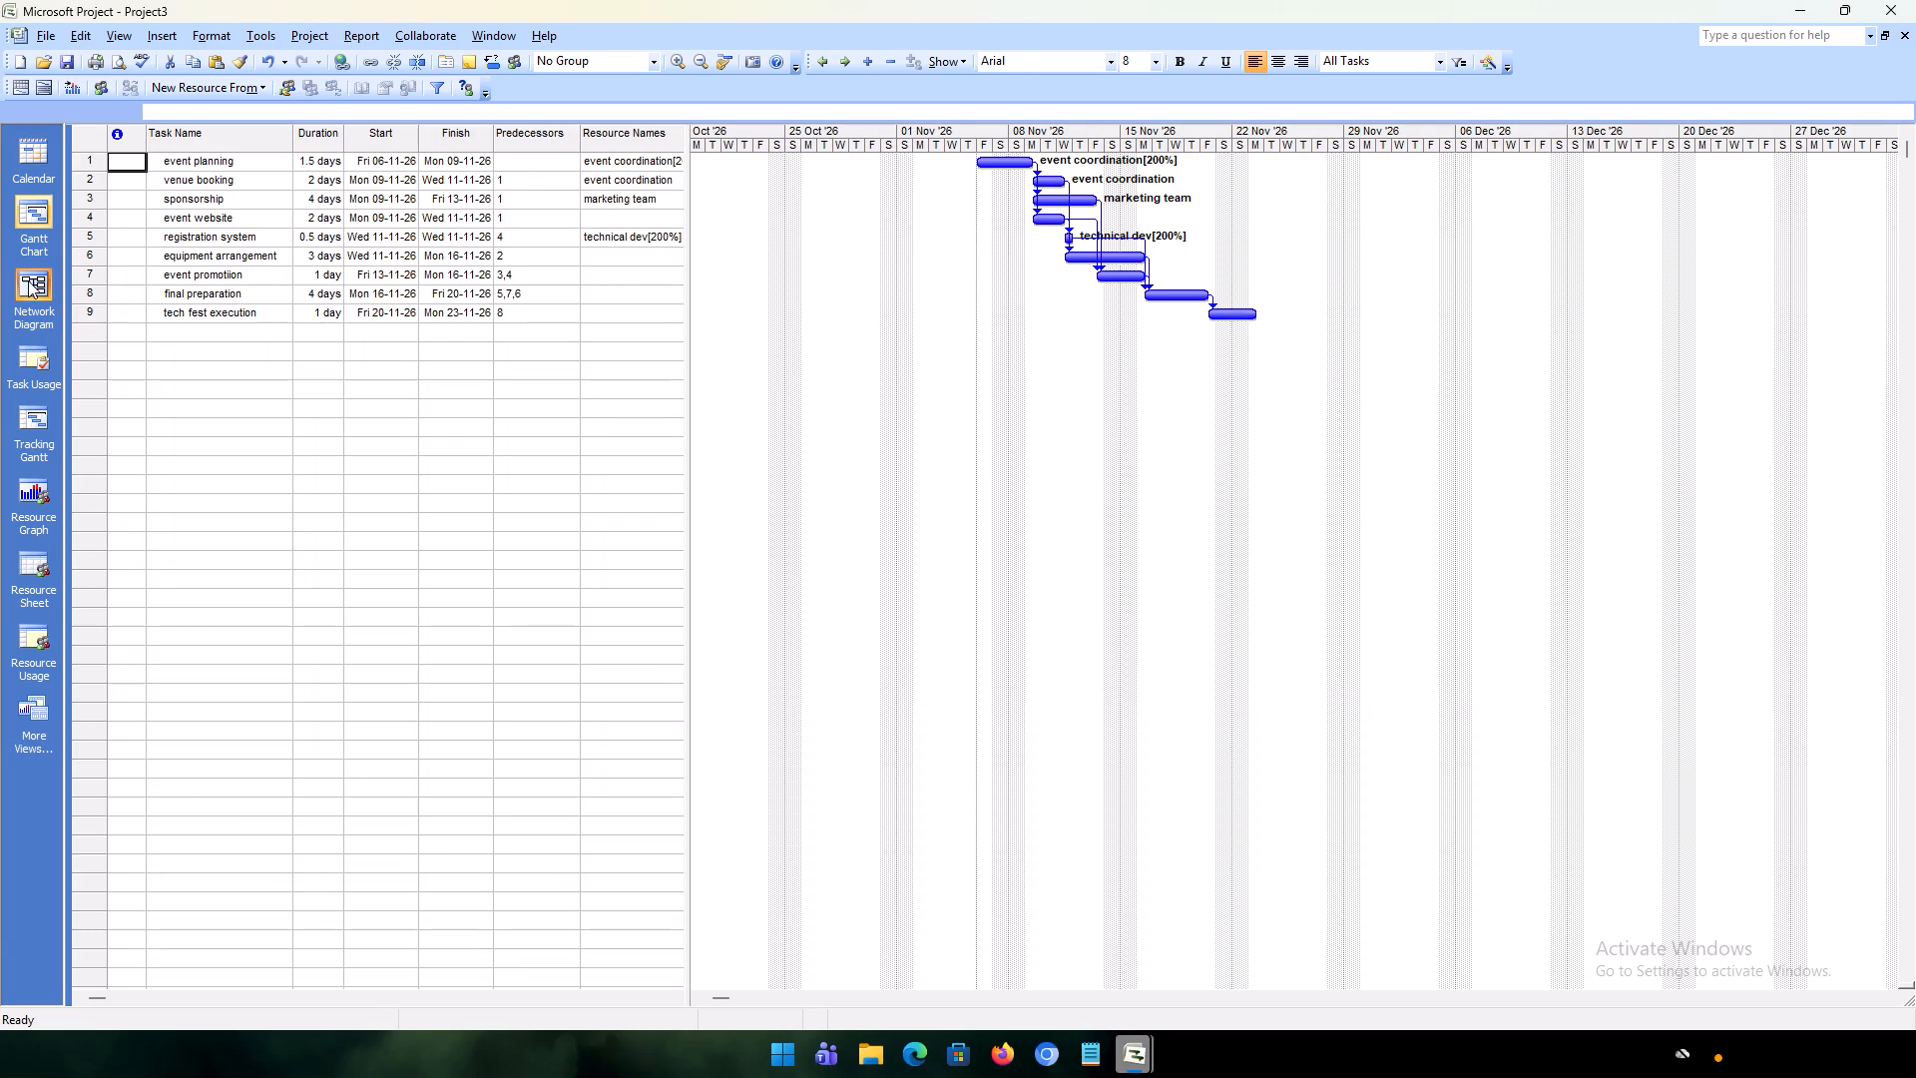
{"action": "left_click", "coordinate": [28, 280]}
{"action": "left_click", "coordinate": [13, 219]}
Inspect the technical dev resource's general information from the Resource Sheet and close it without changes.
{"action": "left_click", "coordinate": [35, 551]}
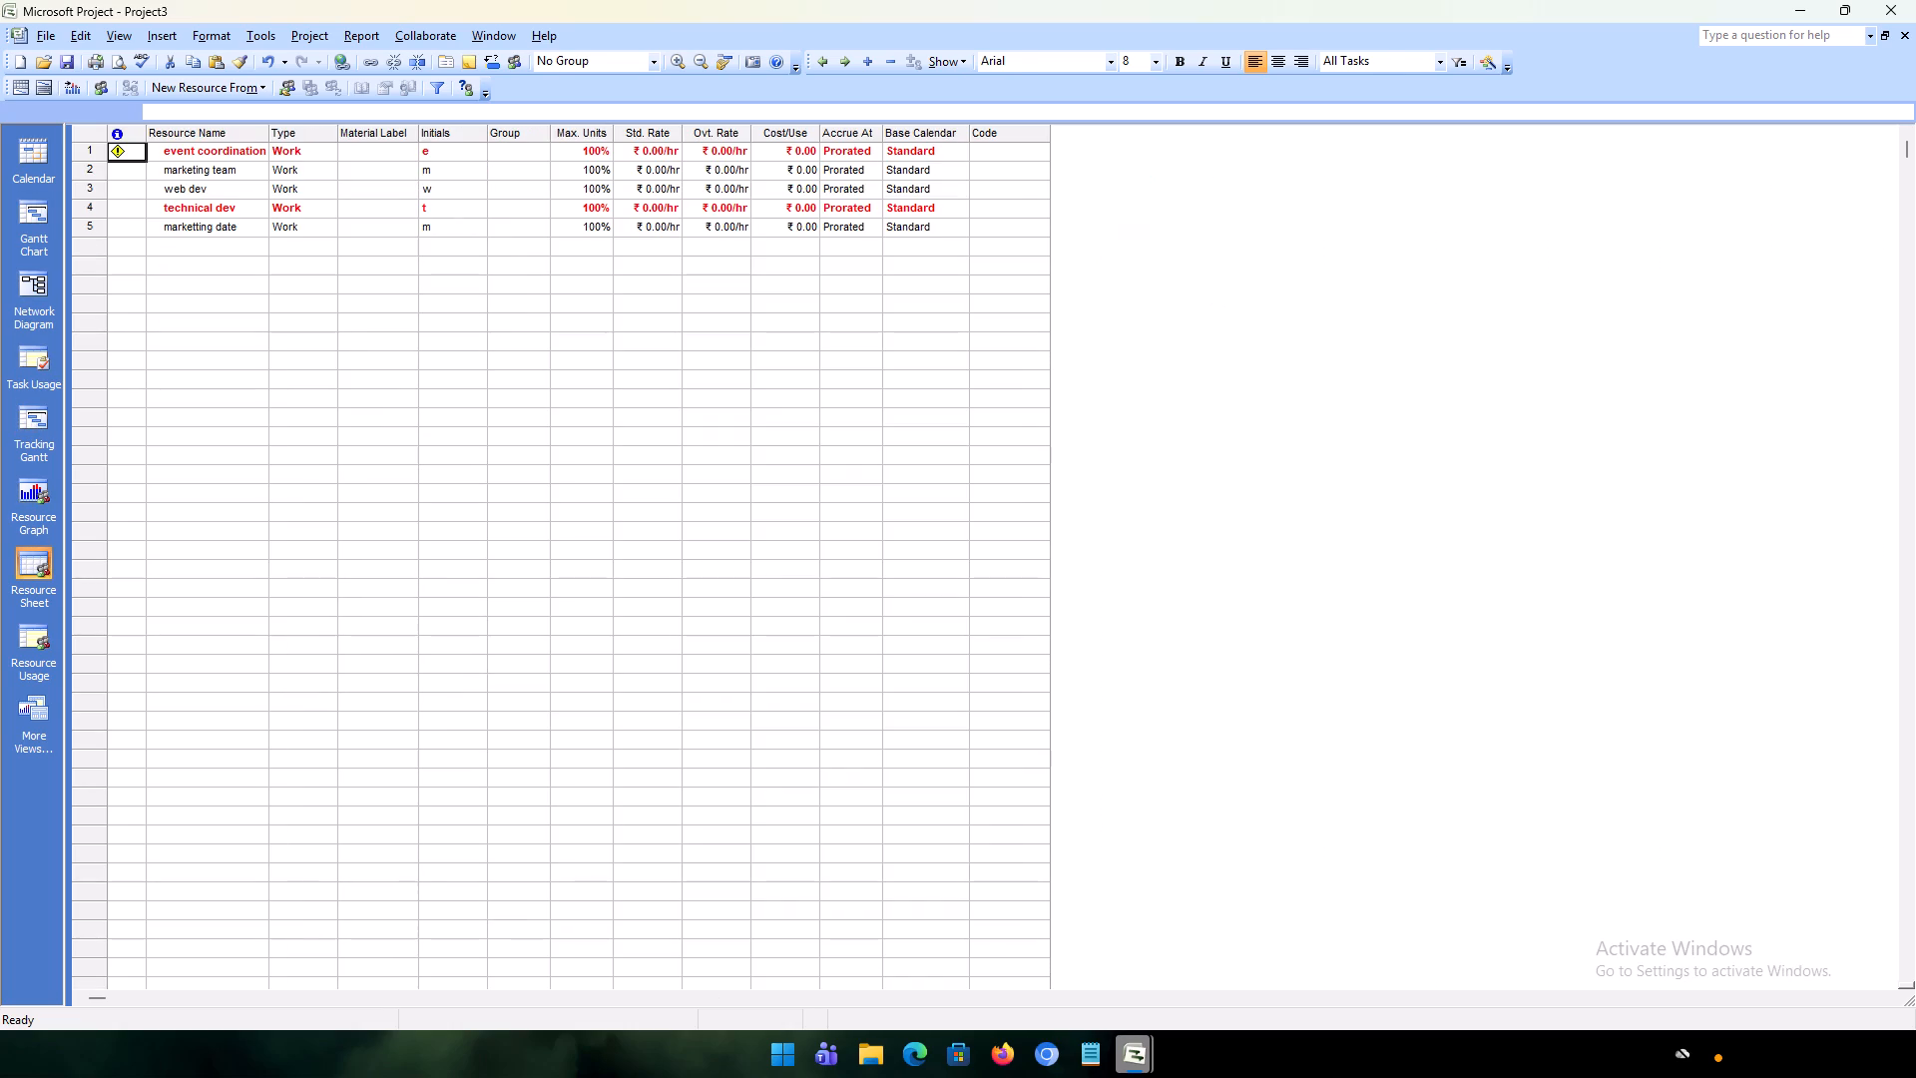
{"action": "double_click", "coordinate": [329, 208]}
{"action": "double_click", "coordinate": [187, 207]}
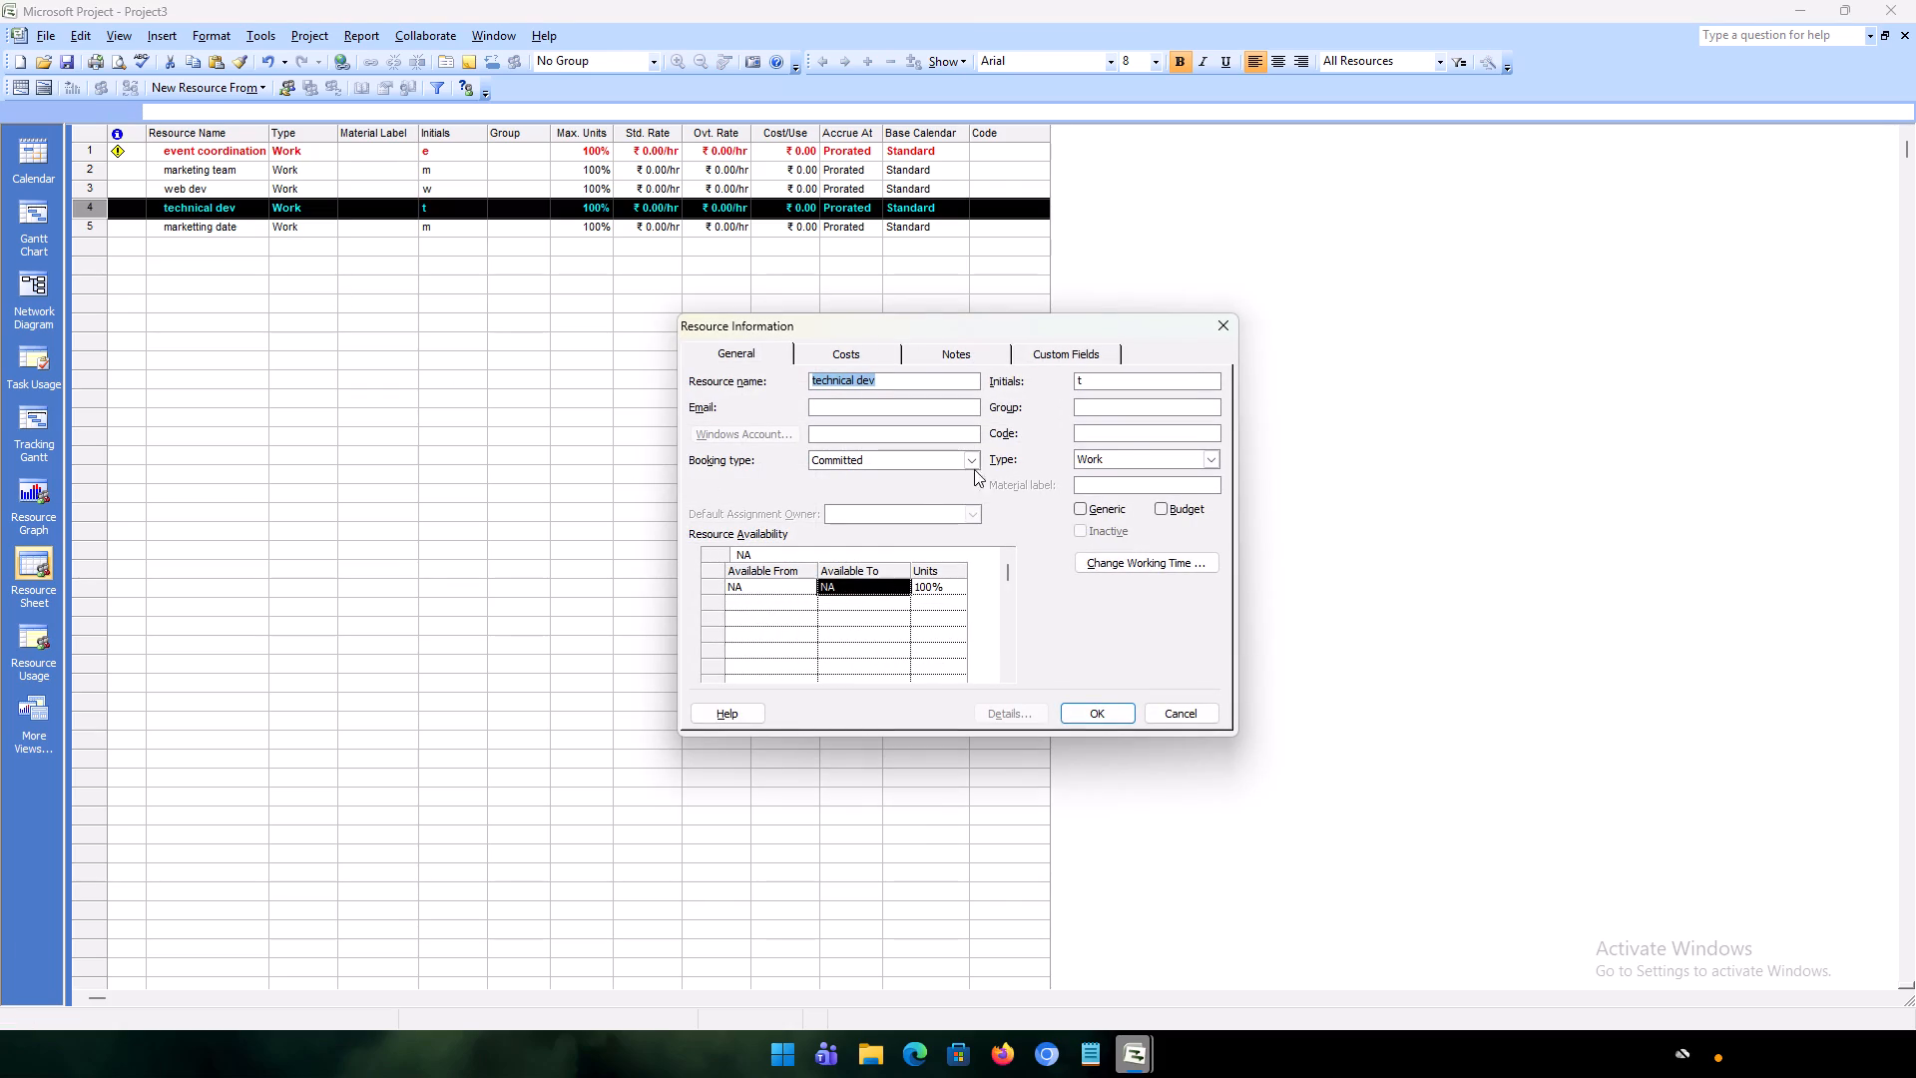
{"action": "left_click", "coordinate": [1227, 321]}
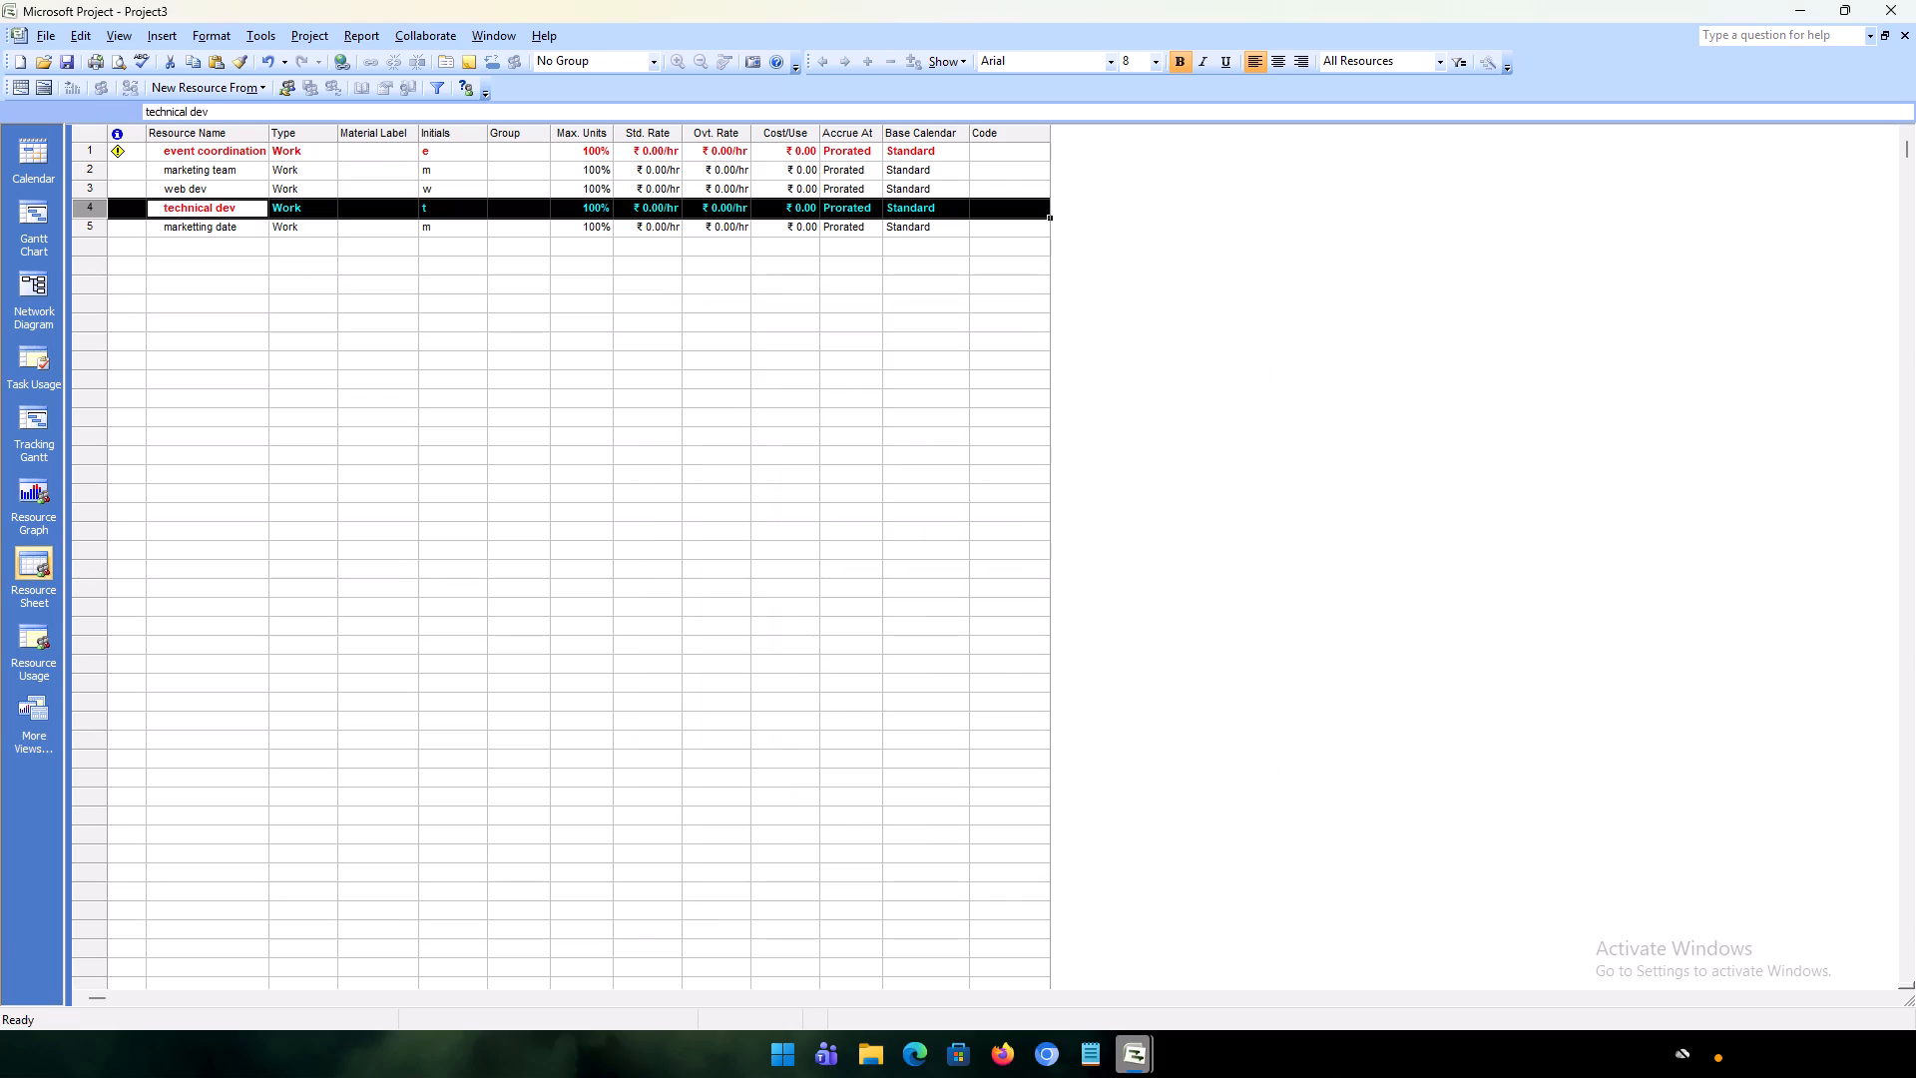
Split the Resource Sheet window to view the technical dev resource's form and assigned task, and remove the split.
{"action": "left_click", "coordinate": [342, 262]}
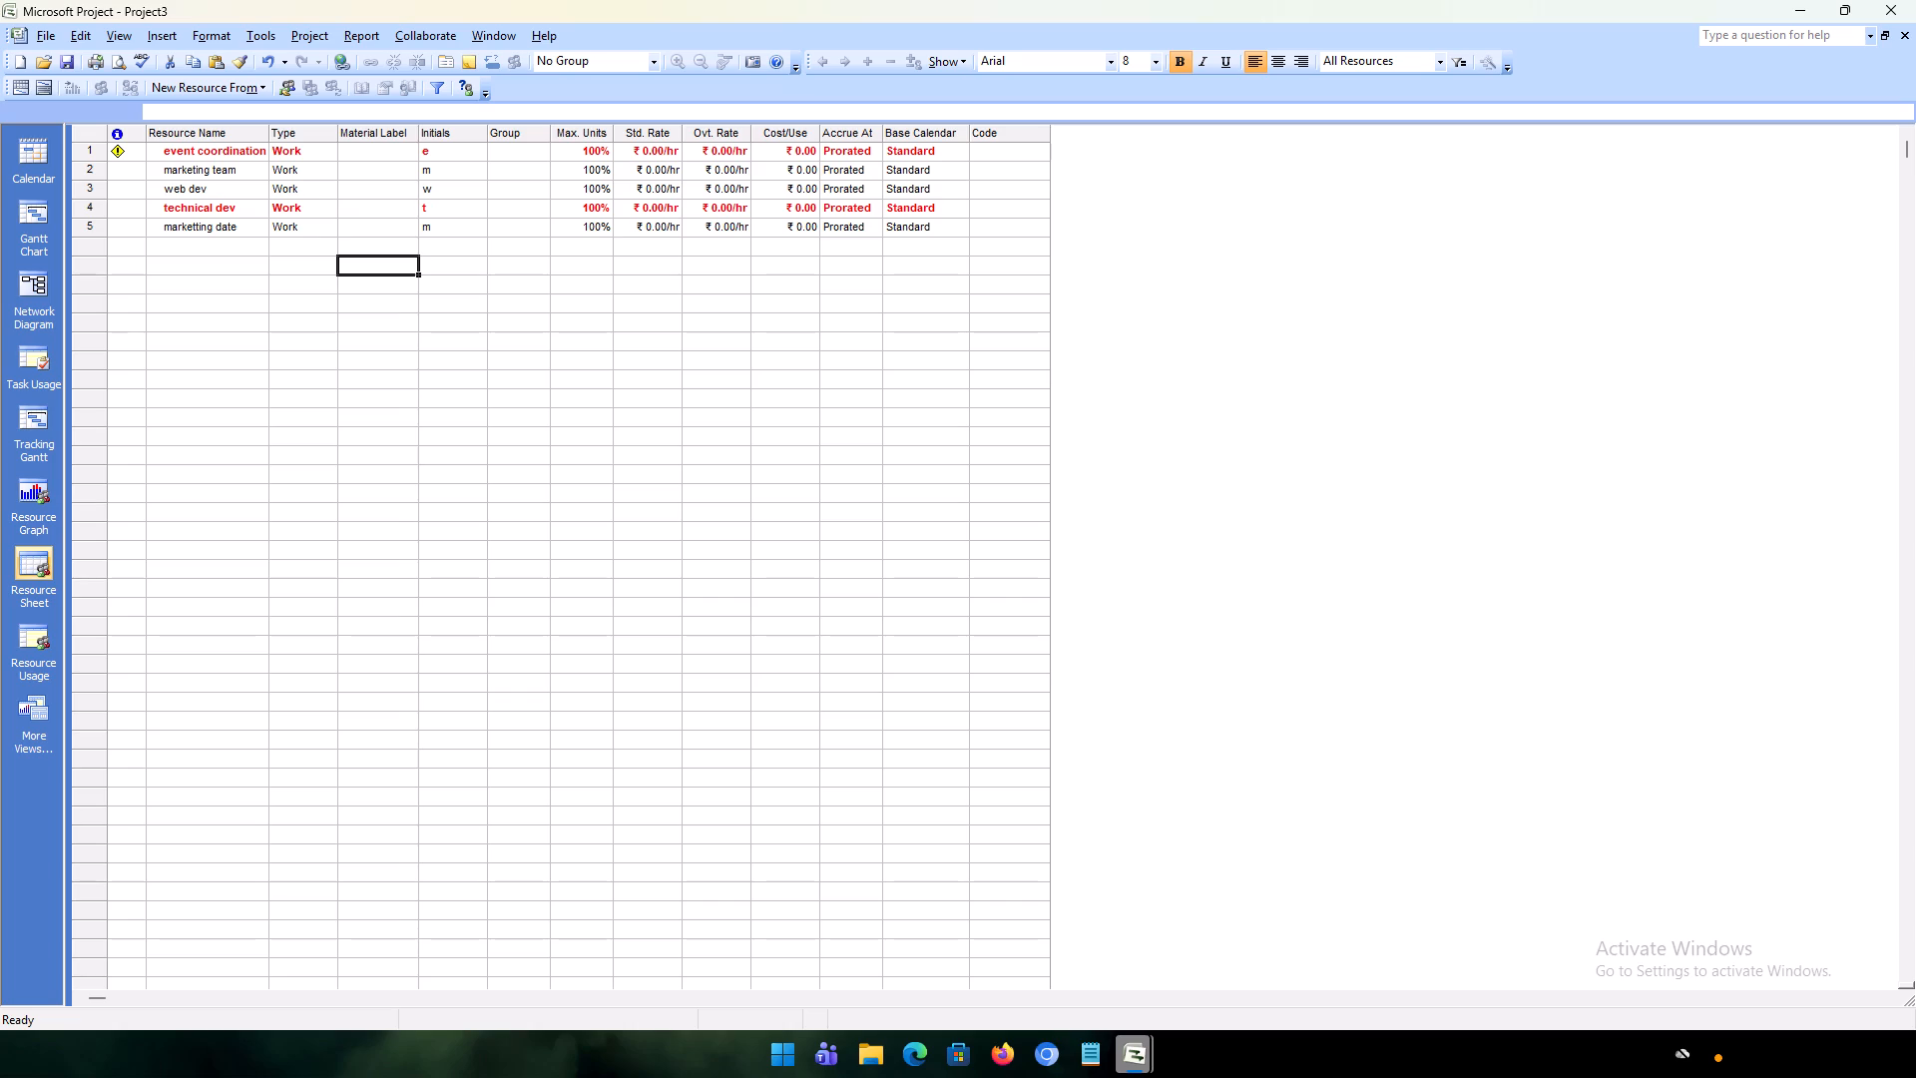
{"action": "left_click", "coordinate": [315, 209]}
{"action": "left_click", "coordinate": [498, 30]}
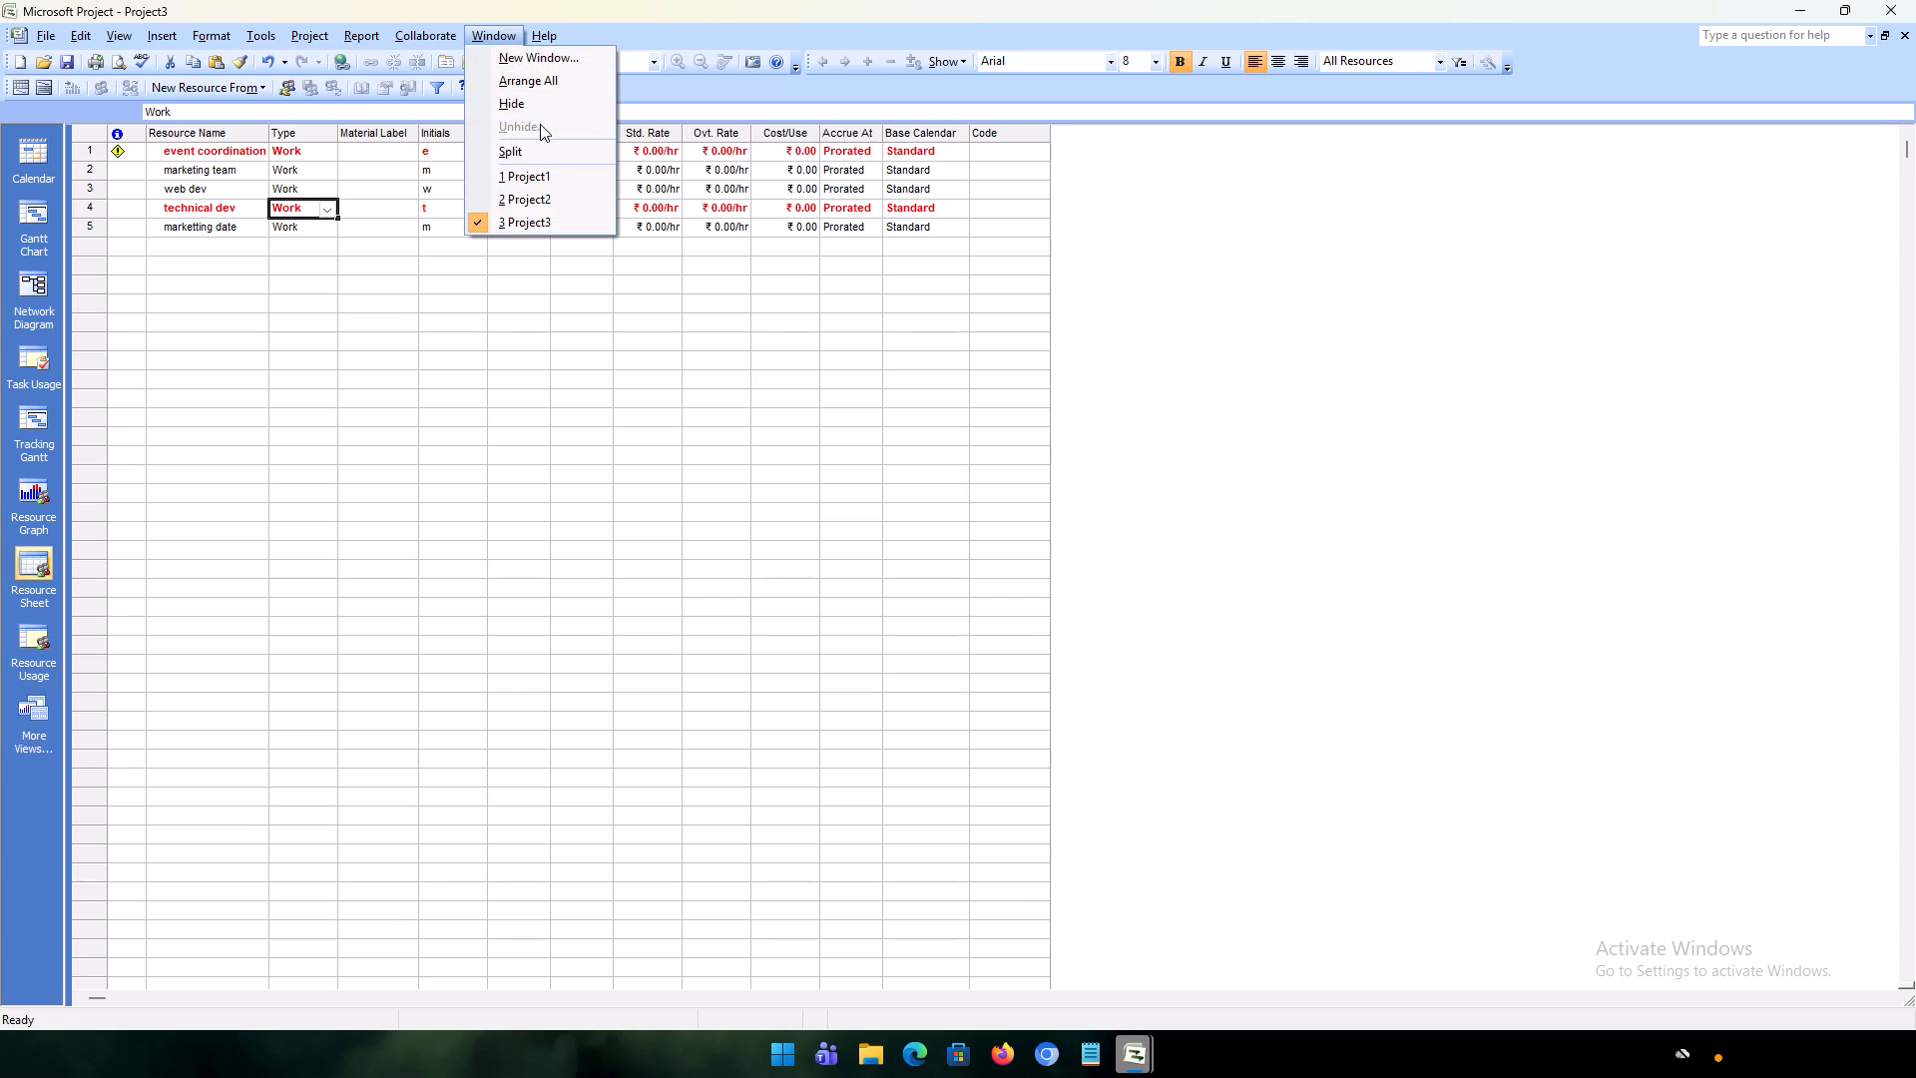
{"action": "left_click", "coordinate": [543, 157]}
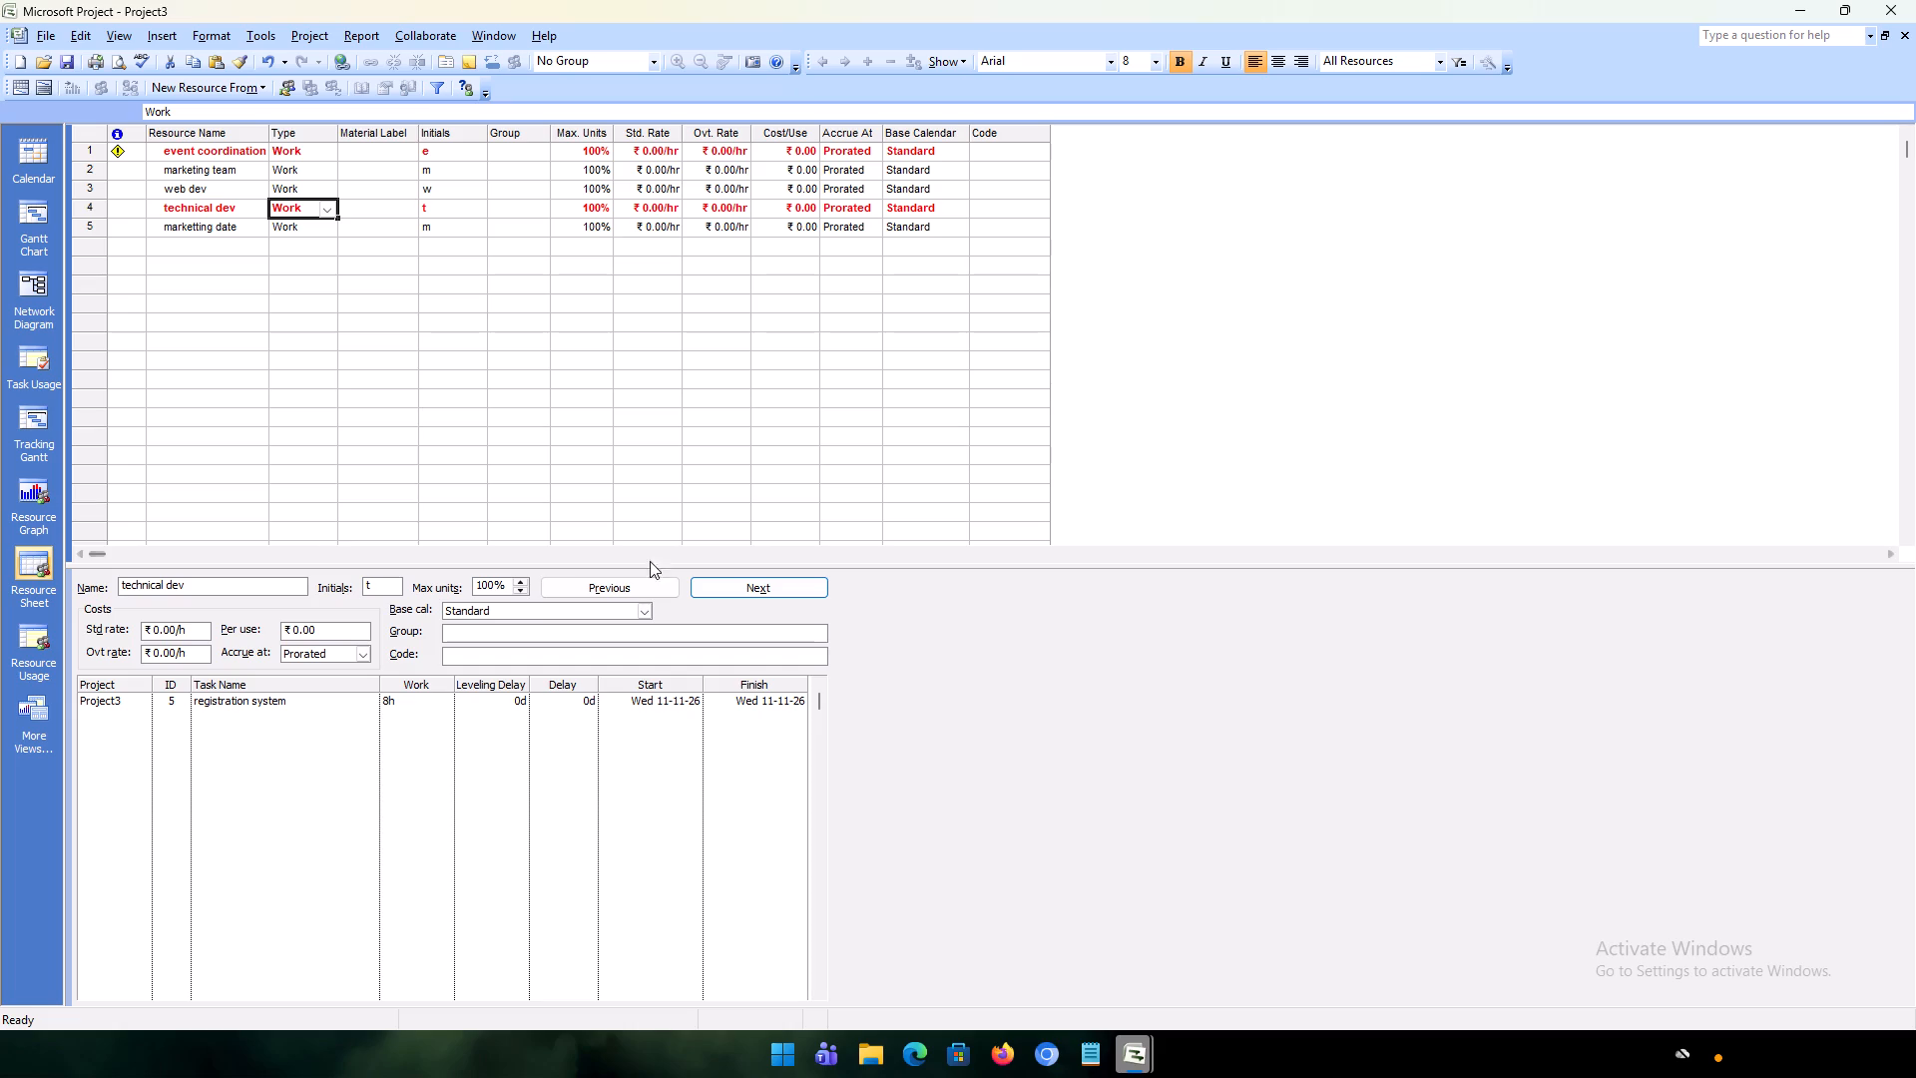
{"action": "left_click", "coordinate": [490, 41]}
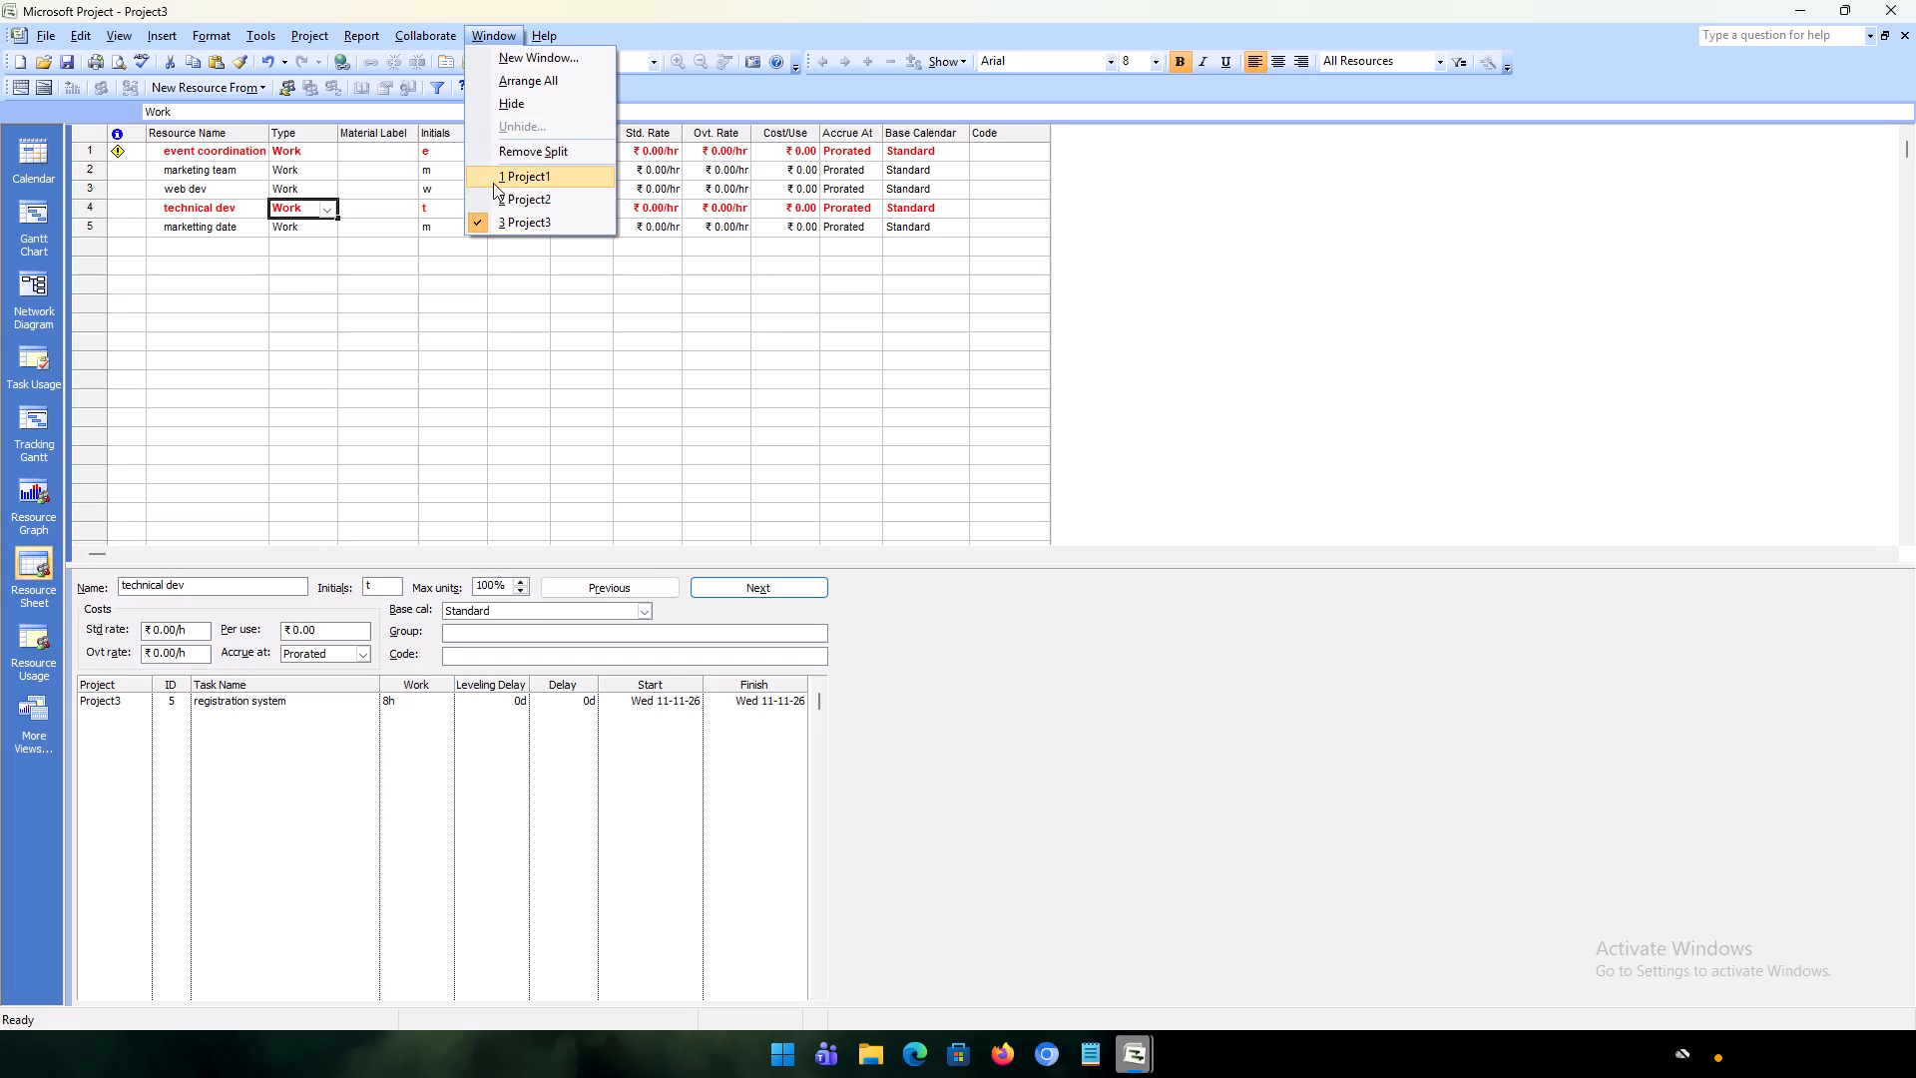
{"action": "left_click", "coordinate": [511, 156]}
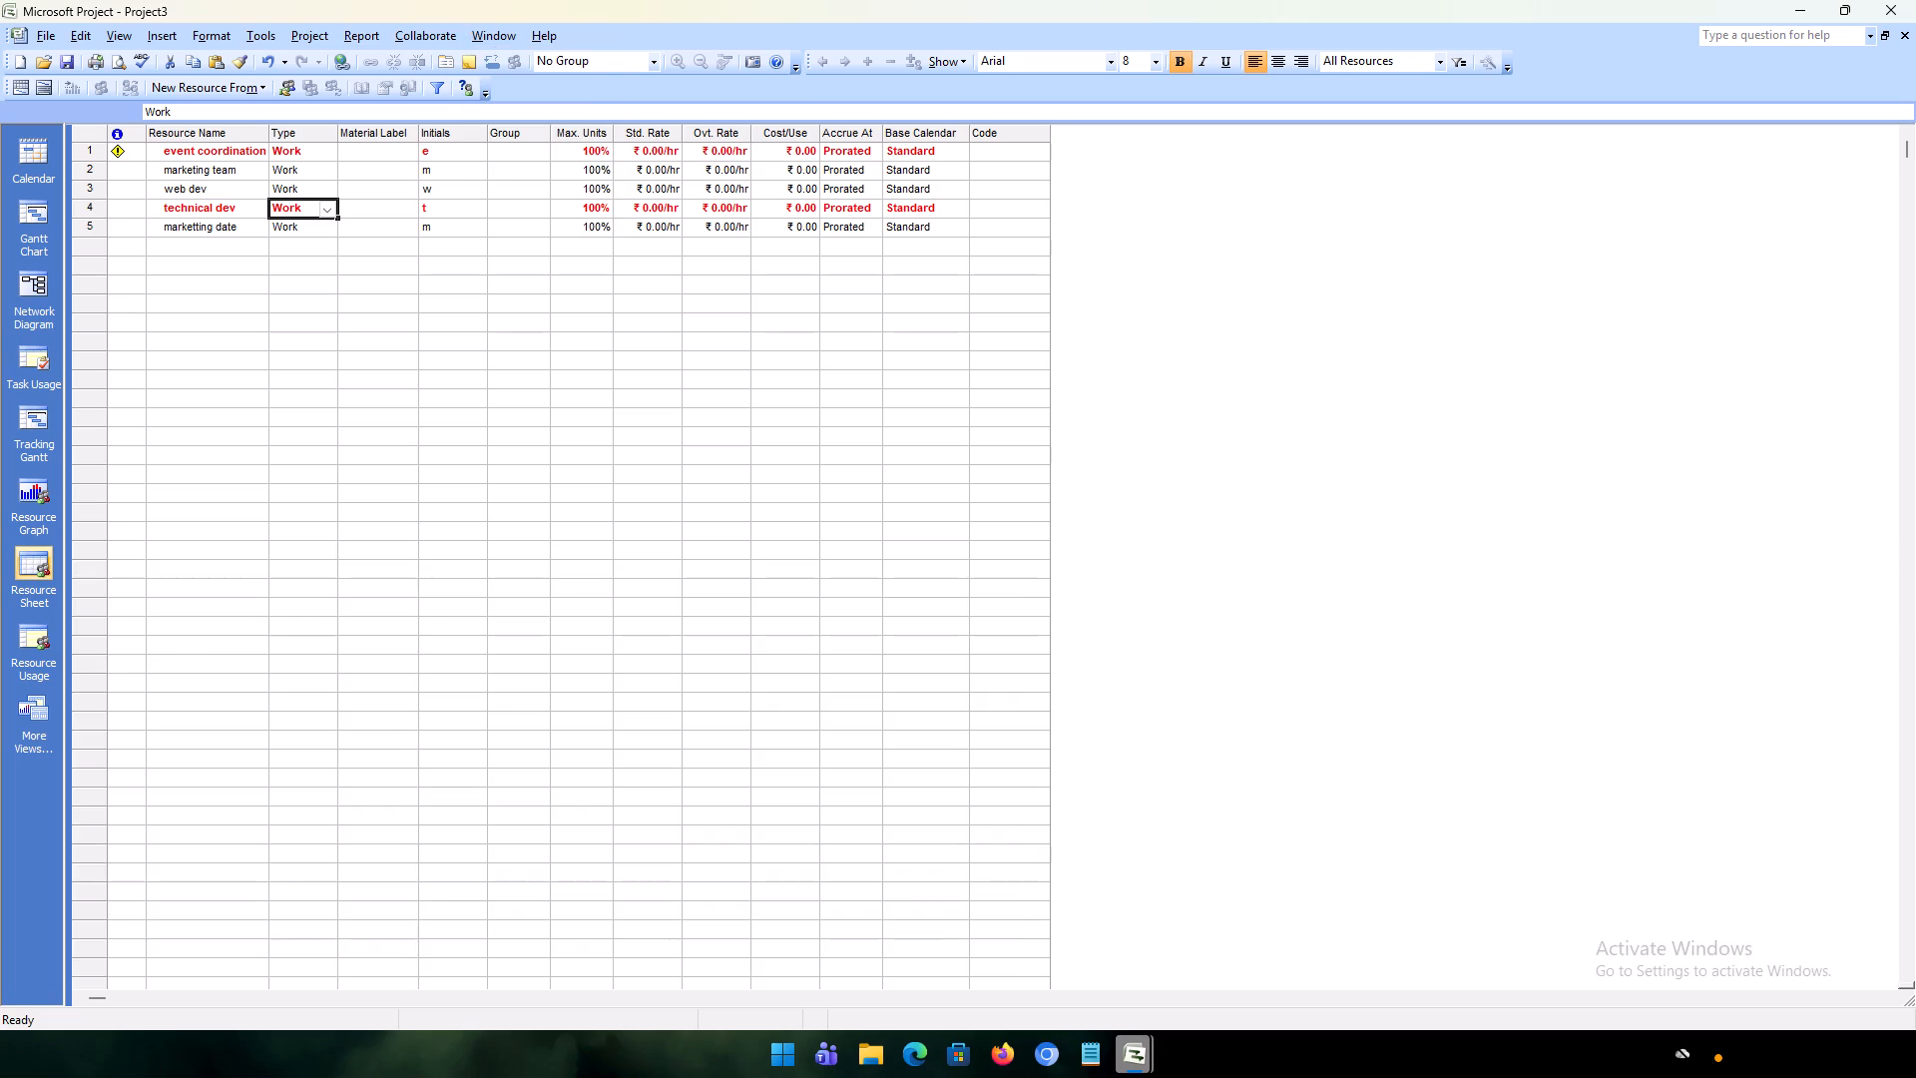
Show the Resource Allocation view for technical dev and inspect the registration system task's general information without changing it.
{"action": "left_click", "coordinate": [22, 90]}
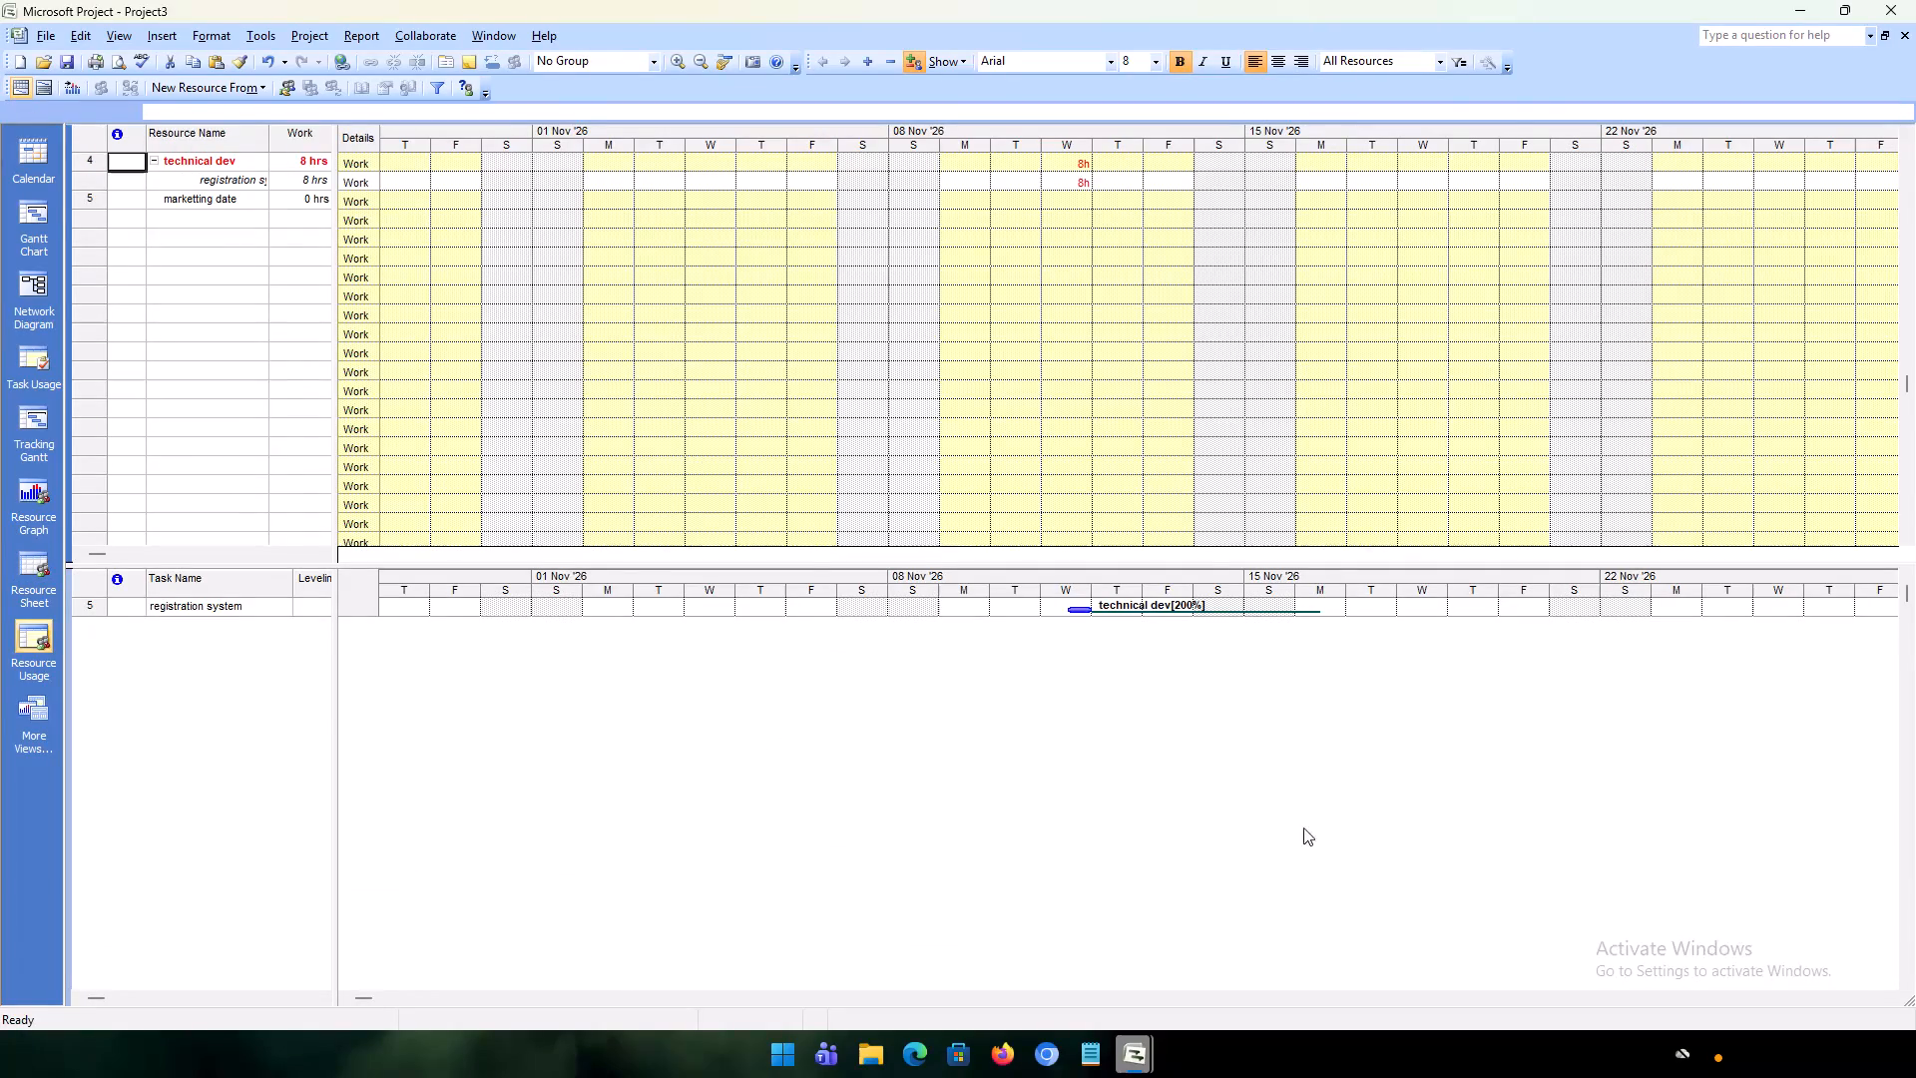
{"action": "scroll", "coordinate": [1304, 605], "scroll_direction": "down", "scroll_amount": 1}
{"action": "scroll", "coordinate": [1304, 605], "scroll_direction": "up", "scroll_amount": 1}
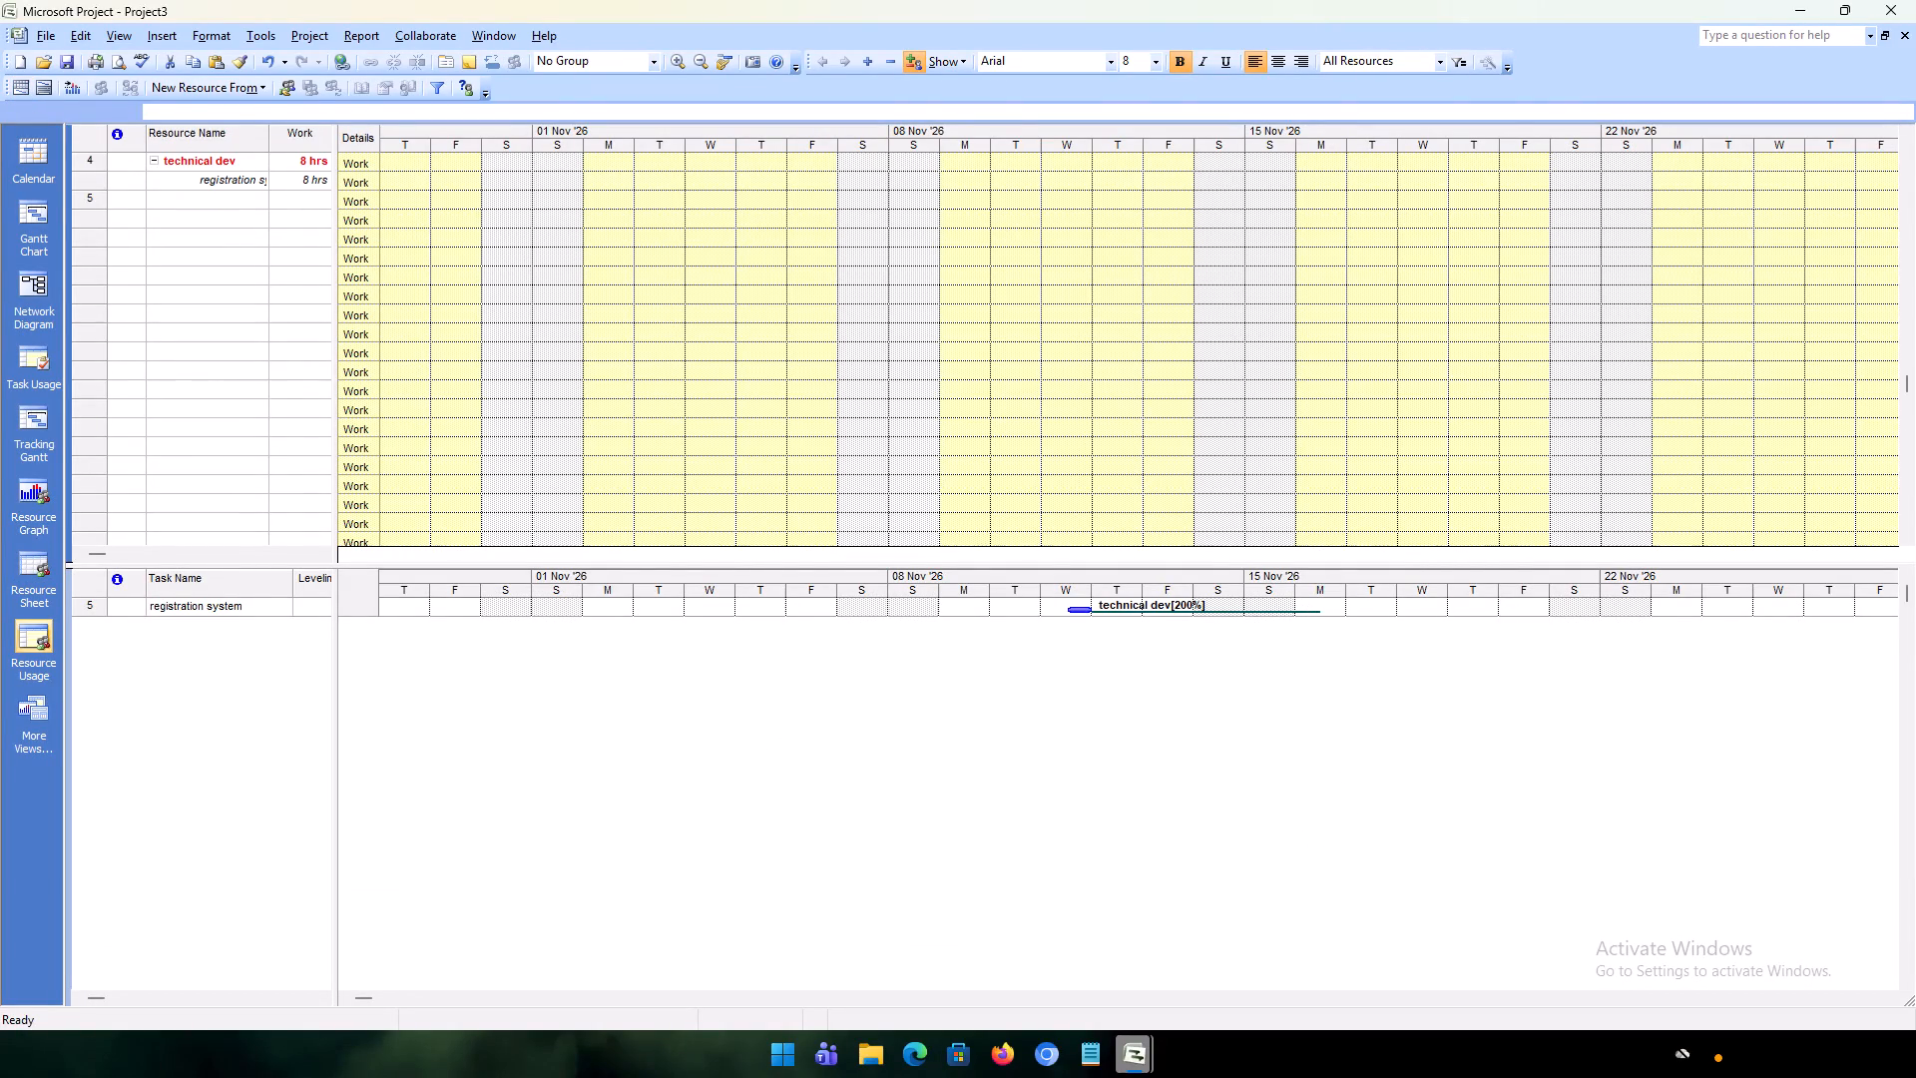
{"action": "left_click", "coordinate": [216, 165]}
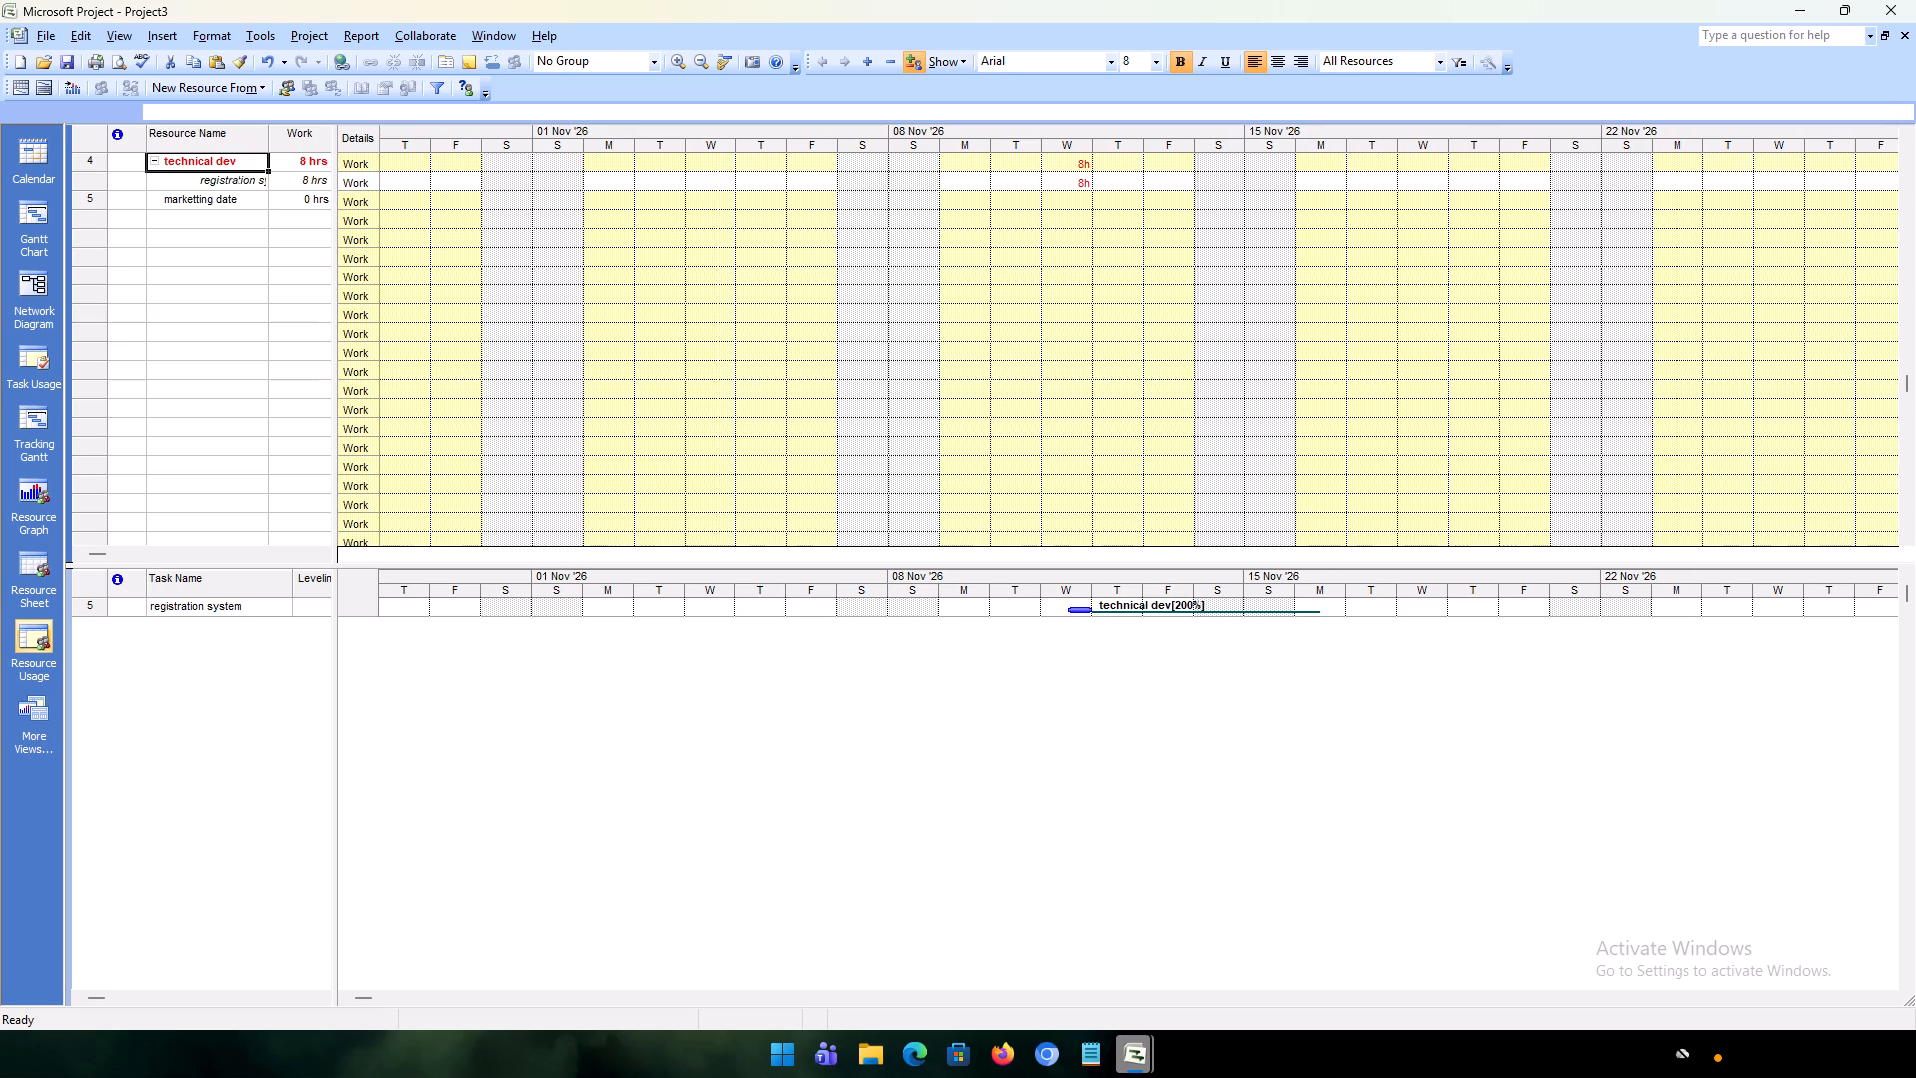
{"action": "right_click", "coordinate": [1083, 609]}
{"action": "left_click", "coordinate": [1149, 665]}
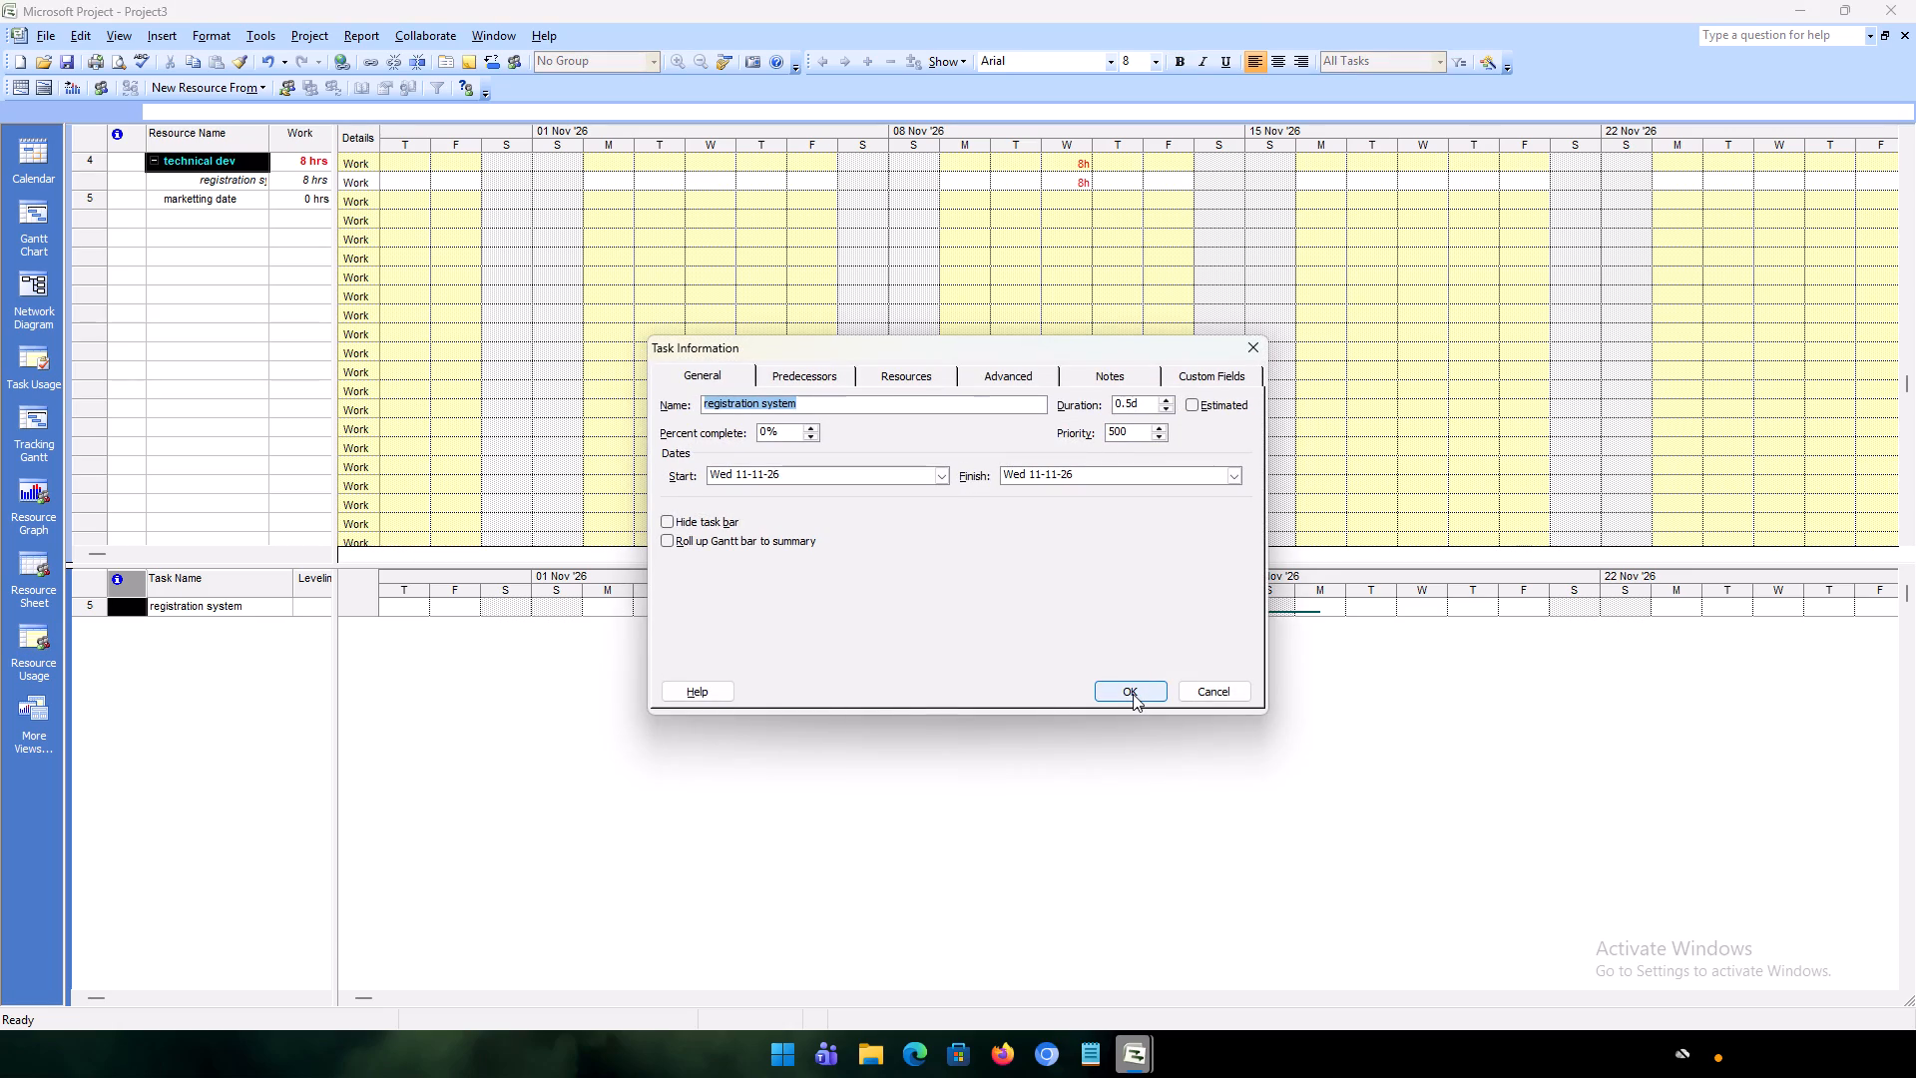
{"action": "left_click", "coordinate": [1133, 694]}
{"action": "left_click", "coordinate": [742, 306]}
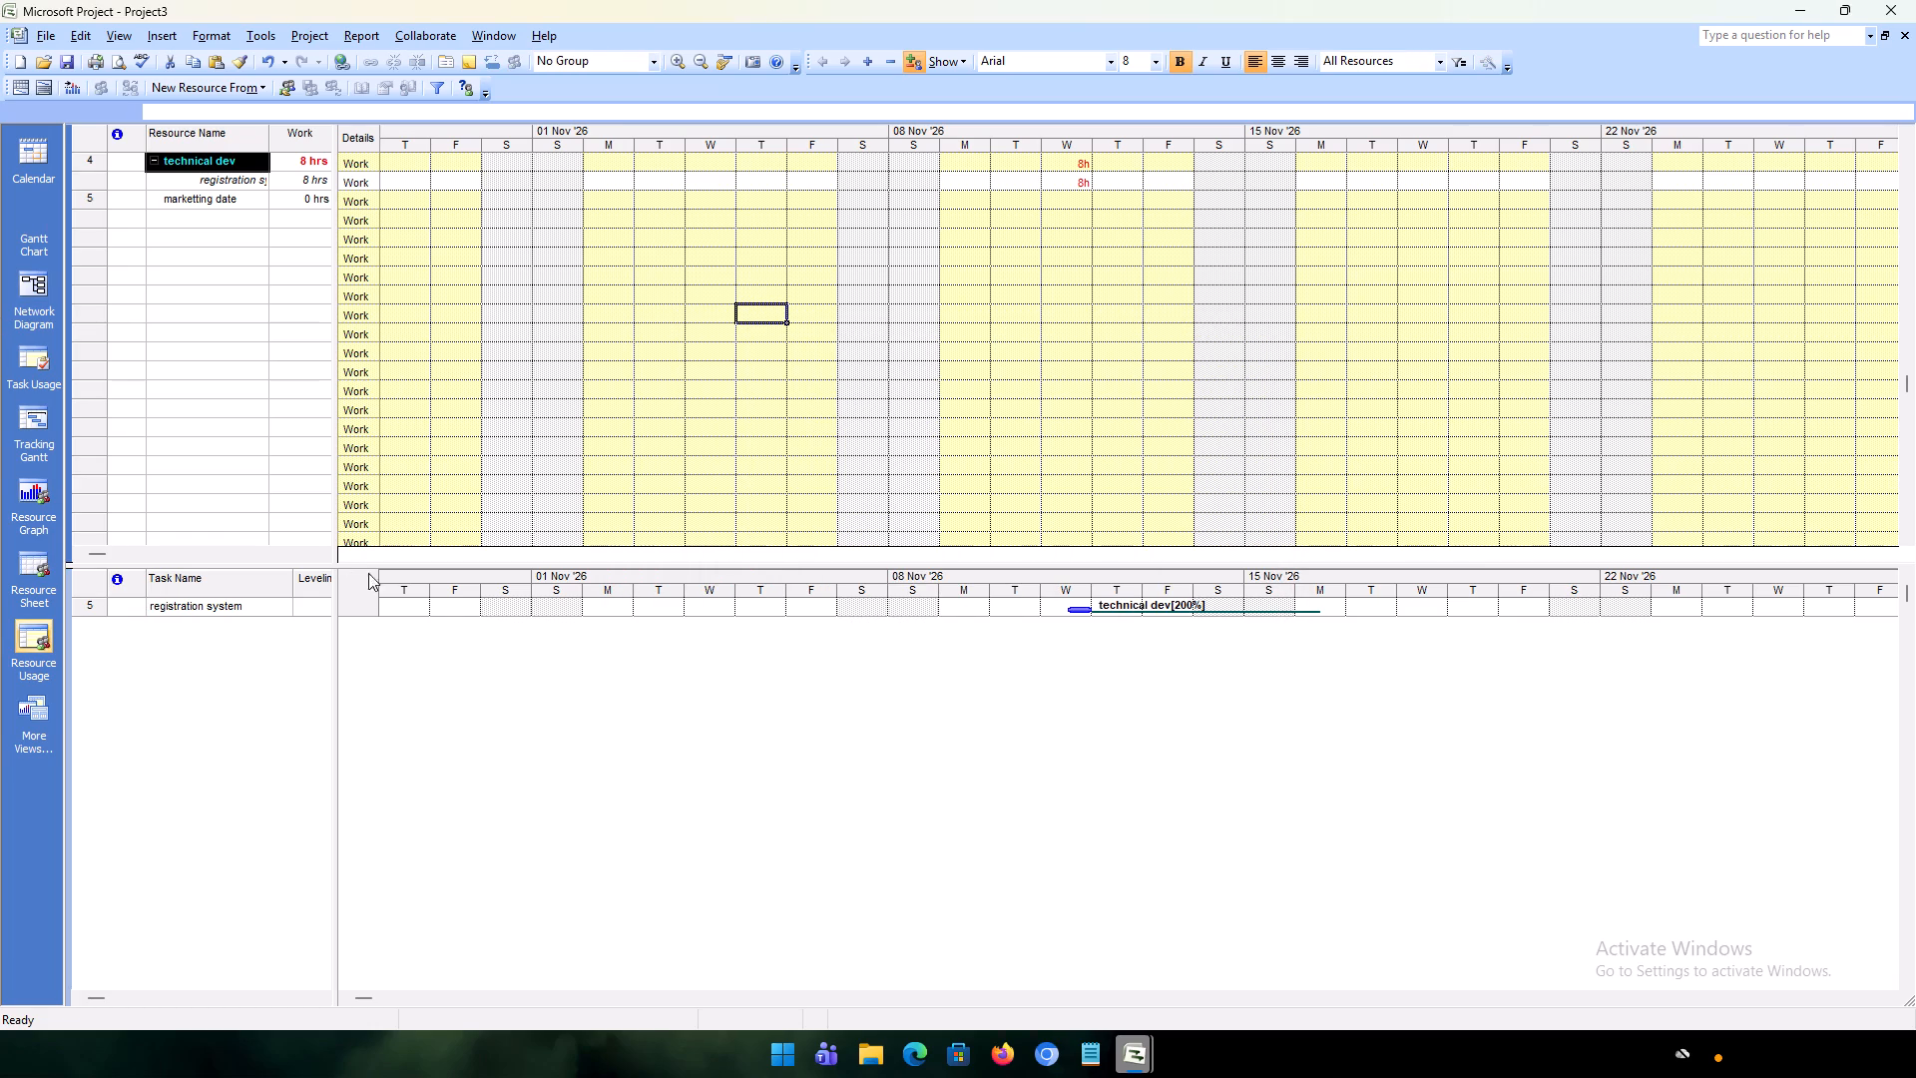
Review the work hours of all resources and examine the registration system task's general, advanced and notes information.
{"action": "left_click", "coordinate": [28, 80]}
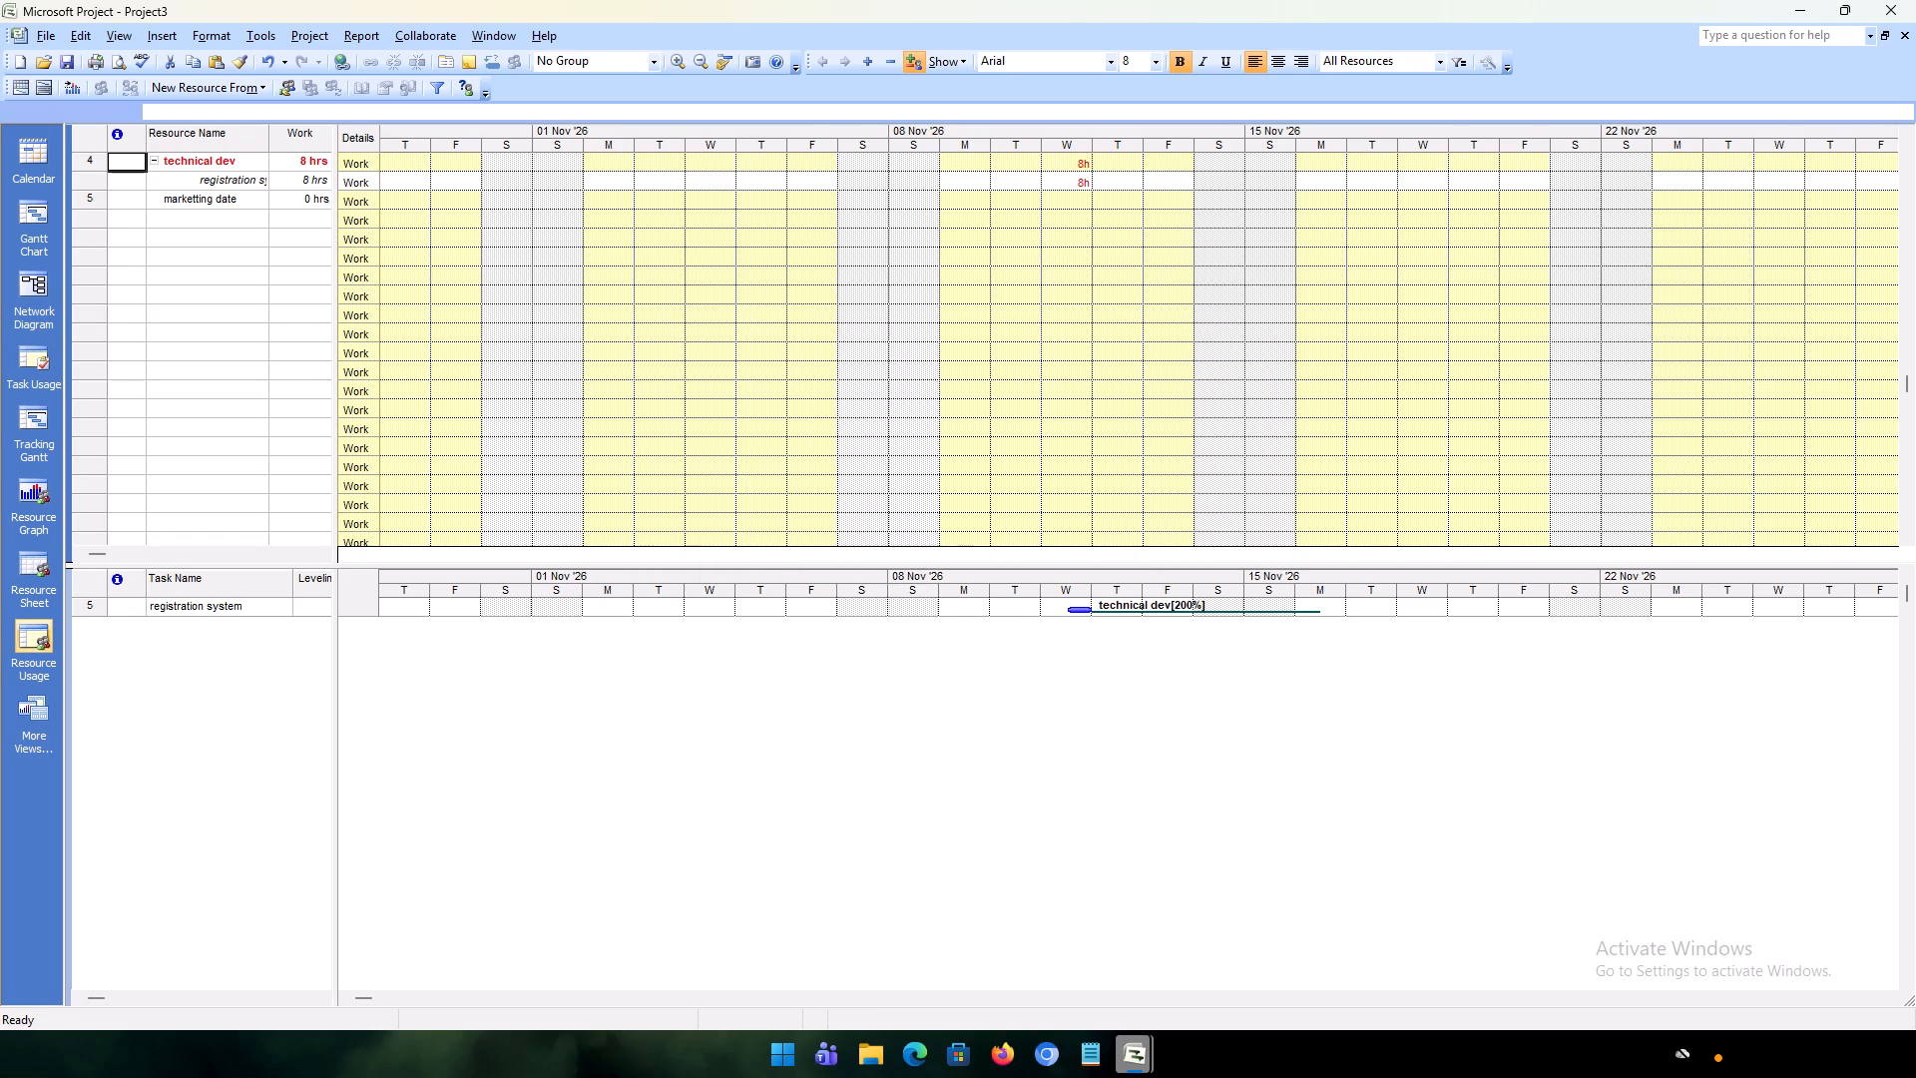
{"action": "left_click", "coordinate": [228, 165]}
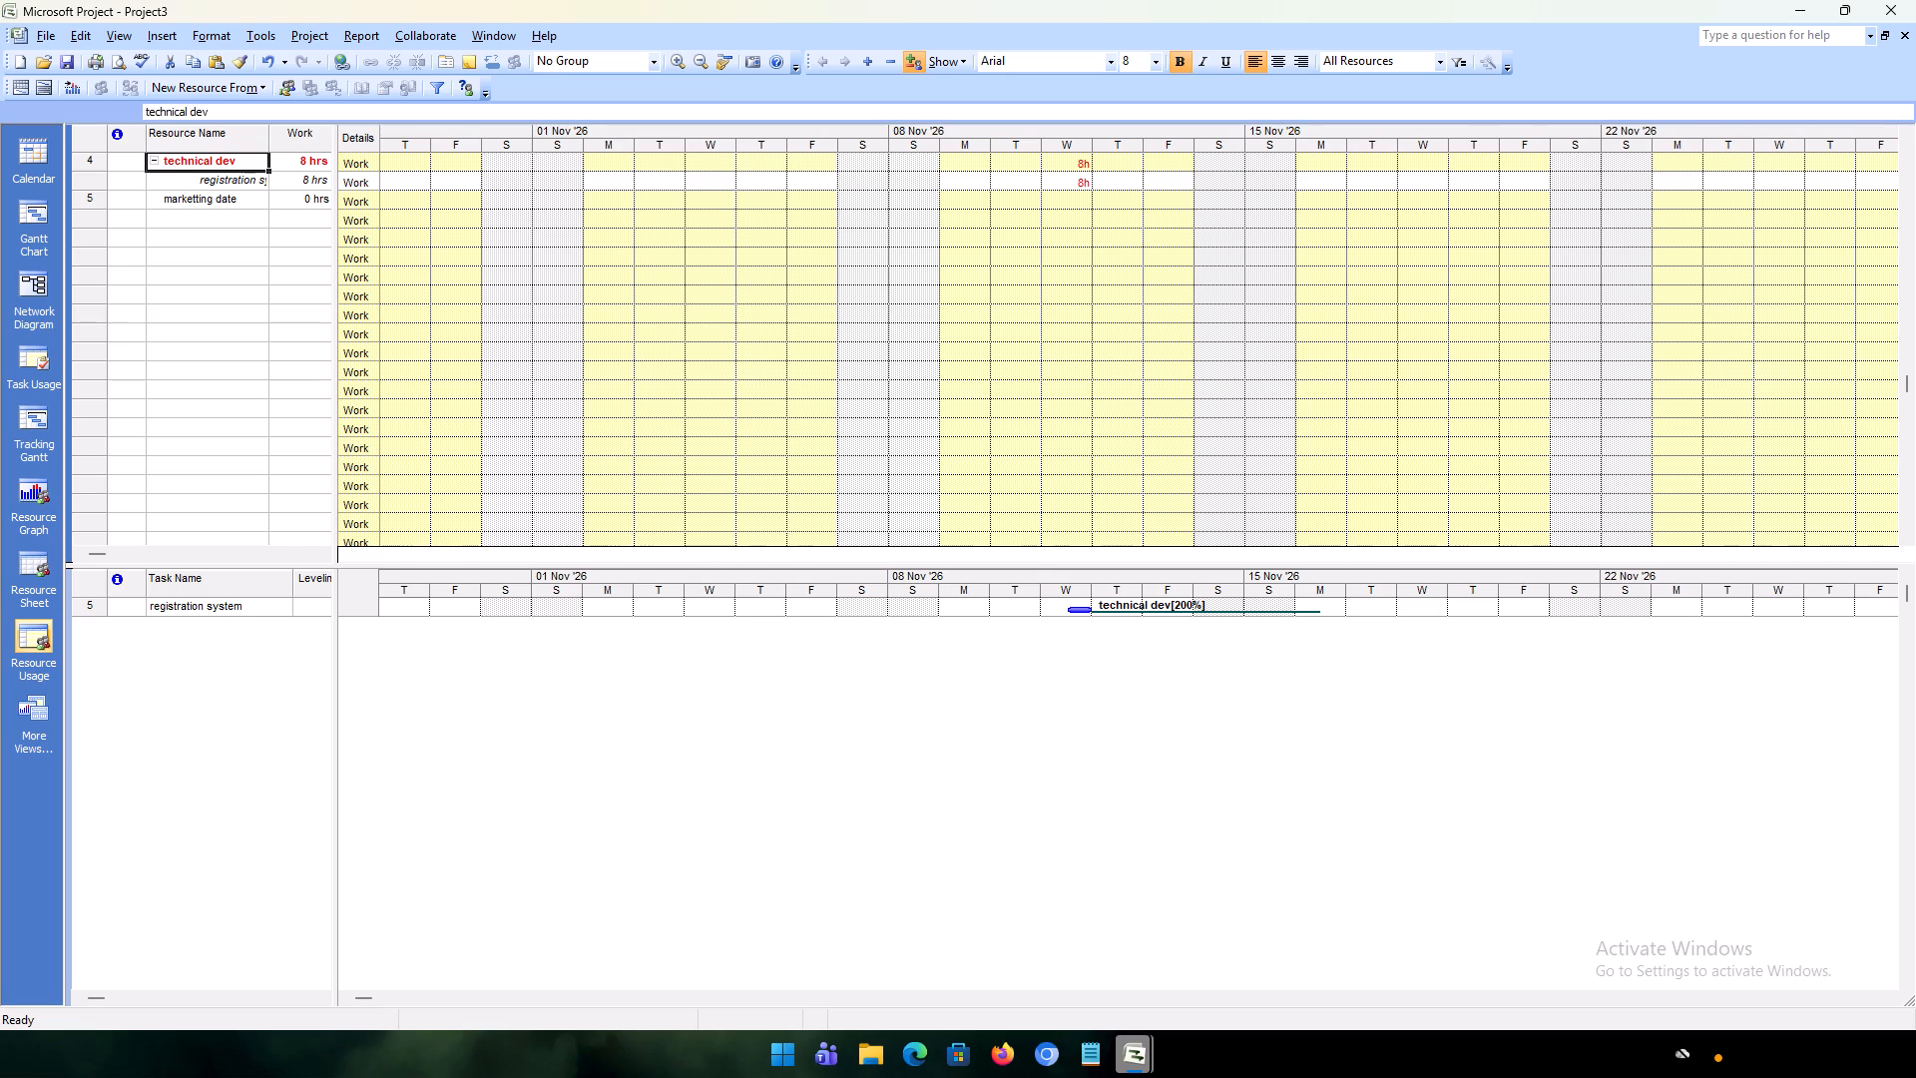
{"action": "scroll", "coordinate": [173, 627], "scroll_direction": "down", "scroll_amount": 2}
{"action": "scroll", "coordinate": [213, 594], "scroll_direction": "up", "scroll_amount": 3}
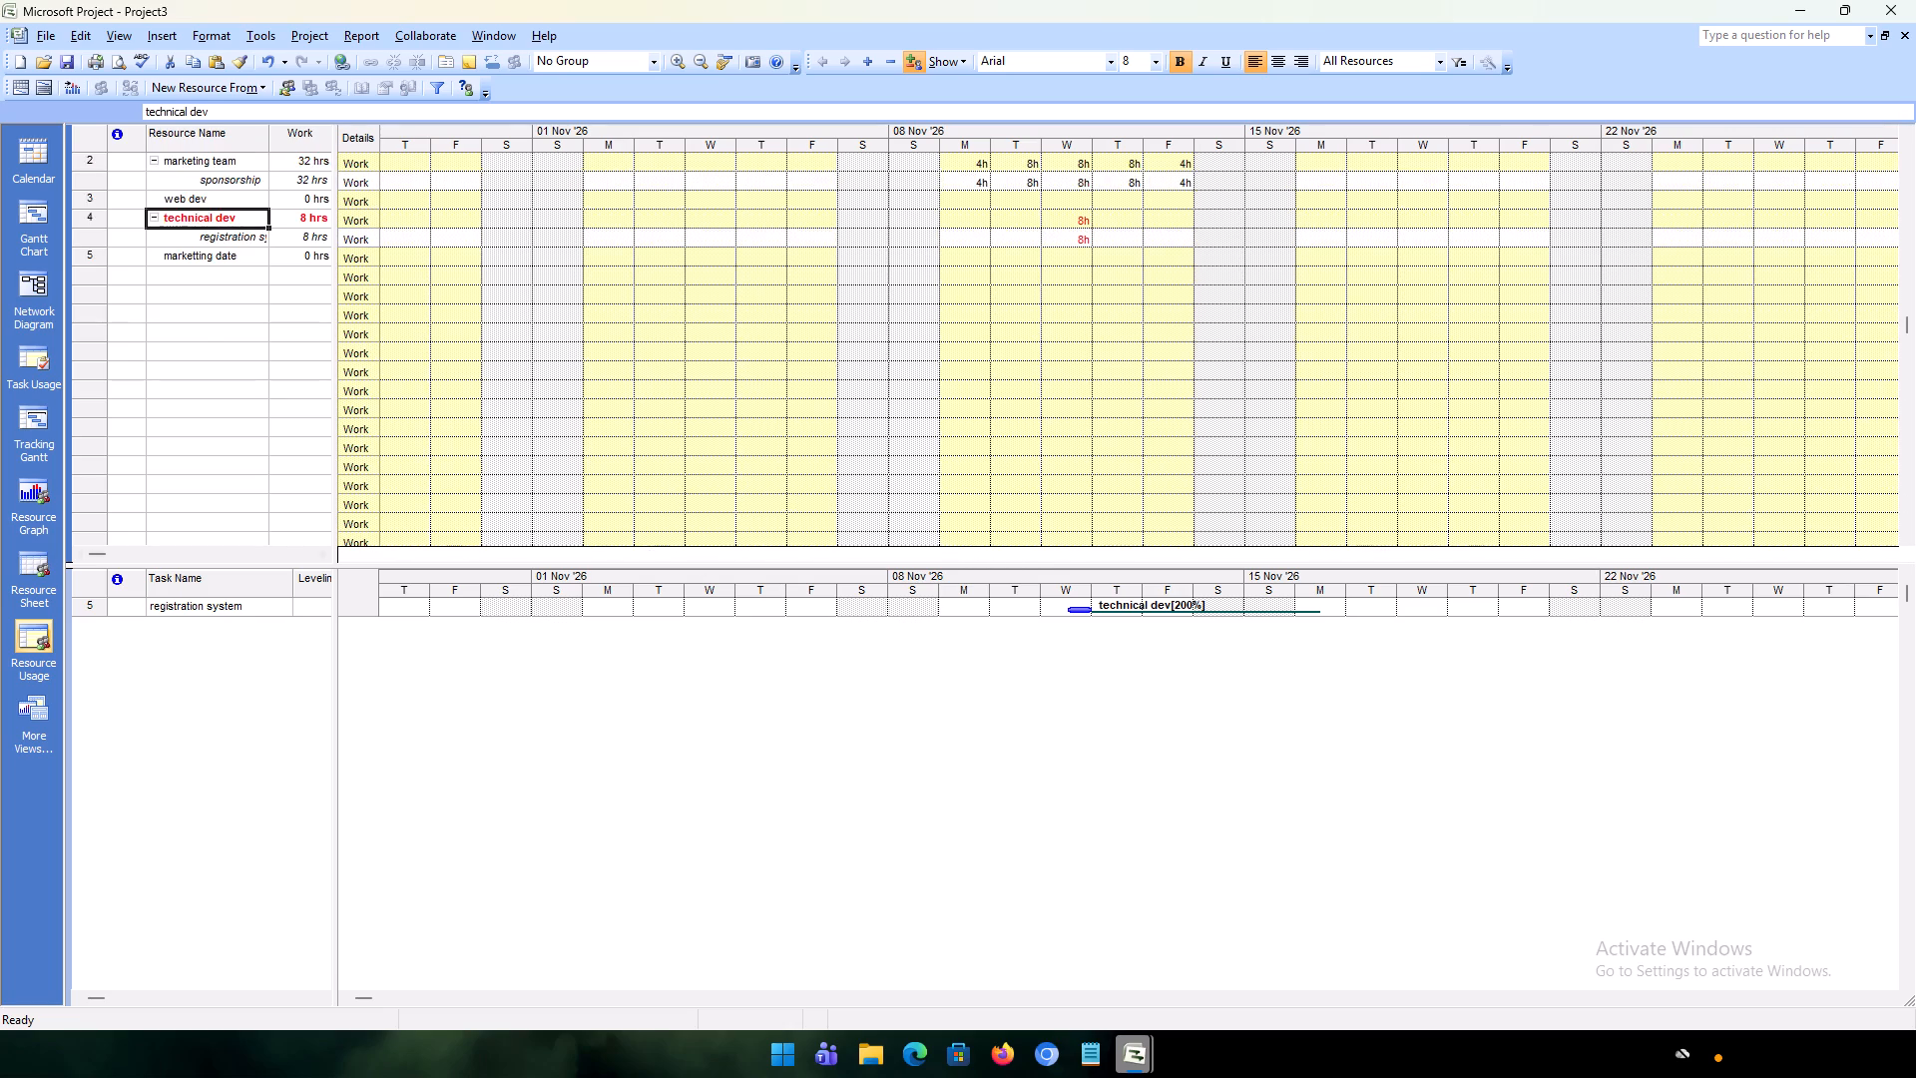
{"action": "scroll", "coordinate": [330, 513], "scroll_direction": "up", "scroll_amount": 5}
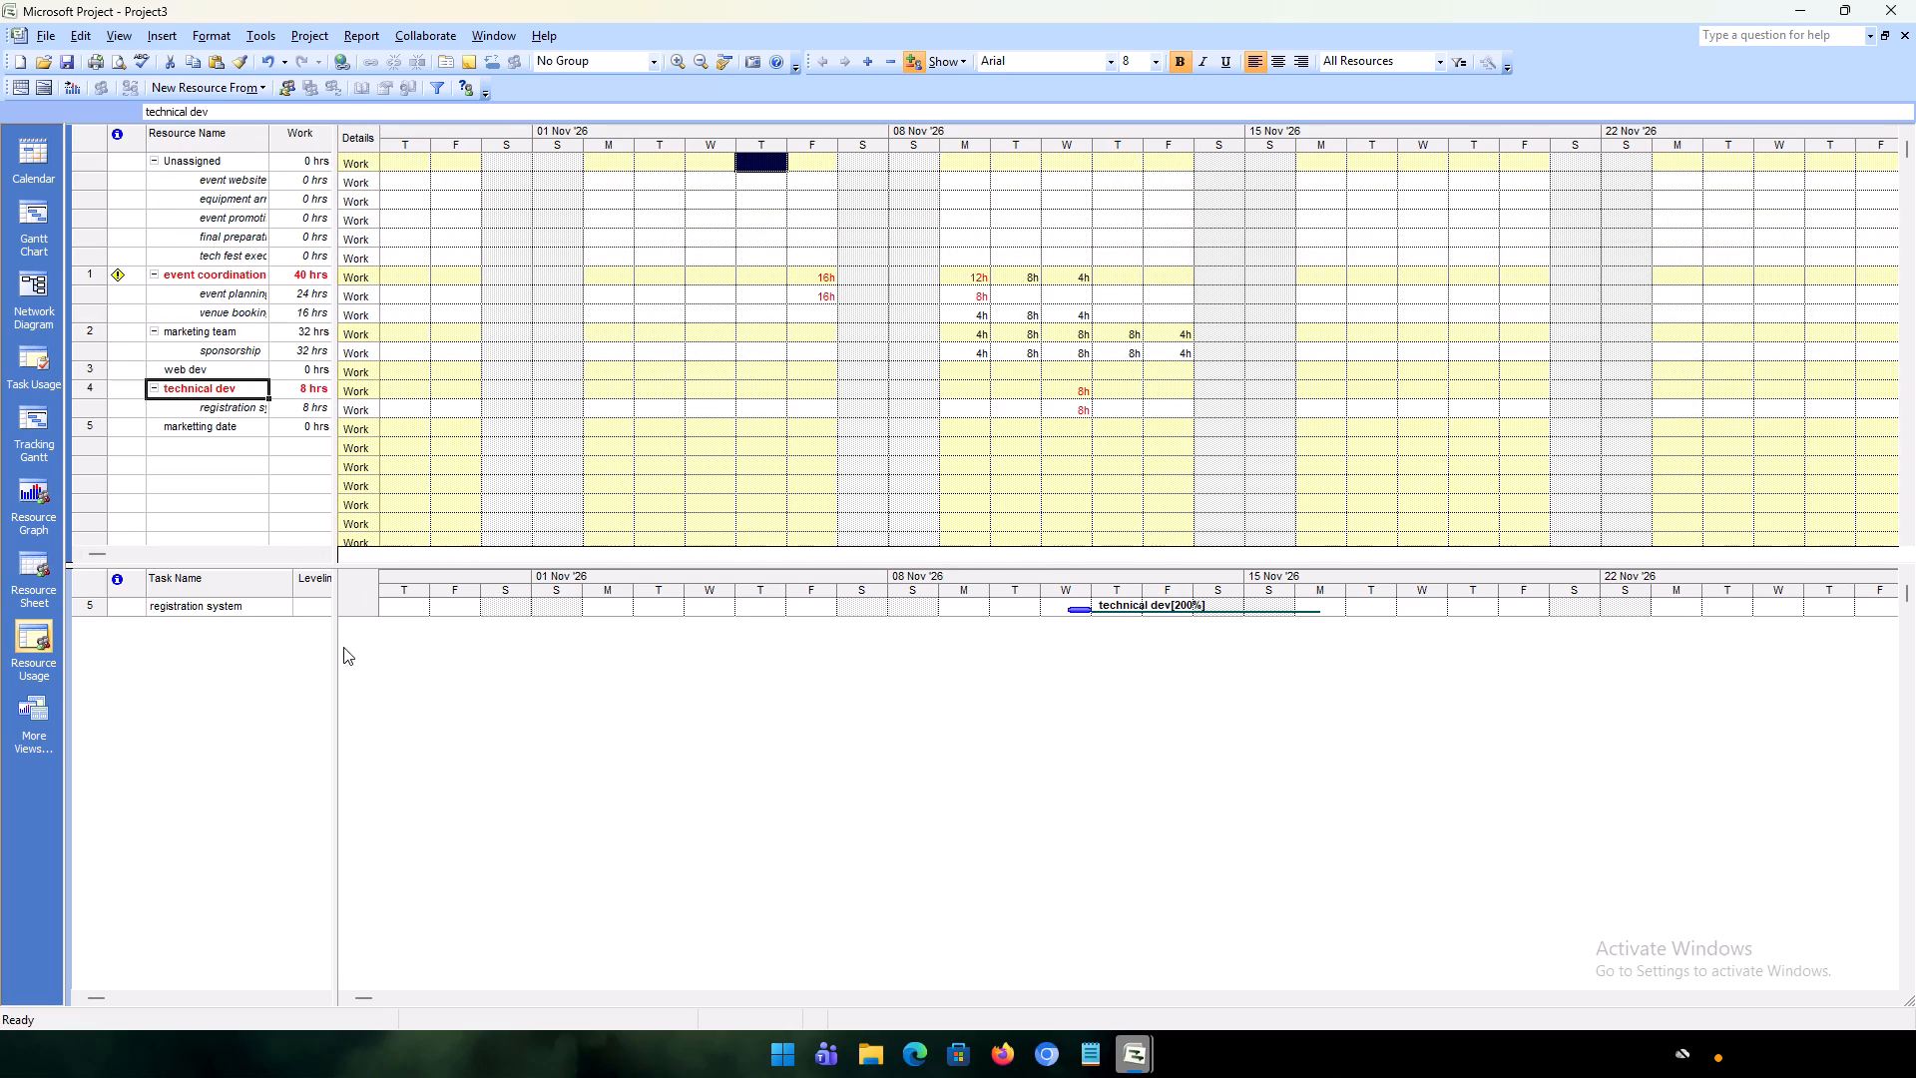
{"action": "left_click", "coordinate": [1078, 605]}
{"action": "left_click", "coordinate": [1088, 607]}
{"action": "right_click", "coordinate": [1088, 607]}
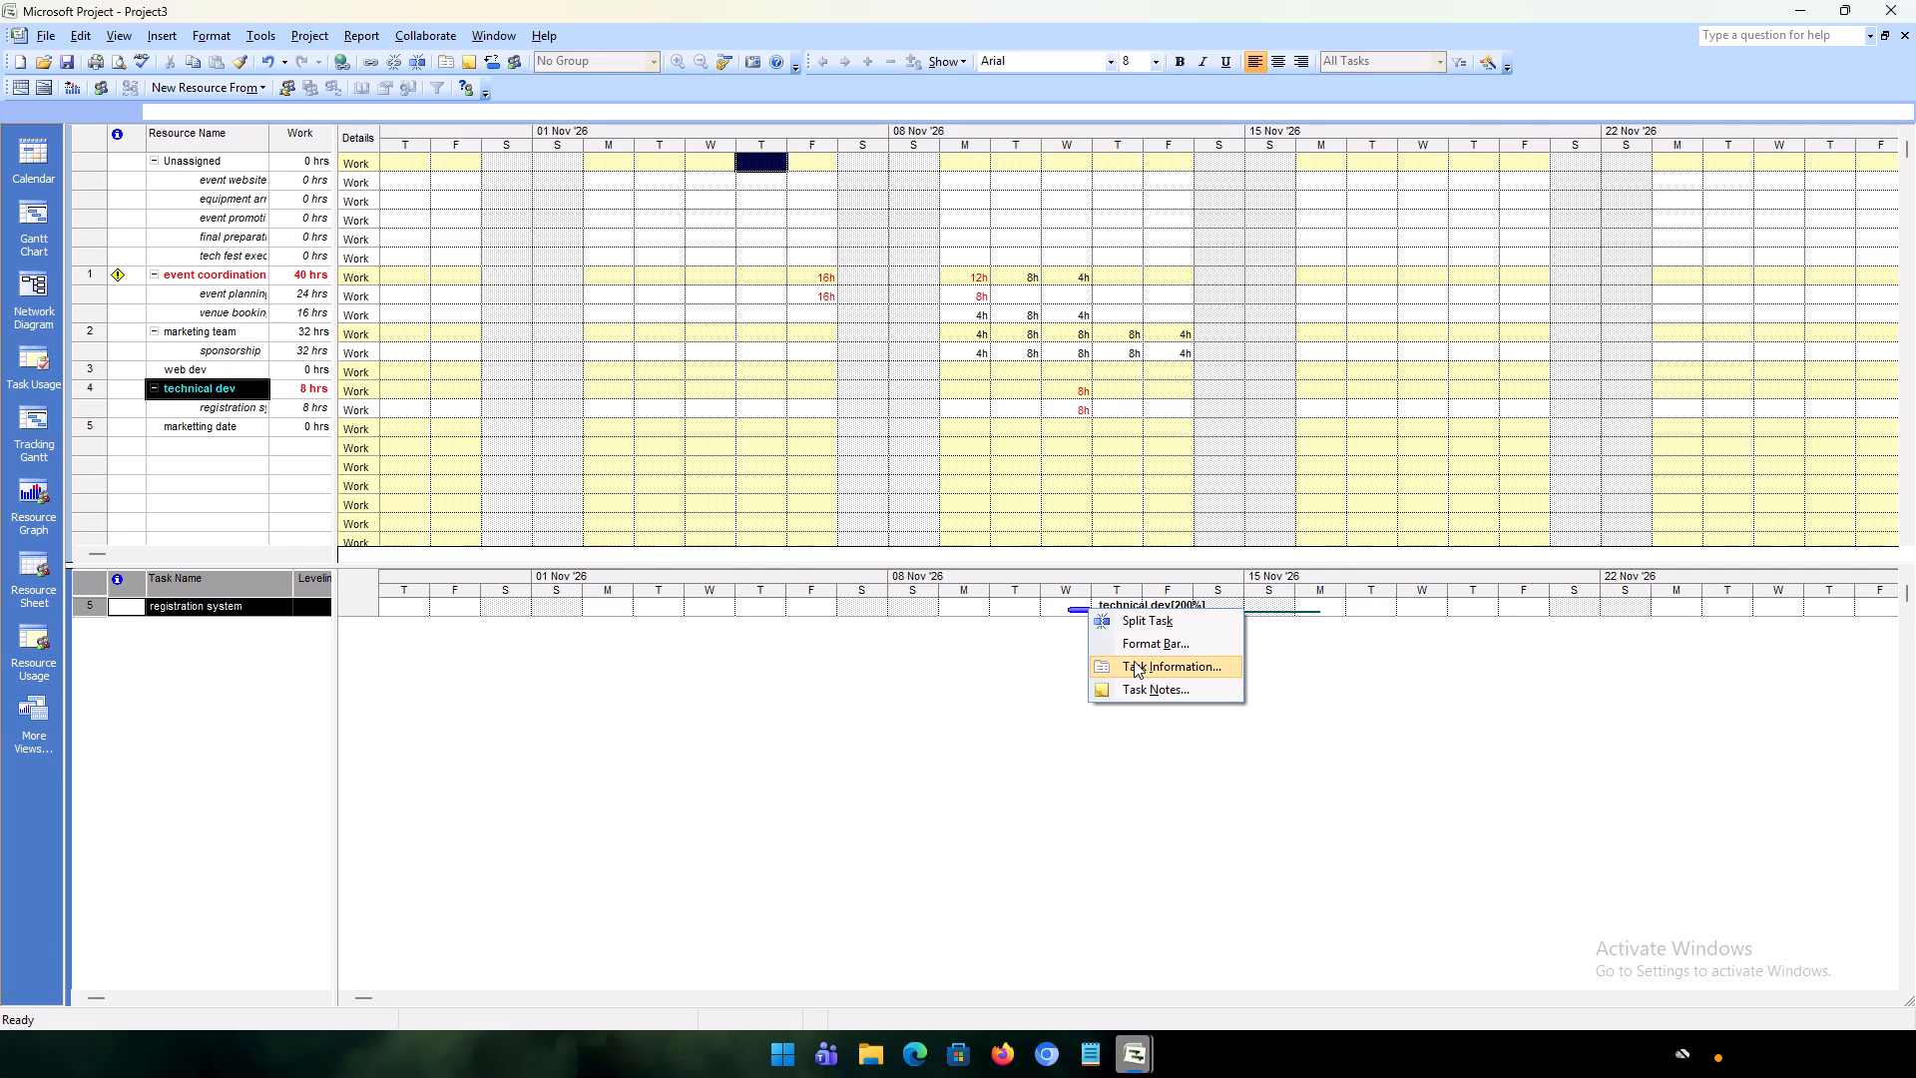
{"action": "left_click", "coordinate": [1134, 661]}
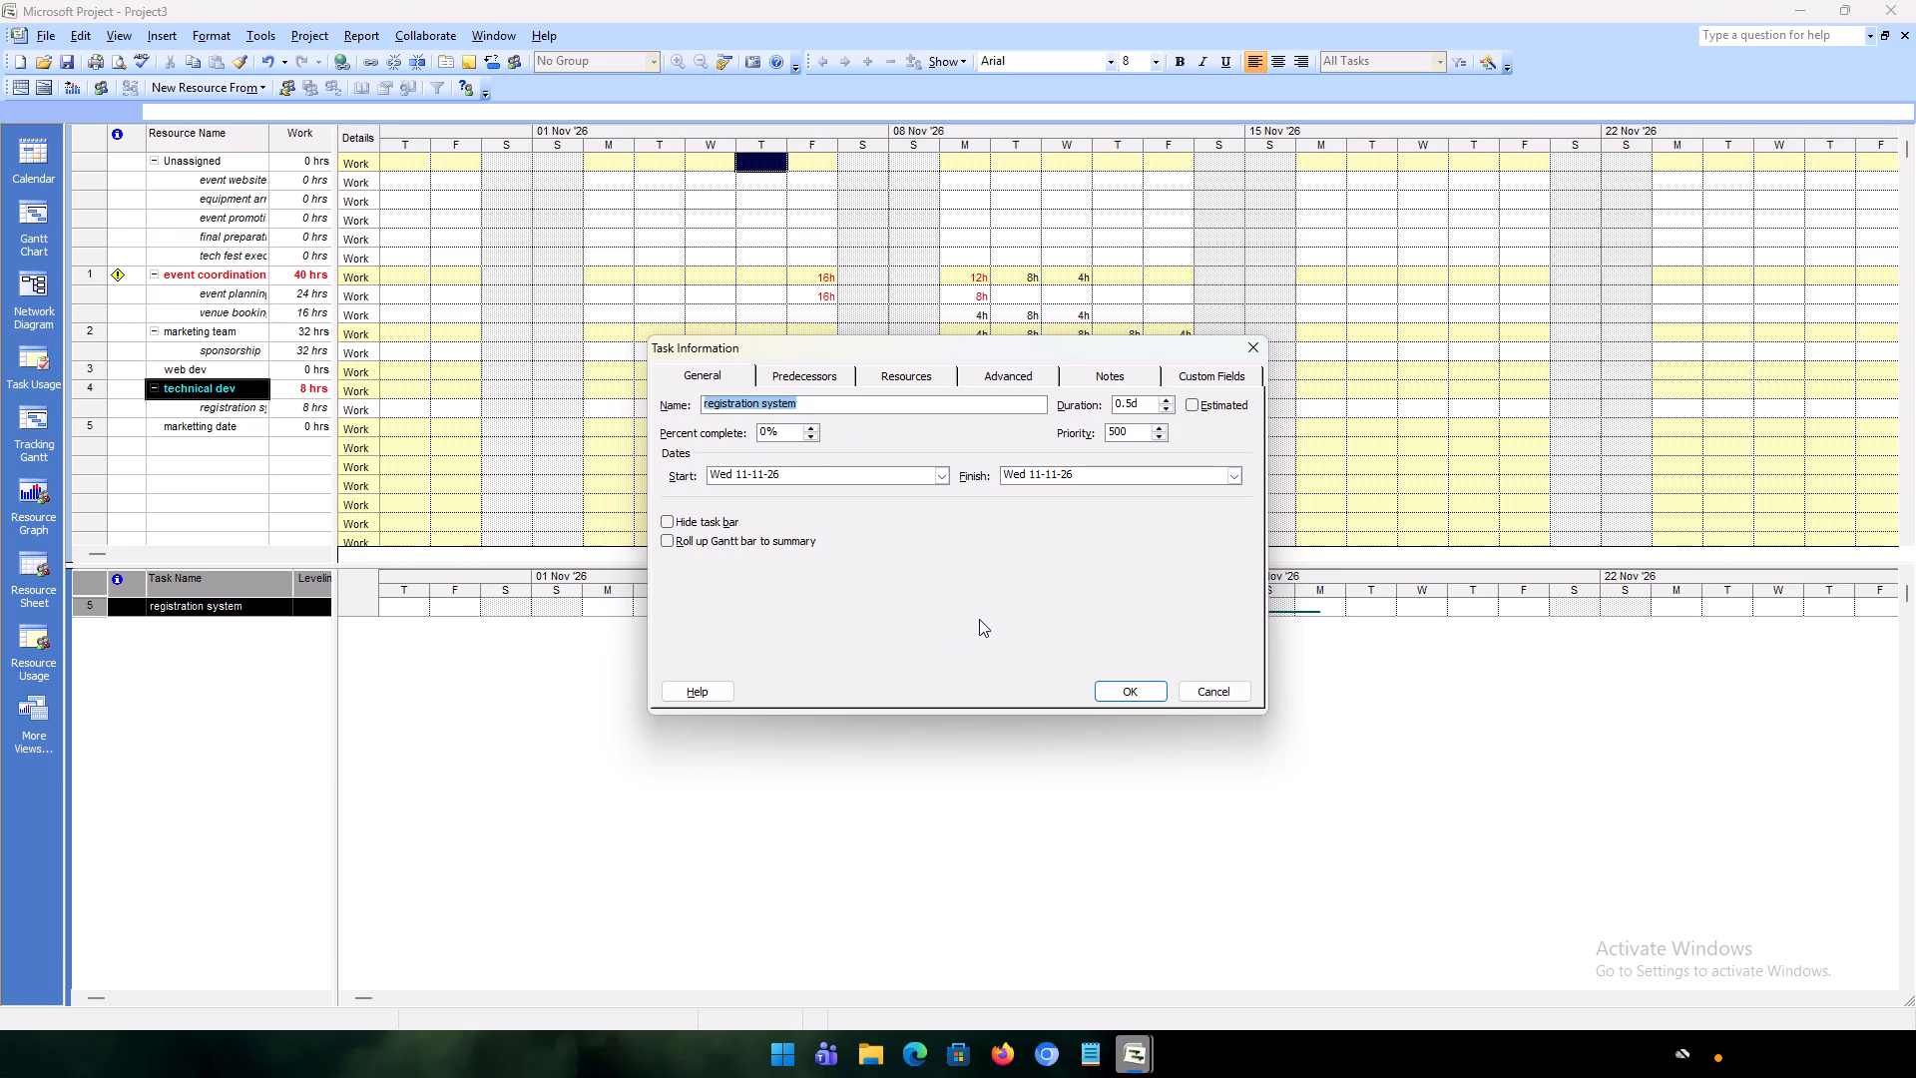
{"action": "left_click", "coordinate": [780, 387]}
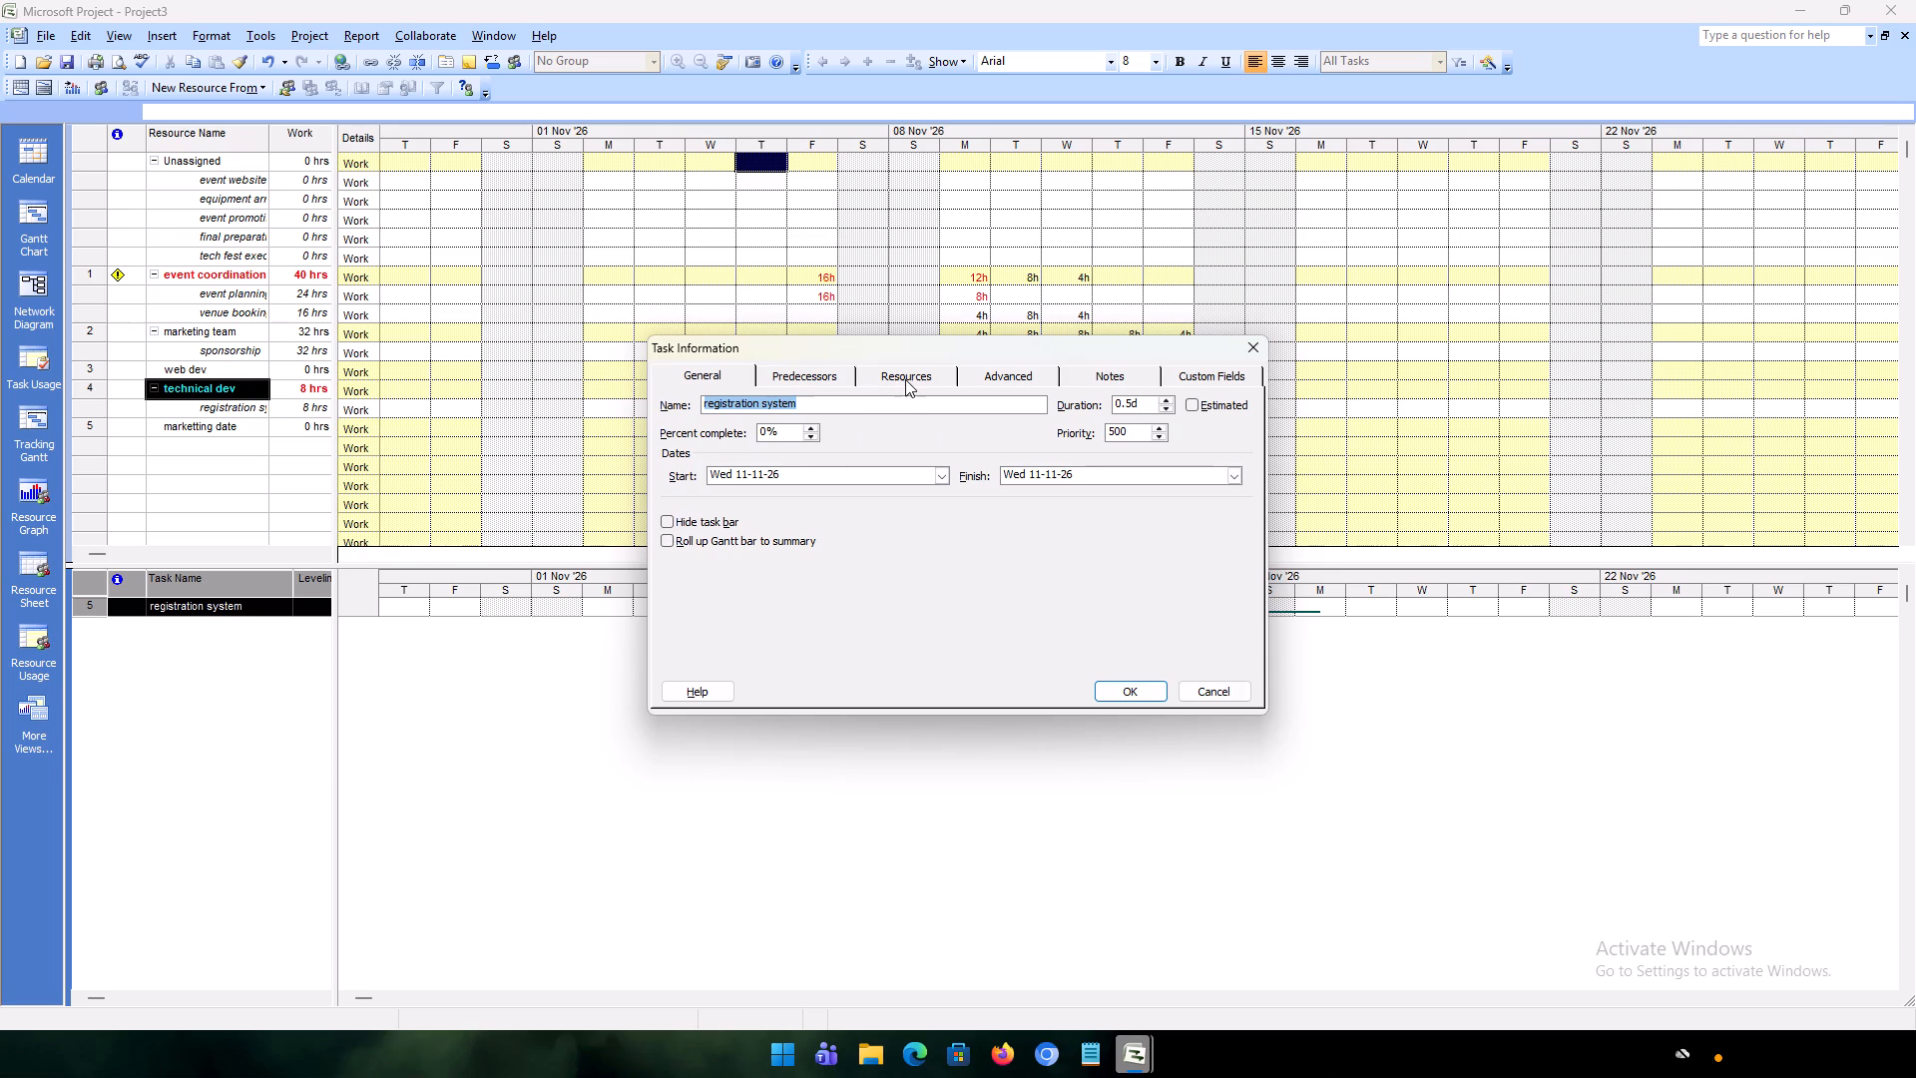
{"action": "left_click", "coordinate": [905, 379]}
{"action": "left_click", "coordinate": [978, 381]}
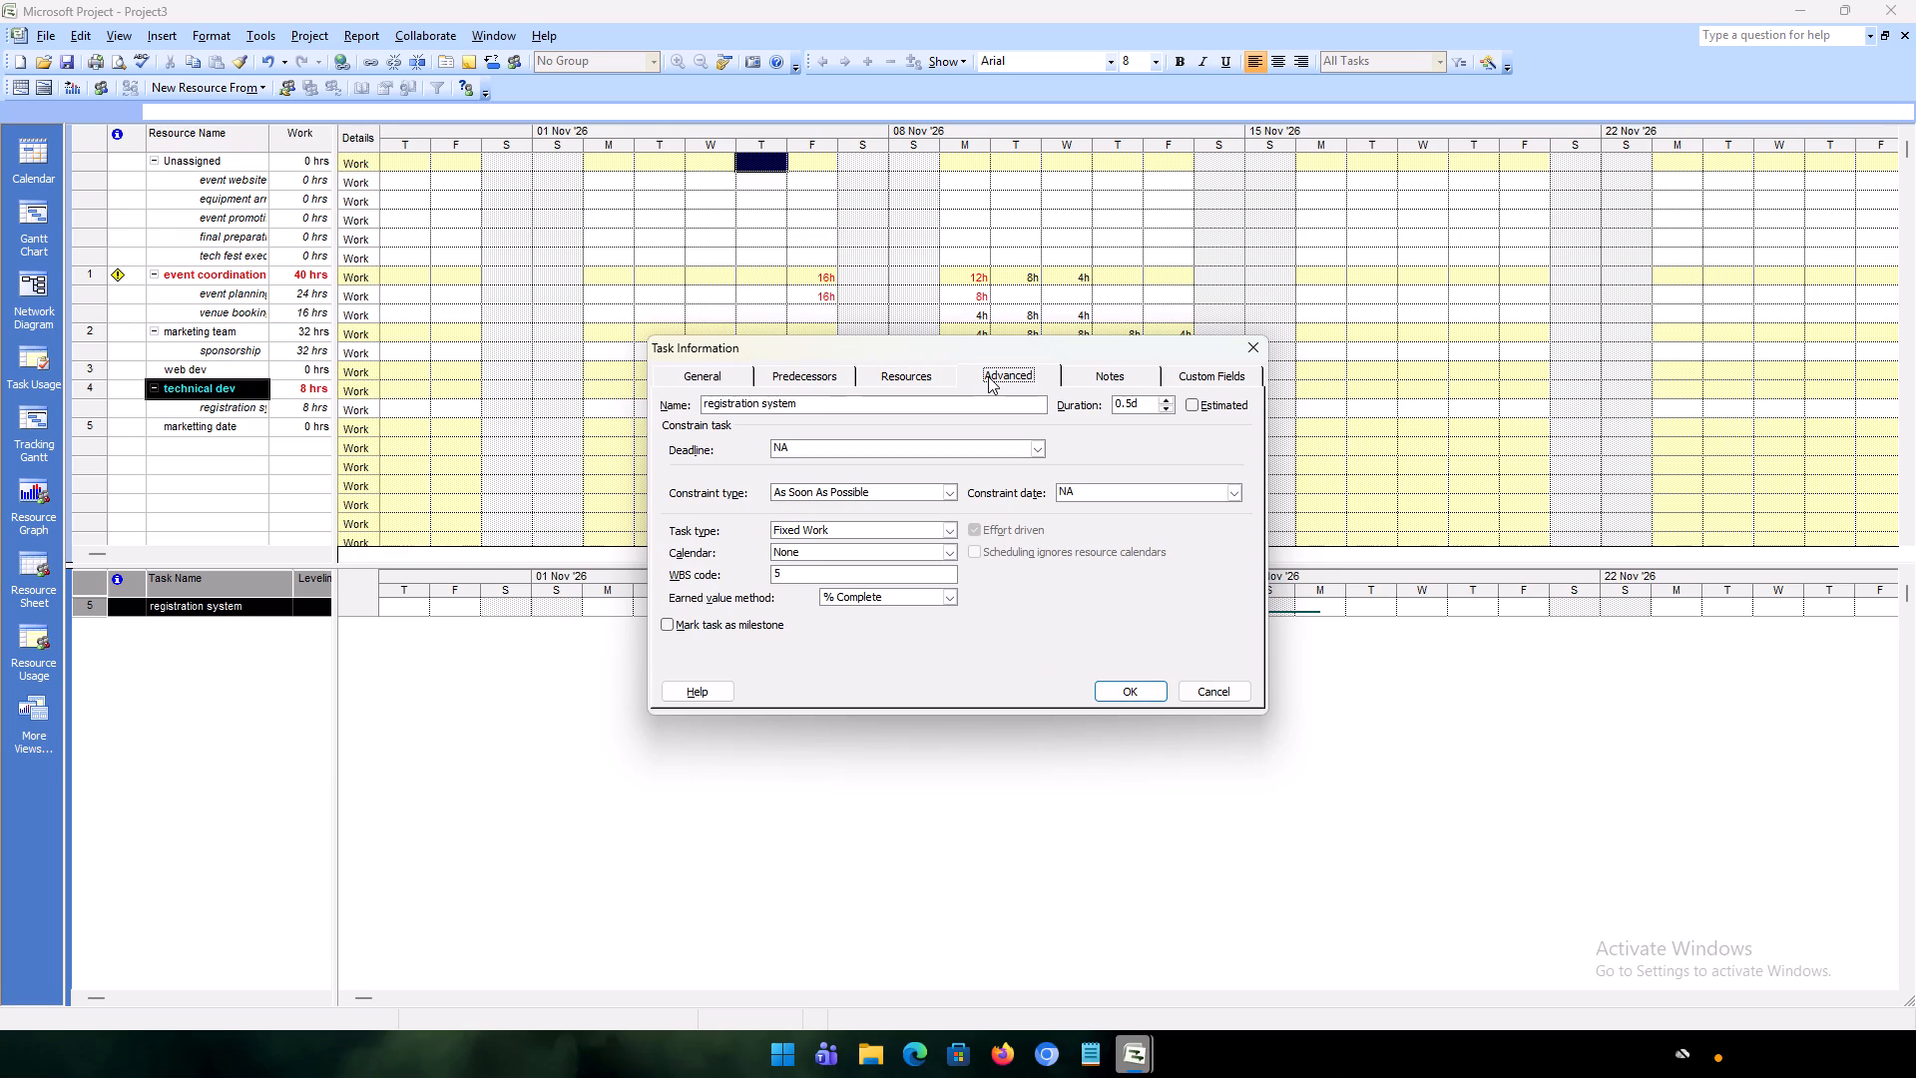
{"action": "left_click", "coordinate": [1082, 372]}
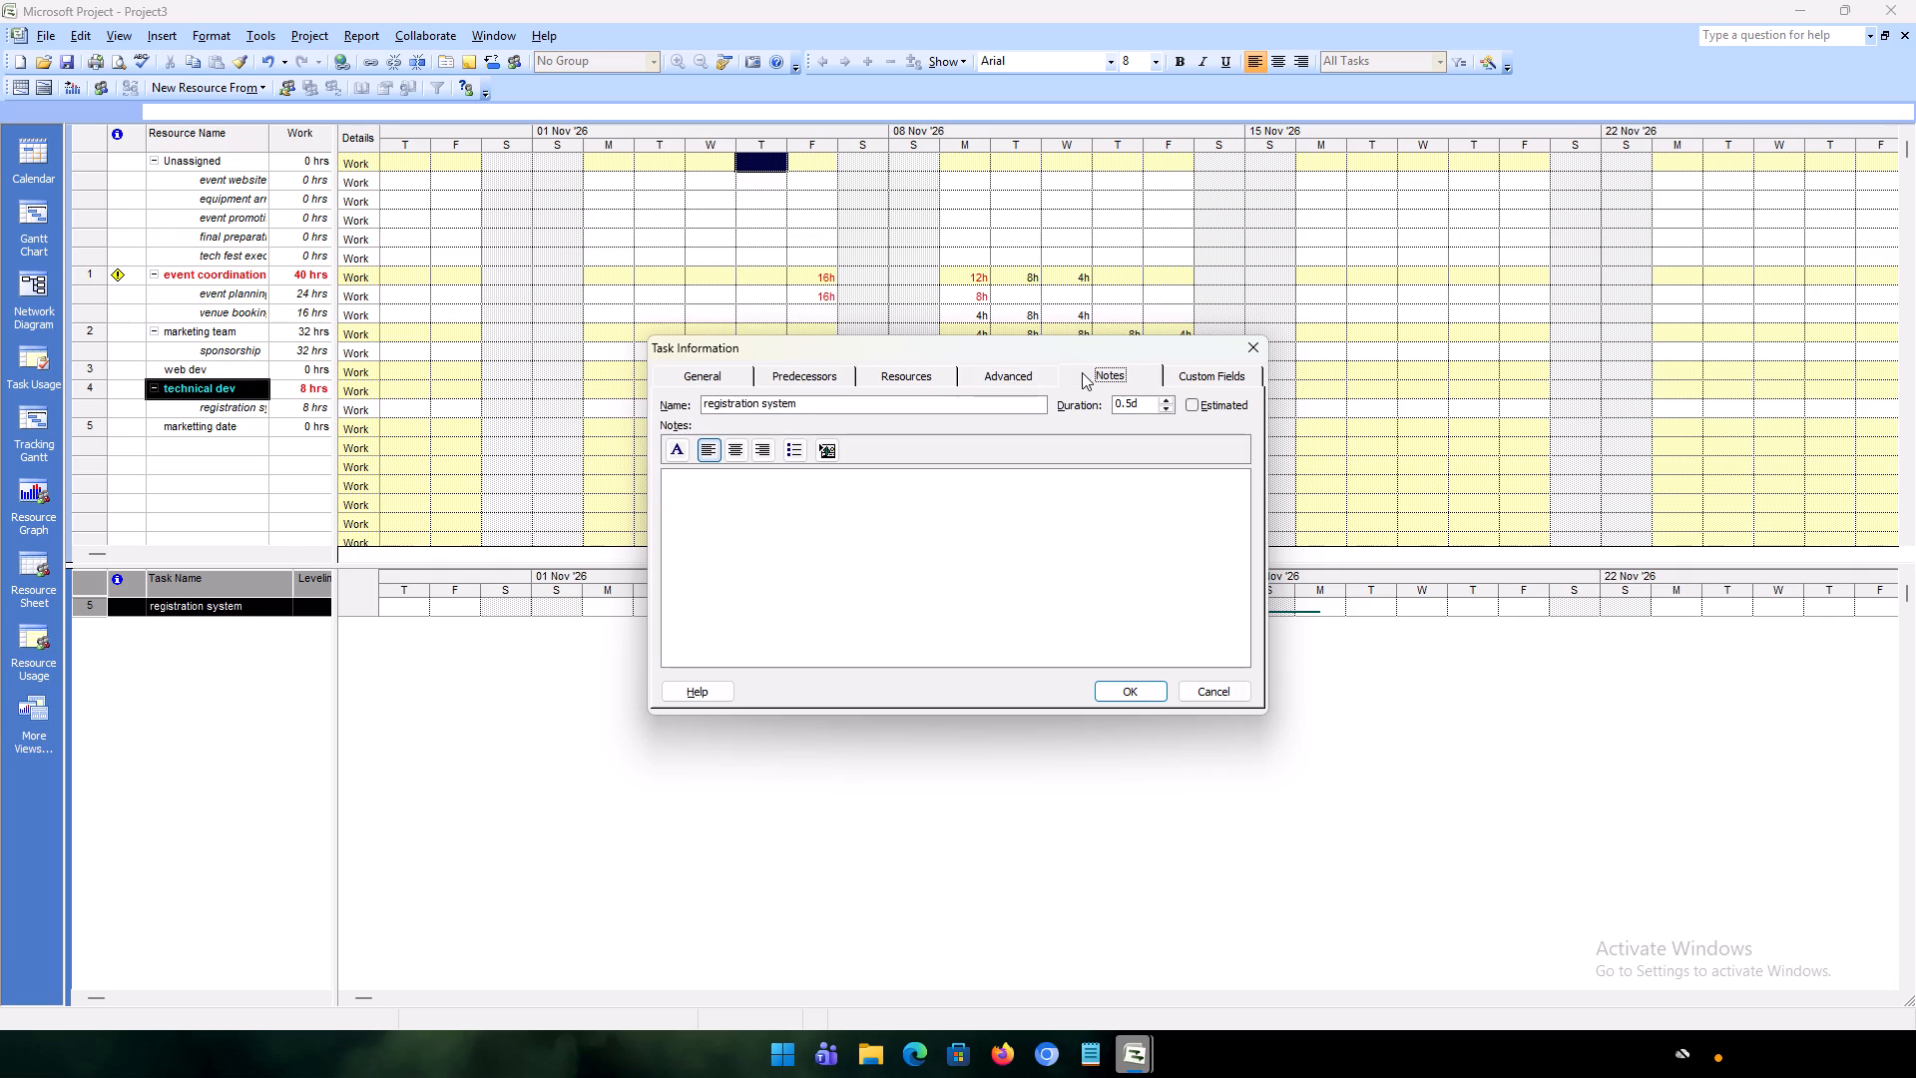
{"action": "left_click", "coordinate": [693, 367]}
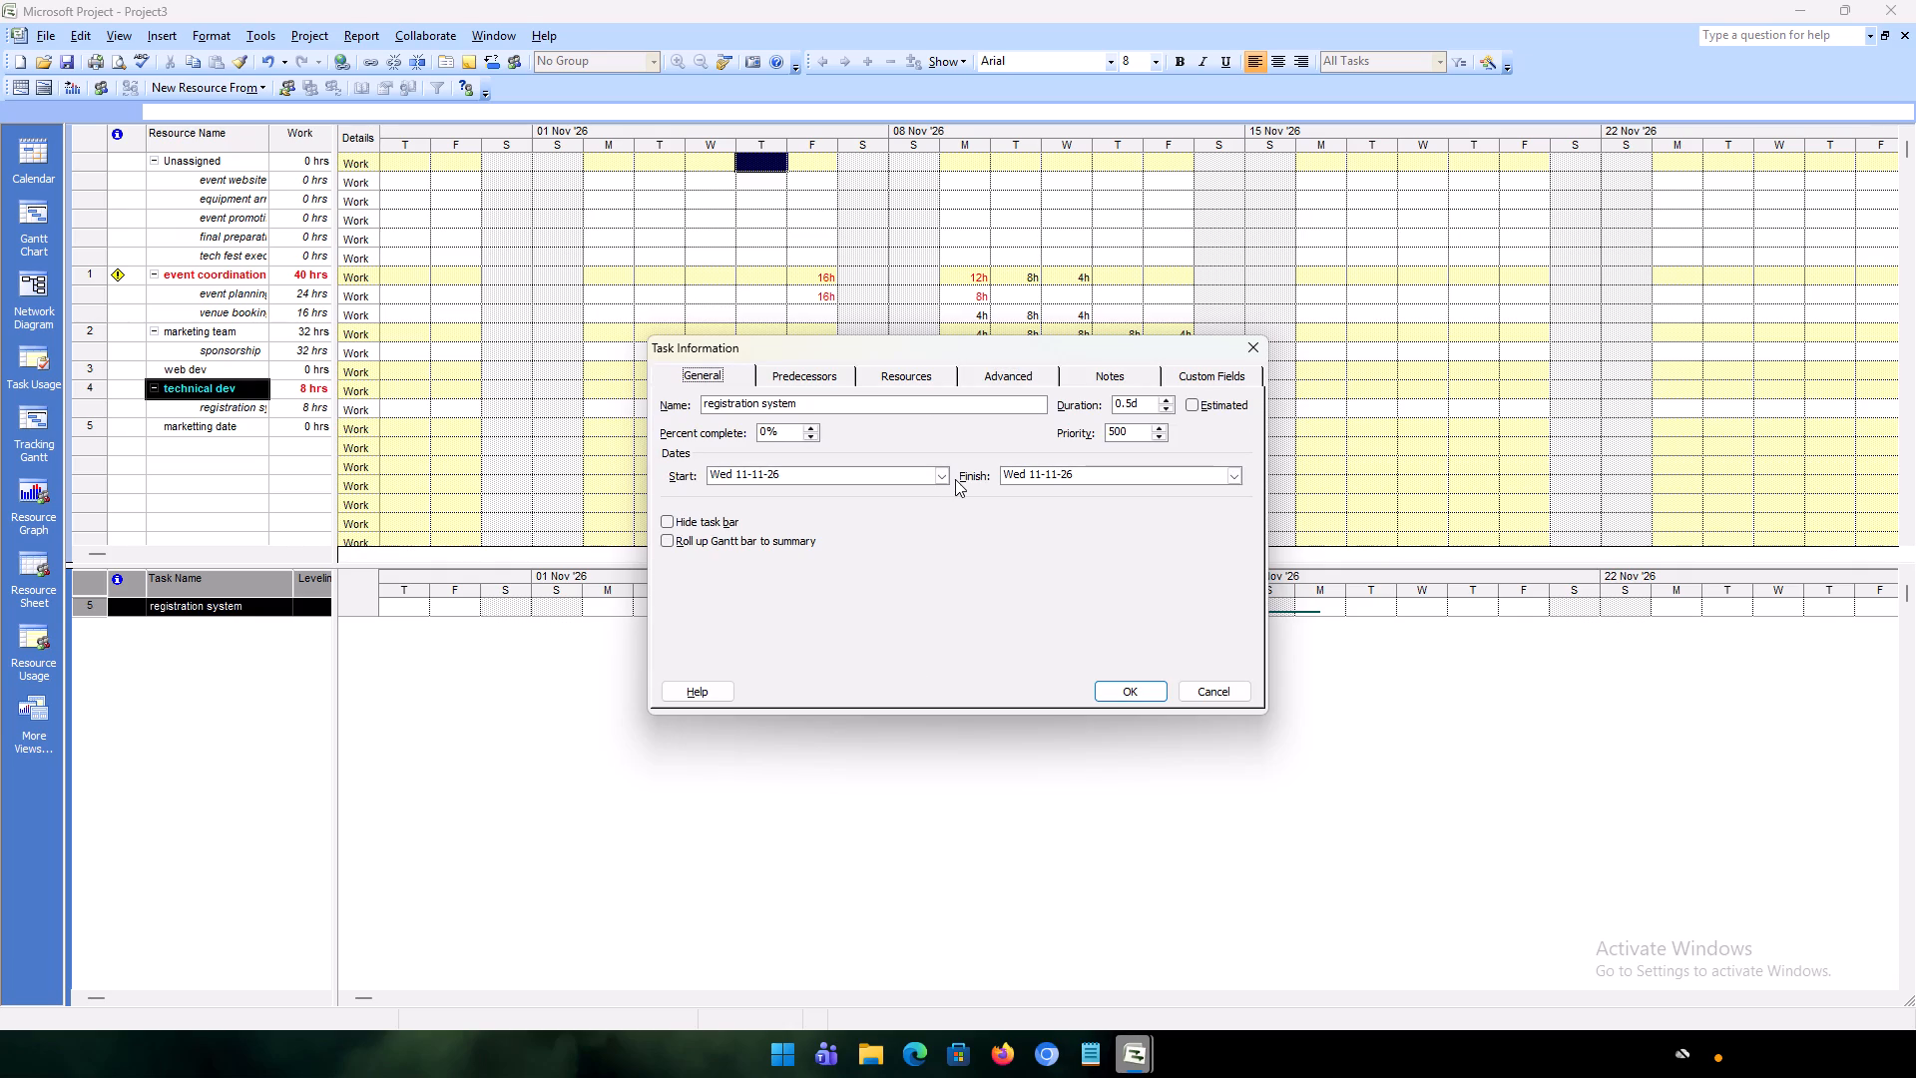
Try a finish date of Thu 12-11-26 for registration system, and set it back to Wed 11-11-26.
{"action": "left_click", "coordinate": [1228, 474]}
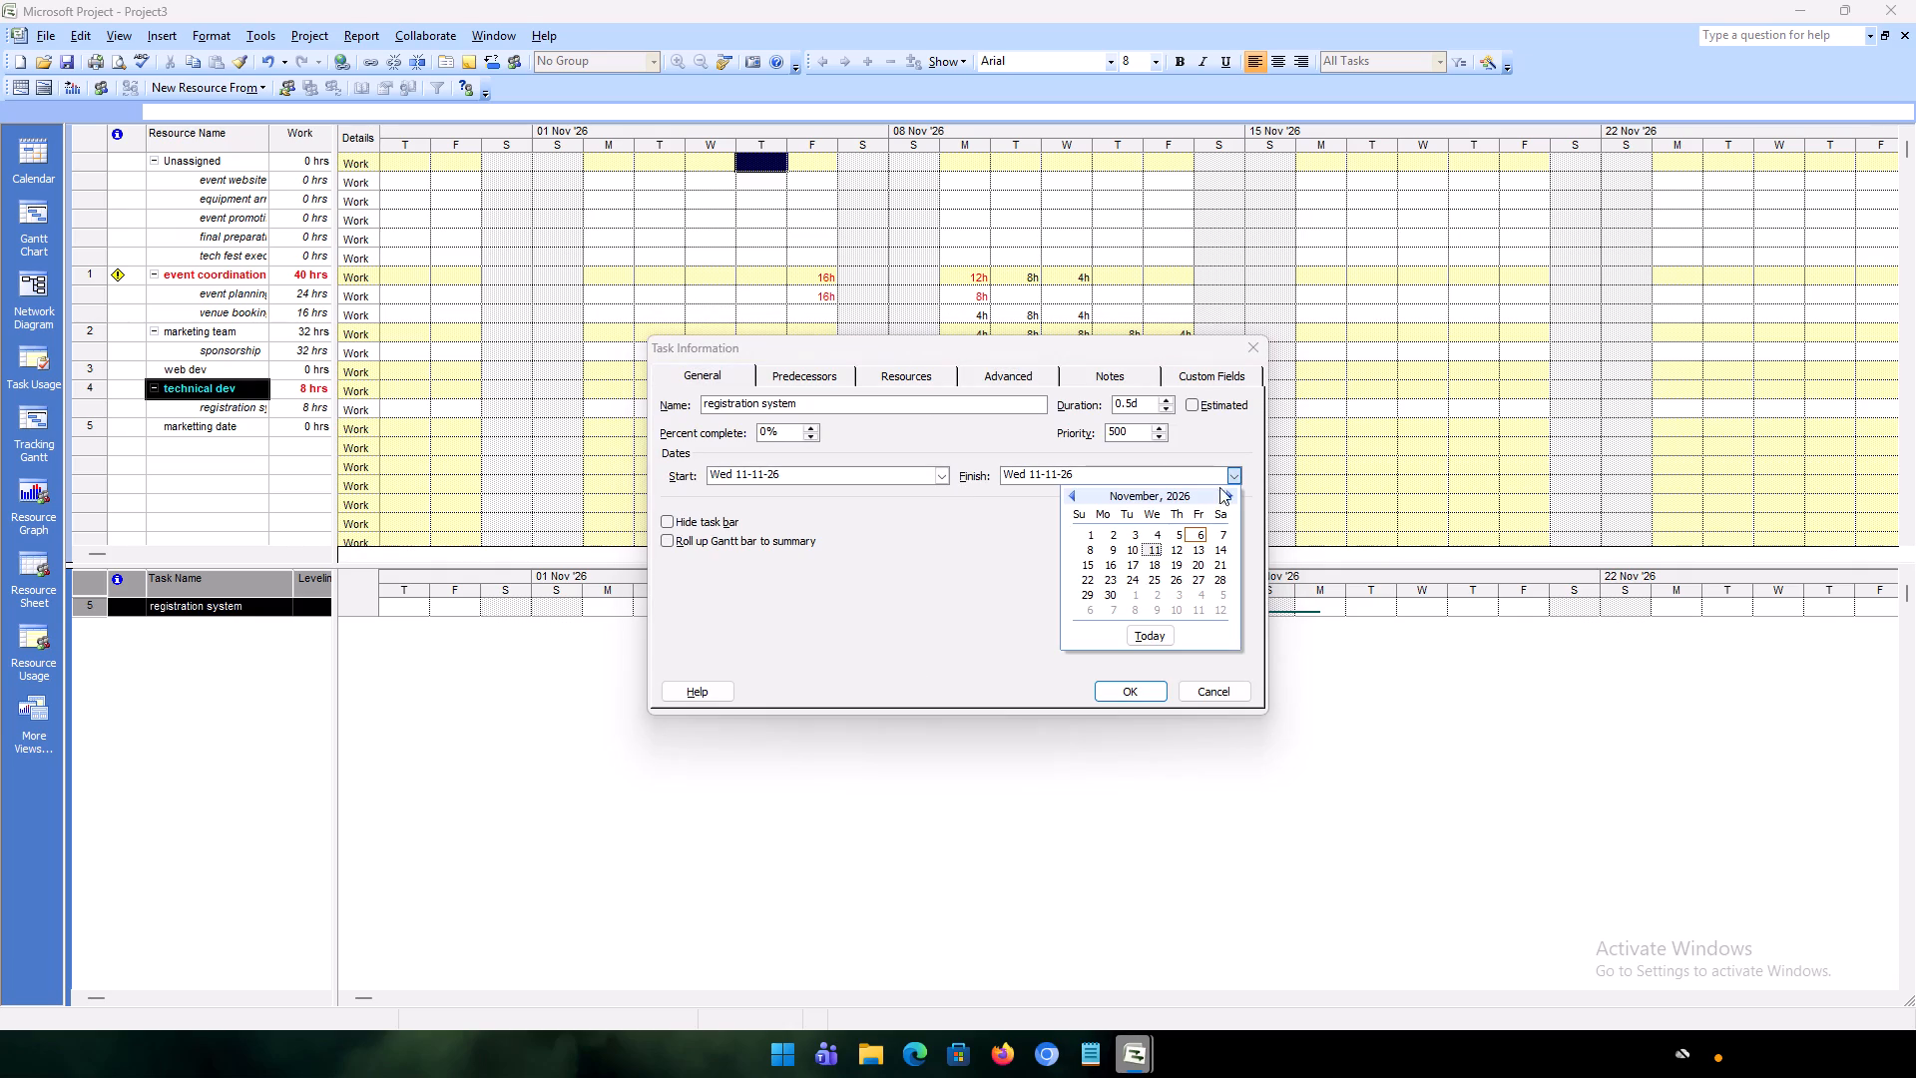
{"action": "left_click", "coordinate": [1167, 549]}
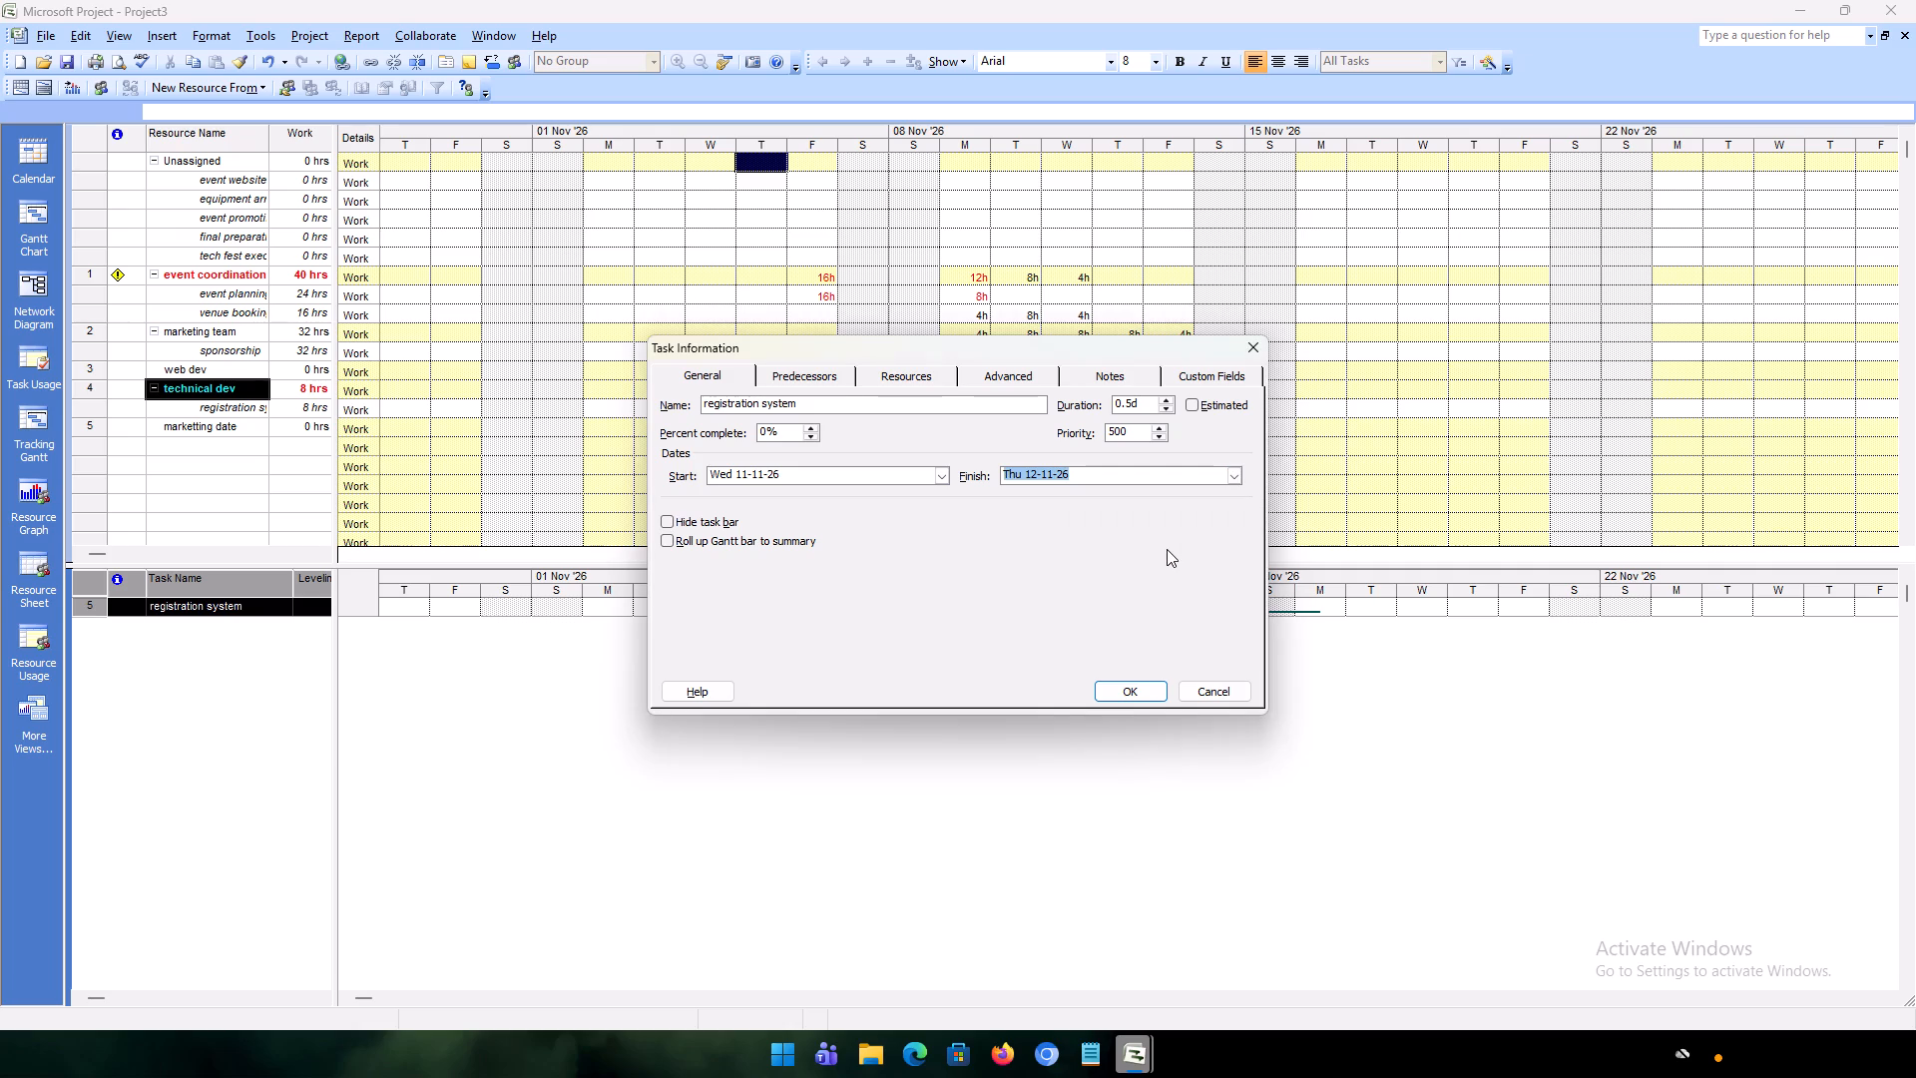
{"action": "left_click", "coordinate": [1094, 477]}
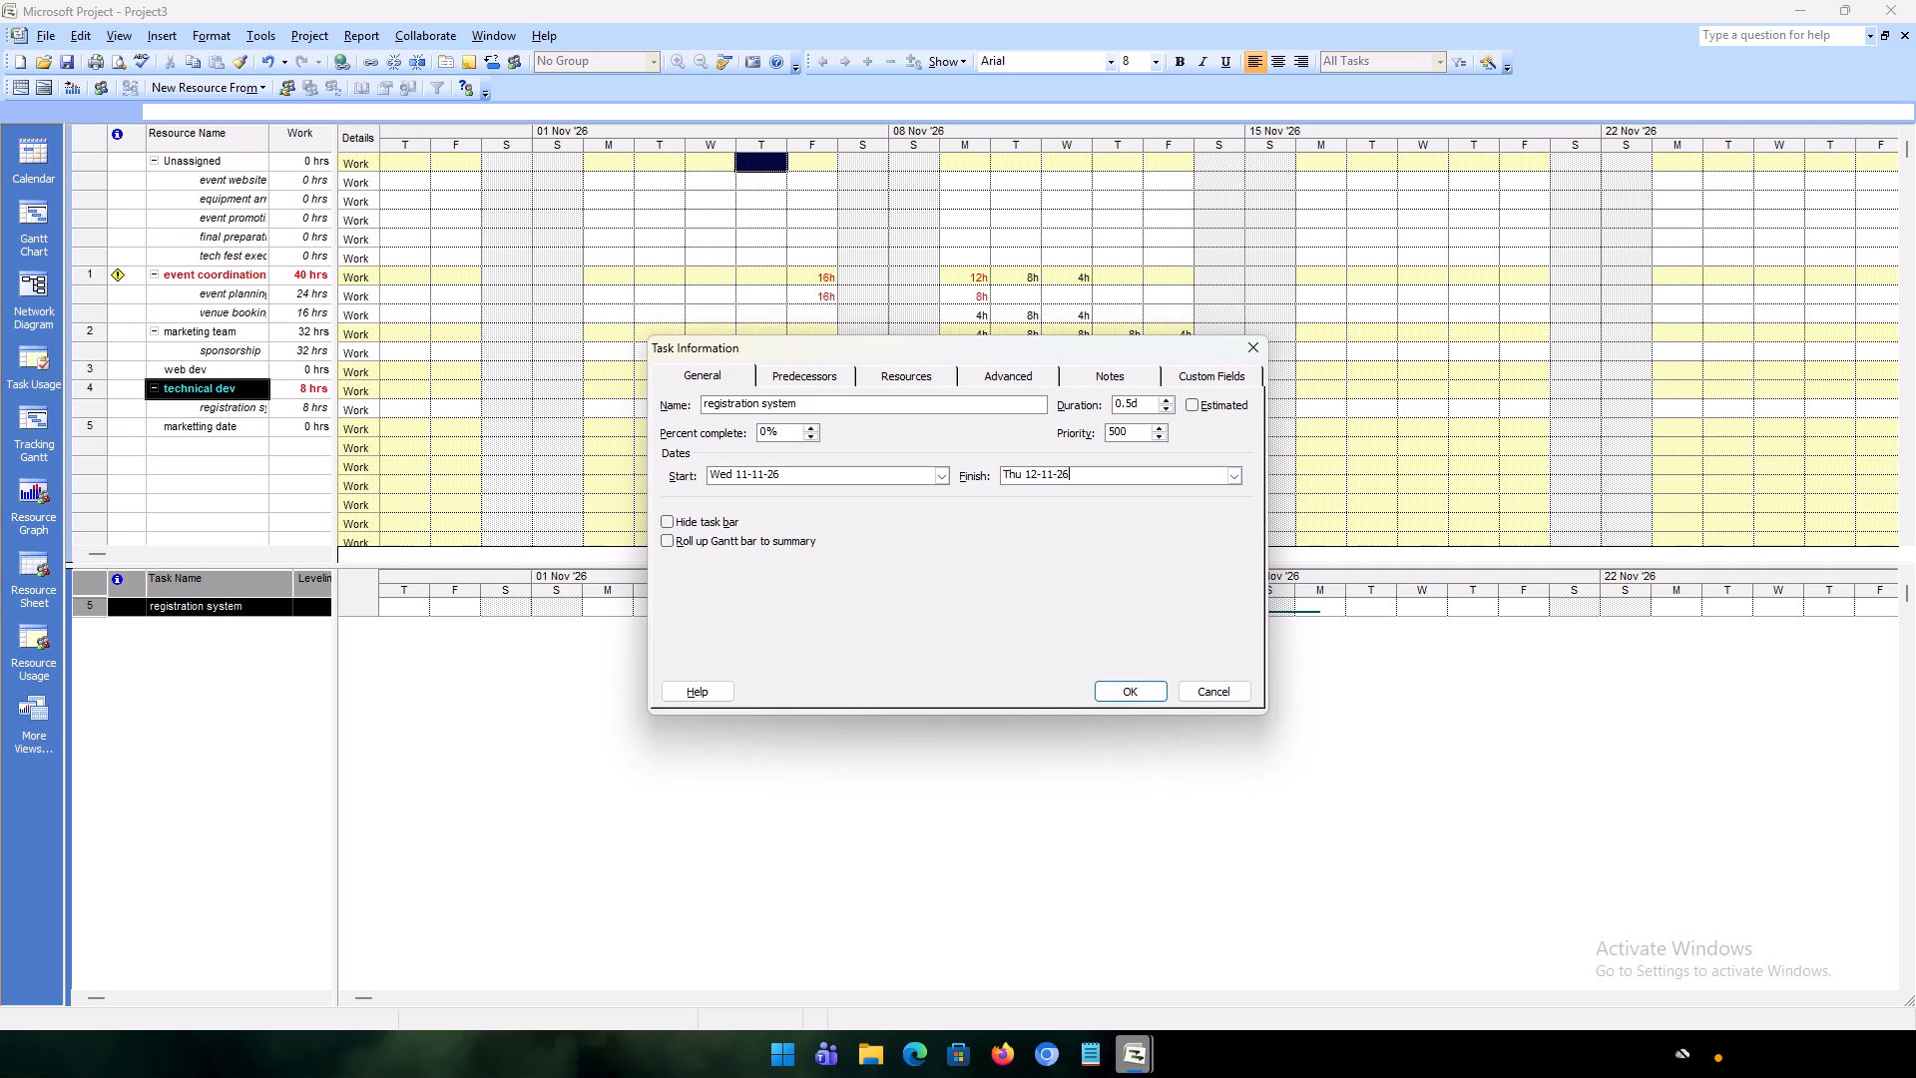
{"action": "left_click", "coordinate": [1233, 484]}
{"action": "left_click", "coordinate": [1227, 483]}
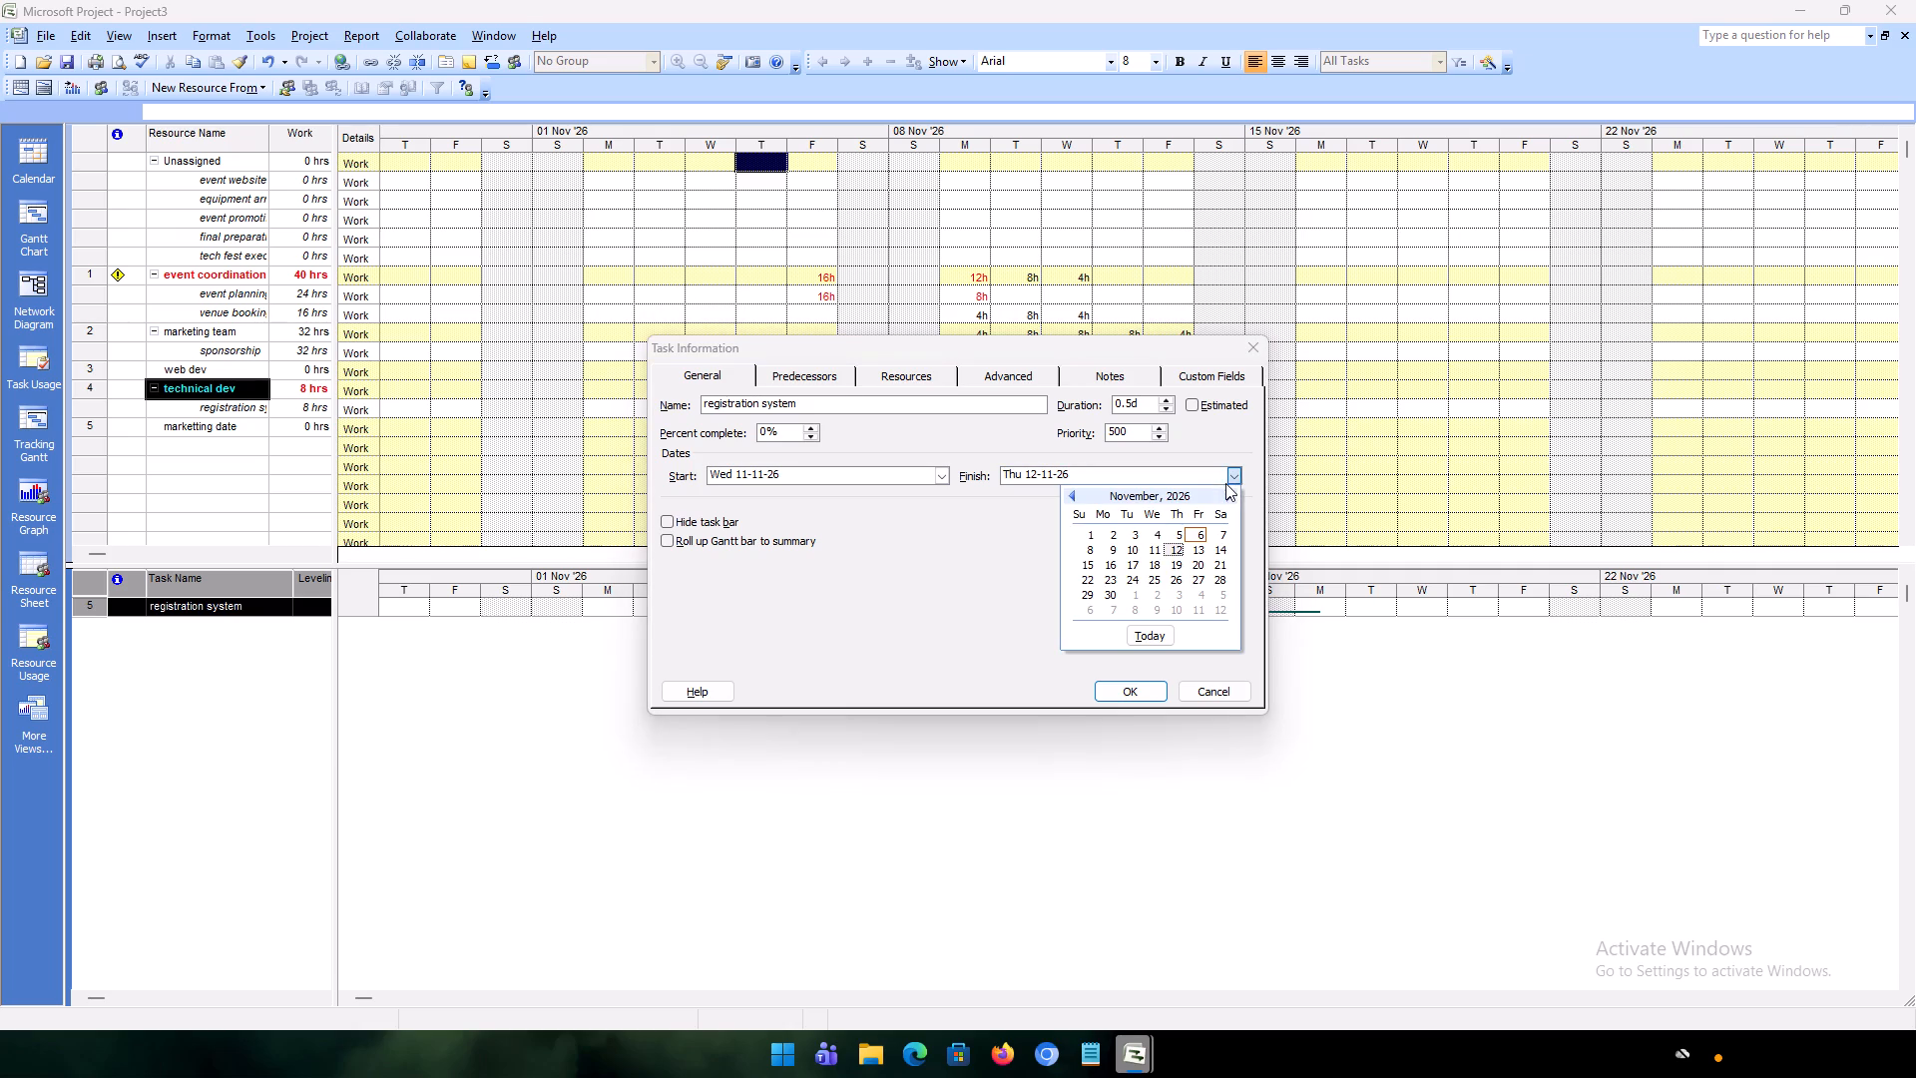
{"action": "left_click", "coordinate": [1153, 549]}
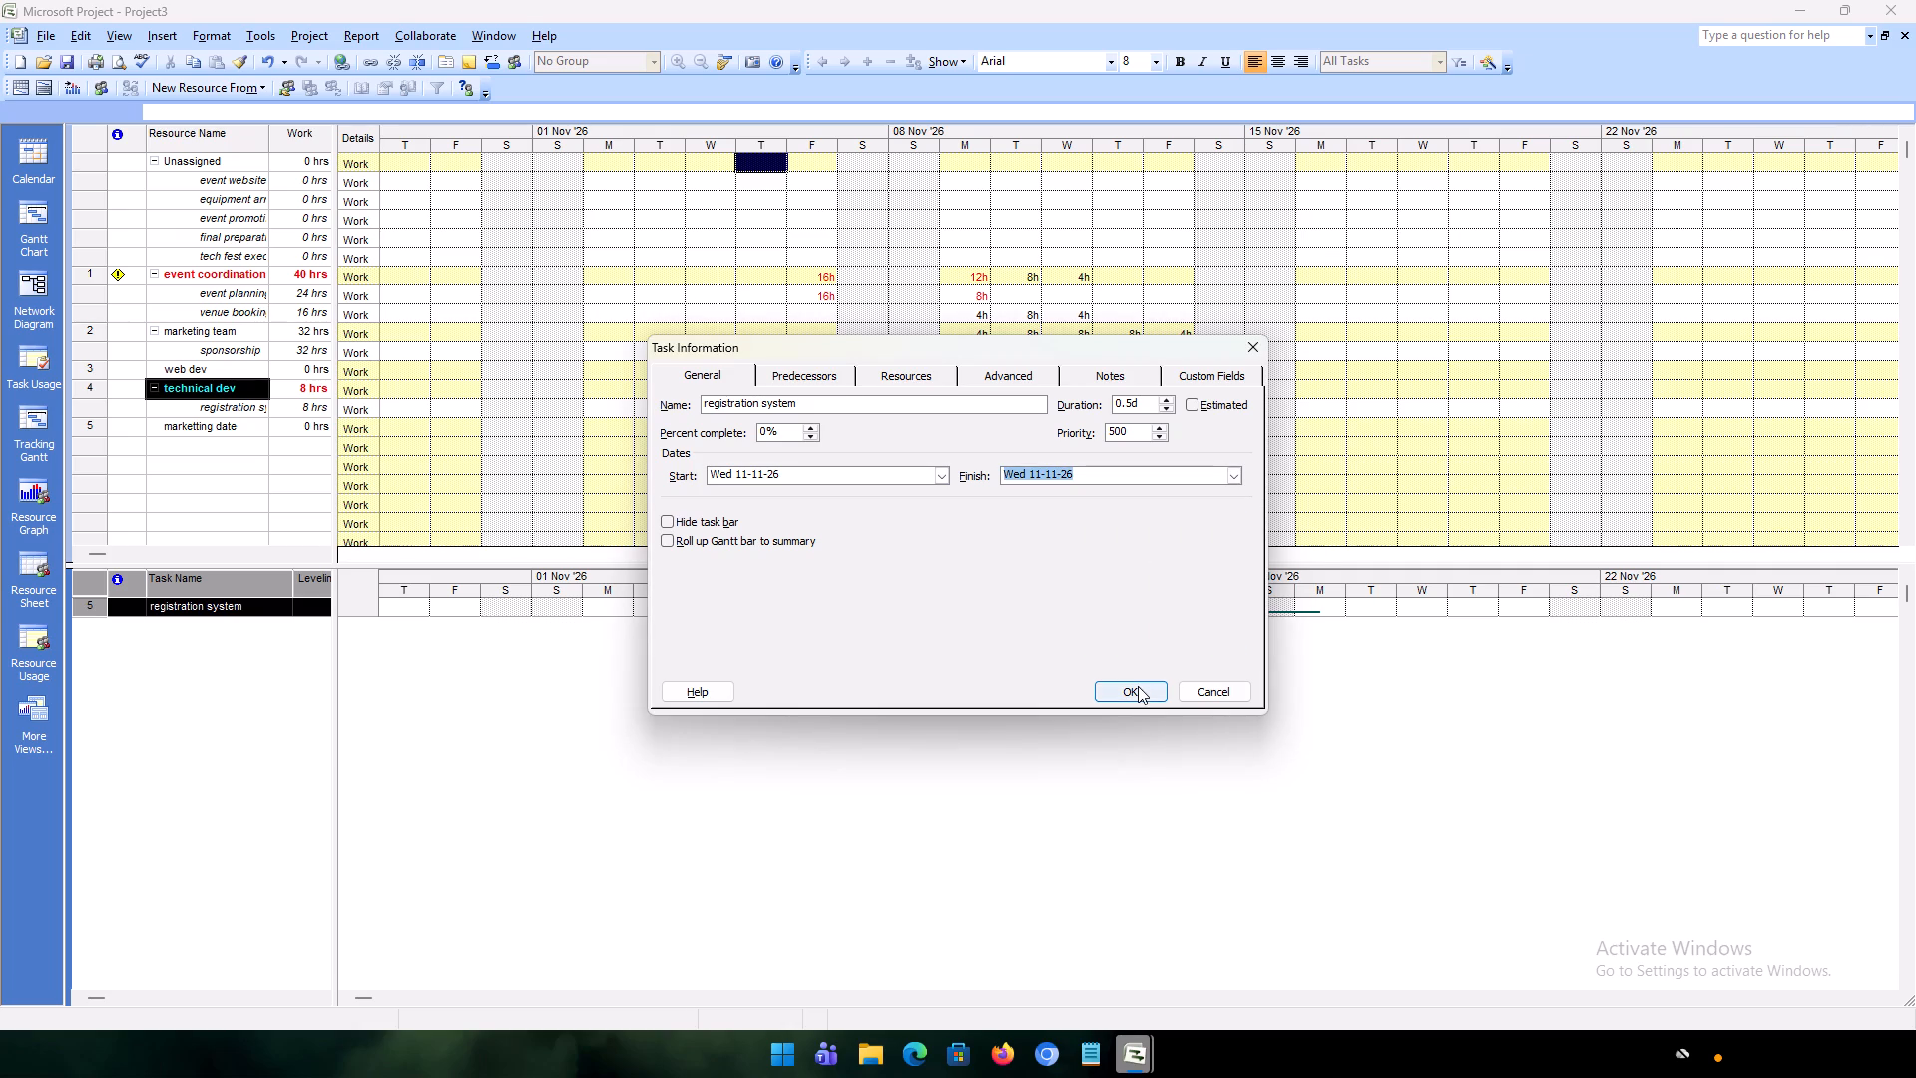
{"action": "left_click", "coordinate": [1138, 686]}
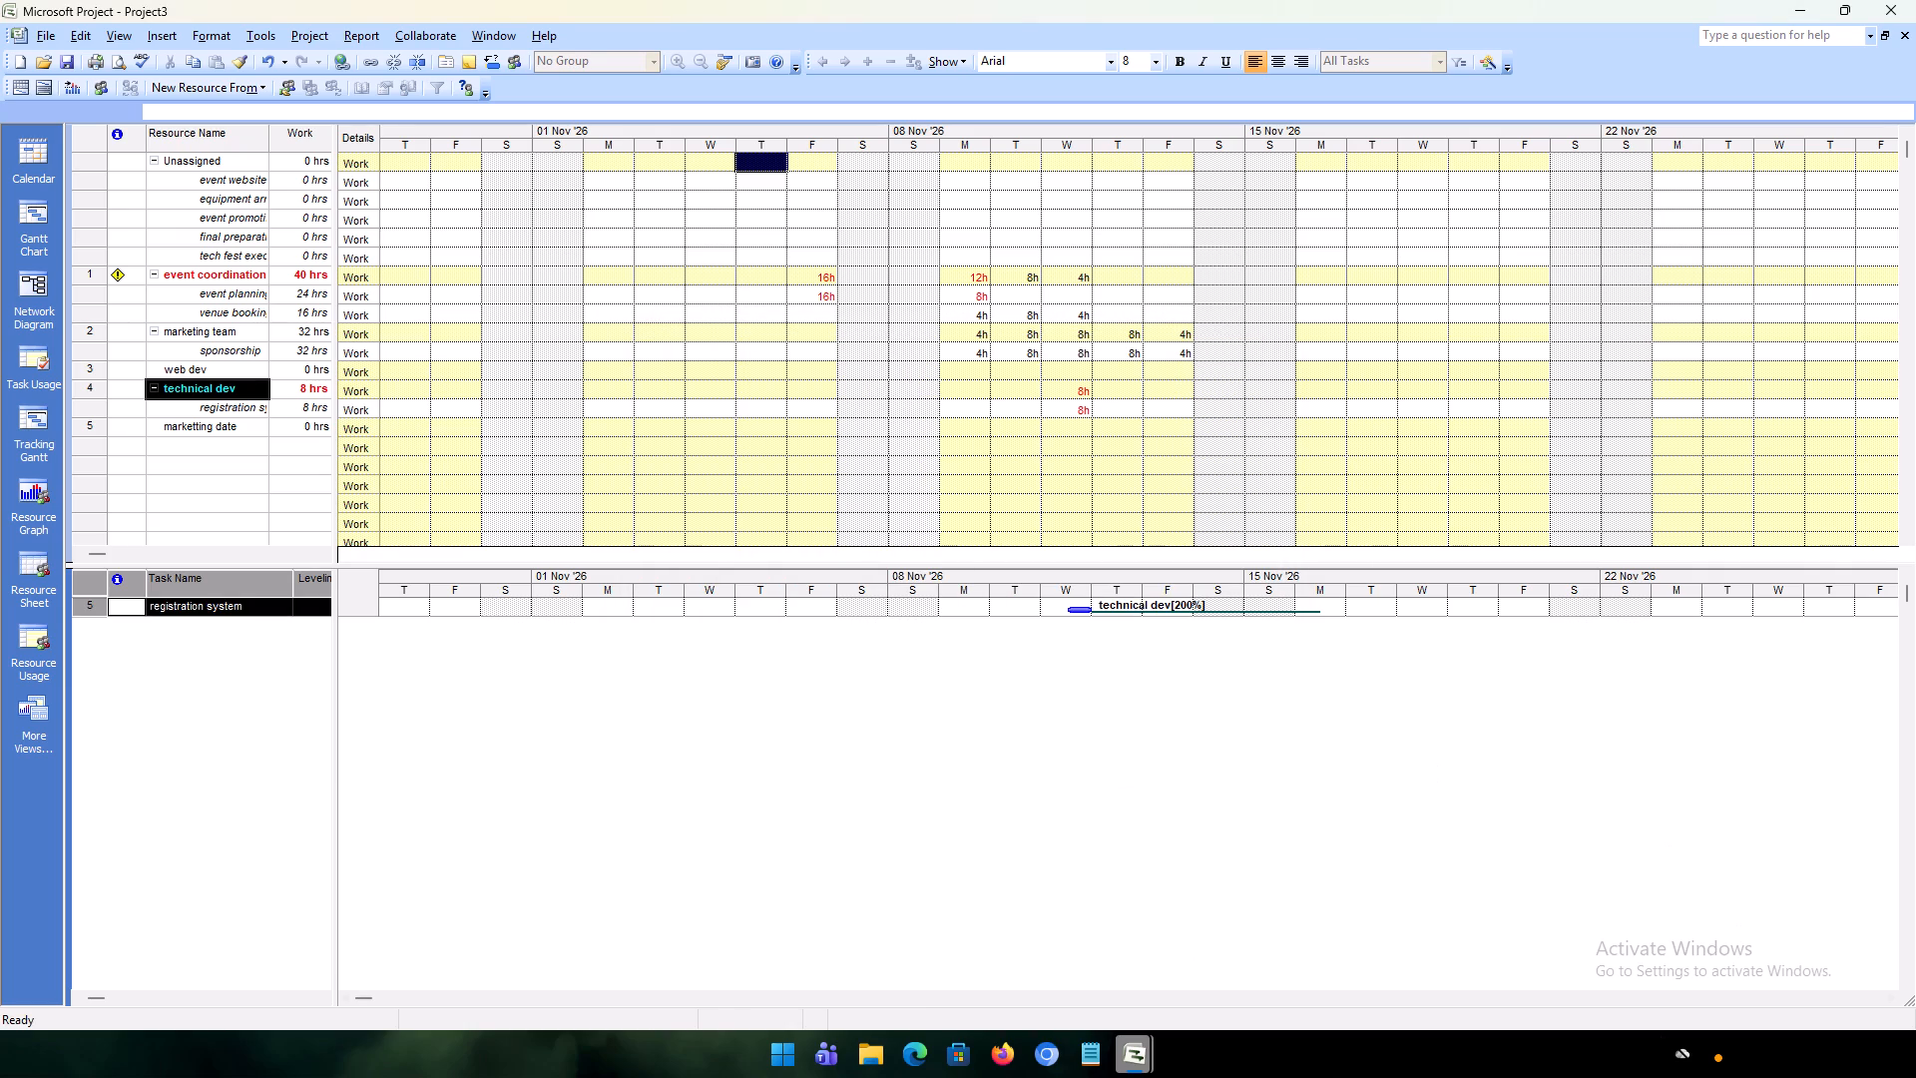
Check the registration system task's general information again and its leveling delay.
{"action": "double_click", "coordinate": [197, 609]}
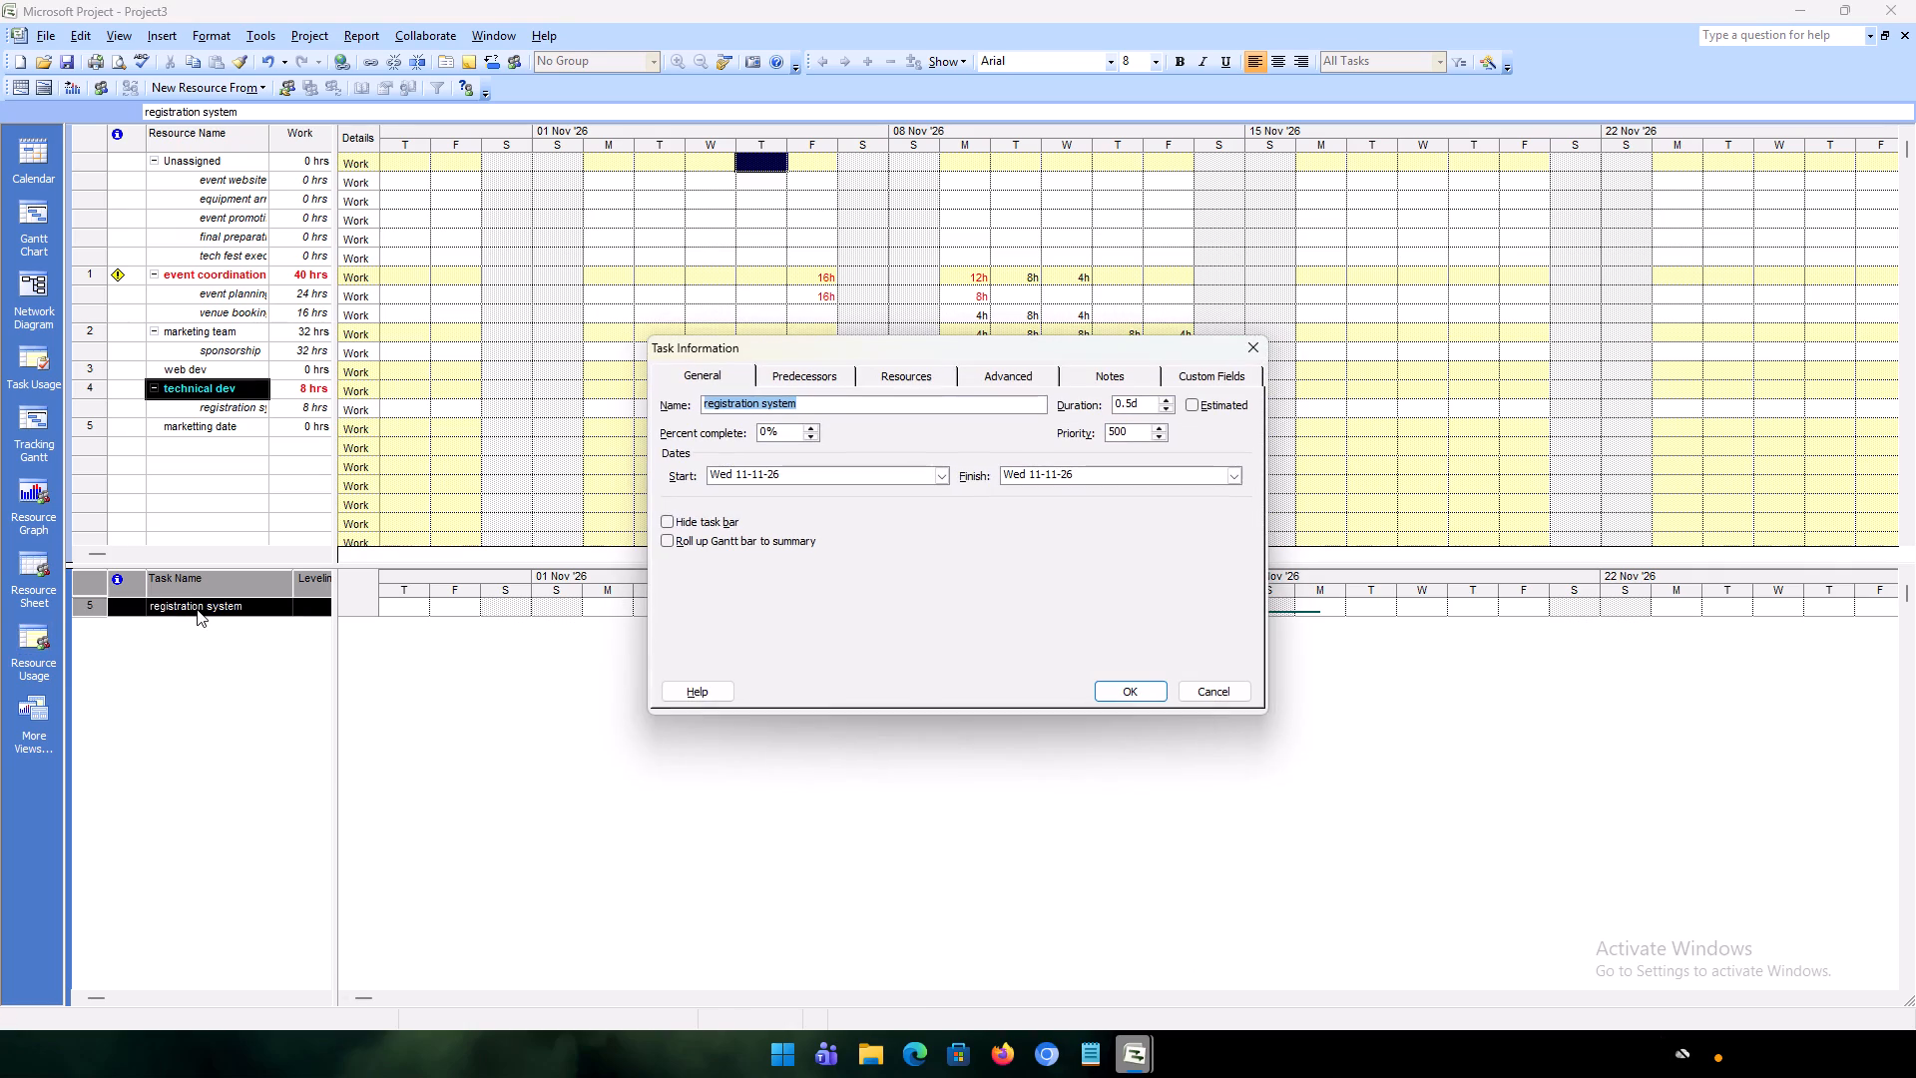
{"action": "left_click", "coordinate": [1246, 344]}
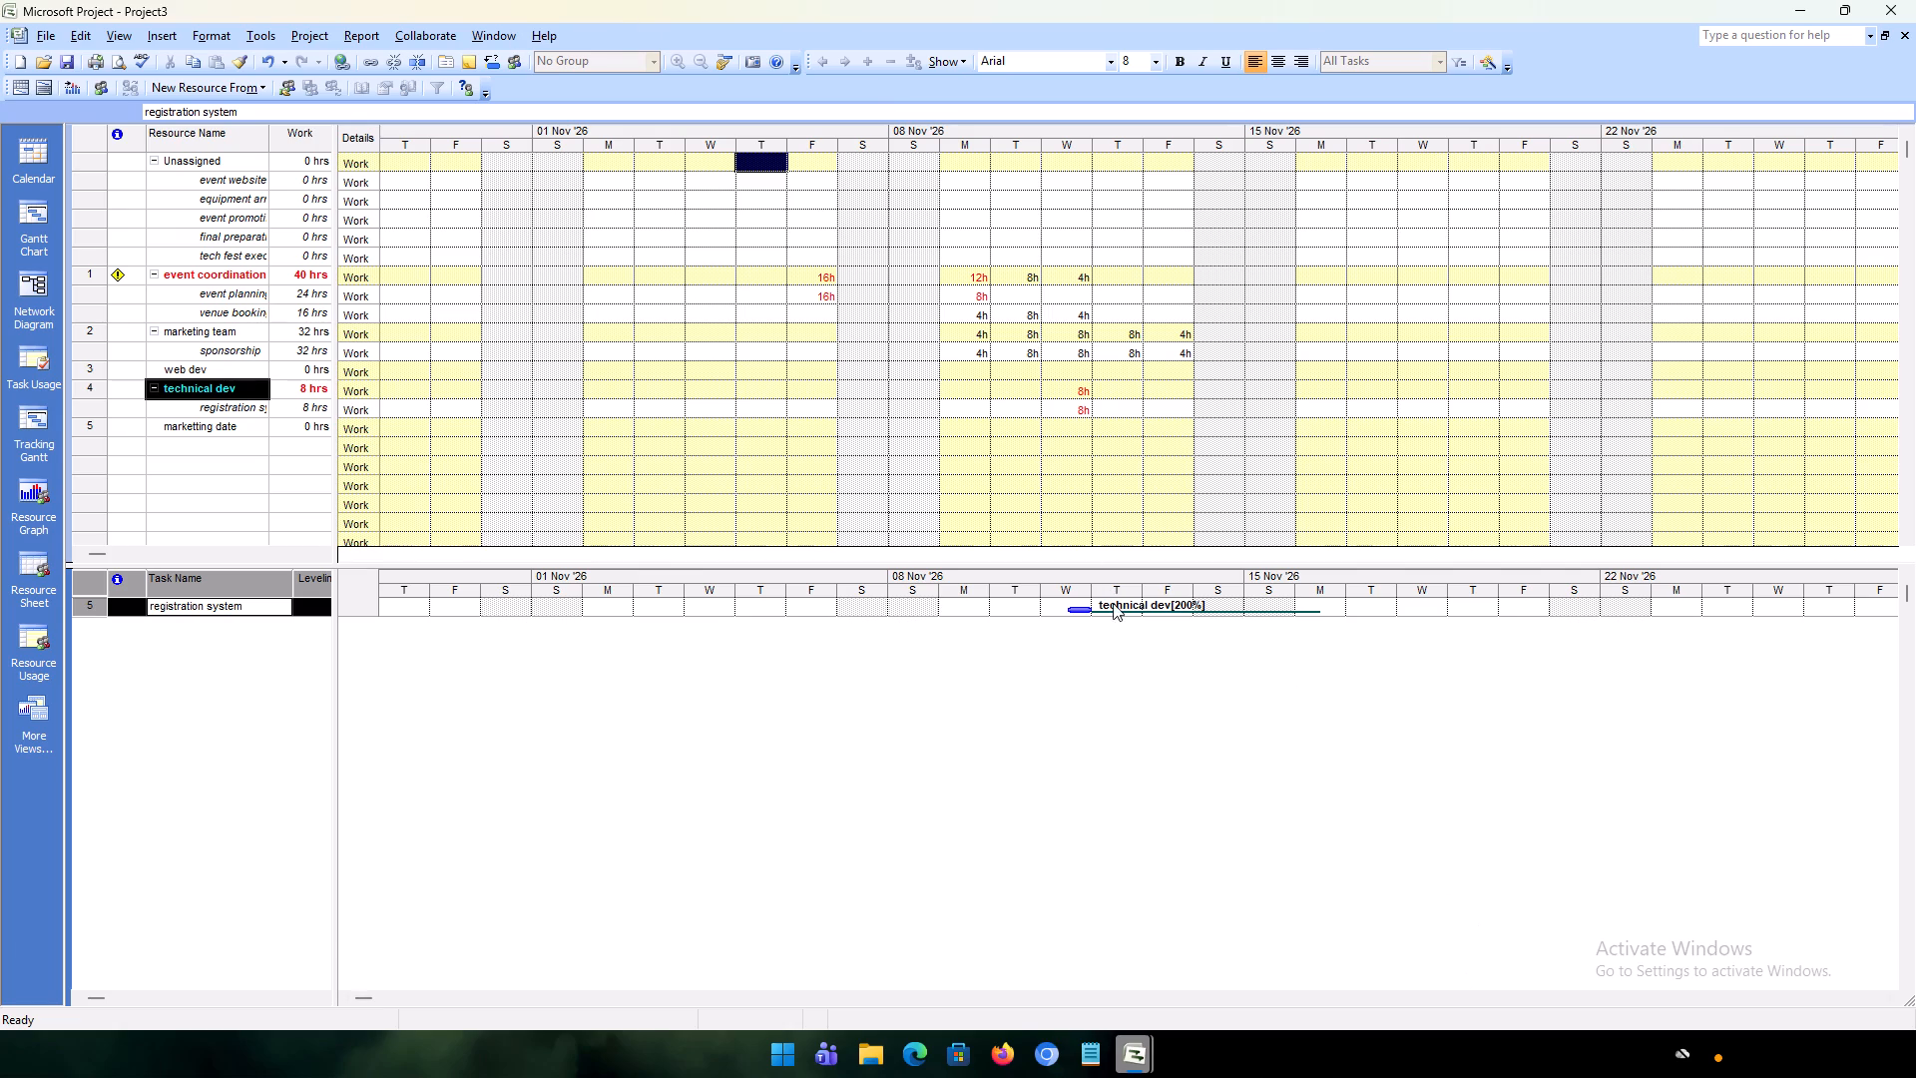
{"action": "left_click", "coordinate": [312, 585]}
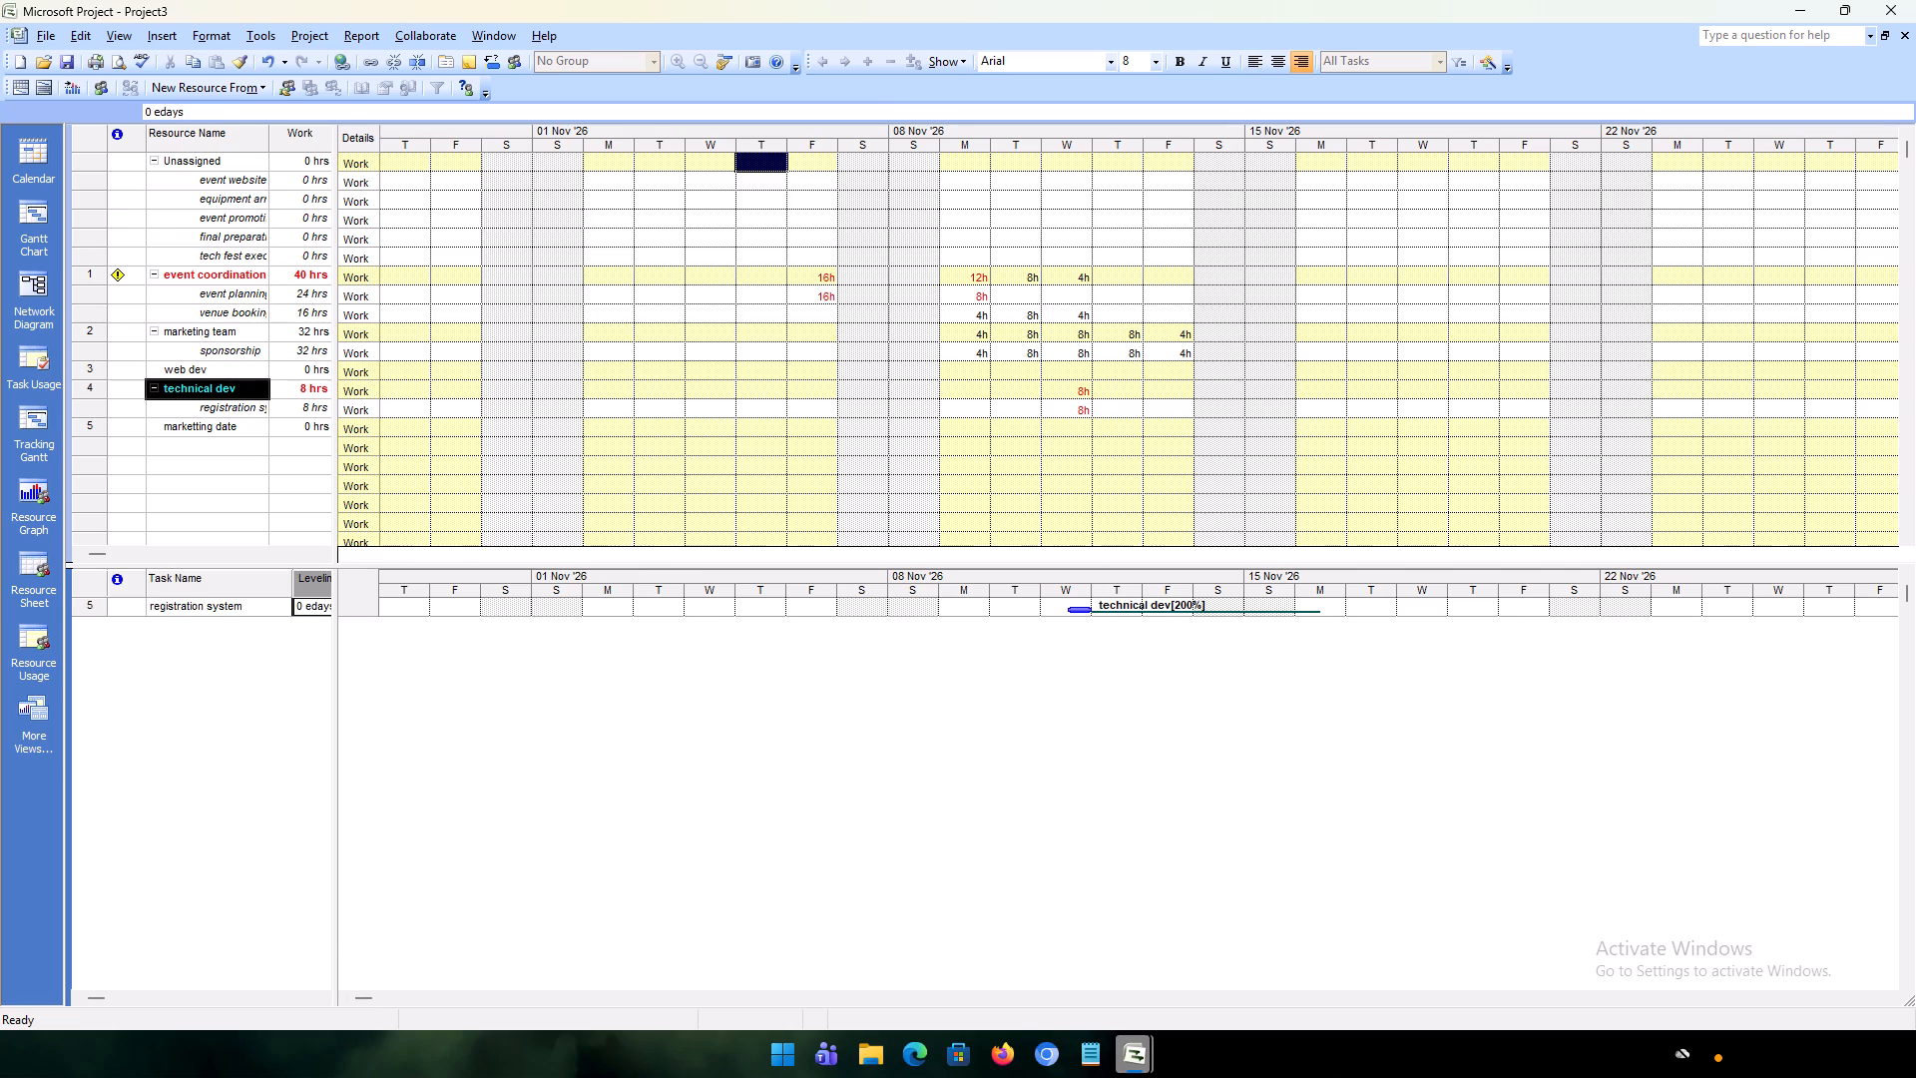
Show event coordination's tasks and set the venue booking task's type to Fixed Work.
{"action": "left_click", "coordinate": [225, 273]}
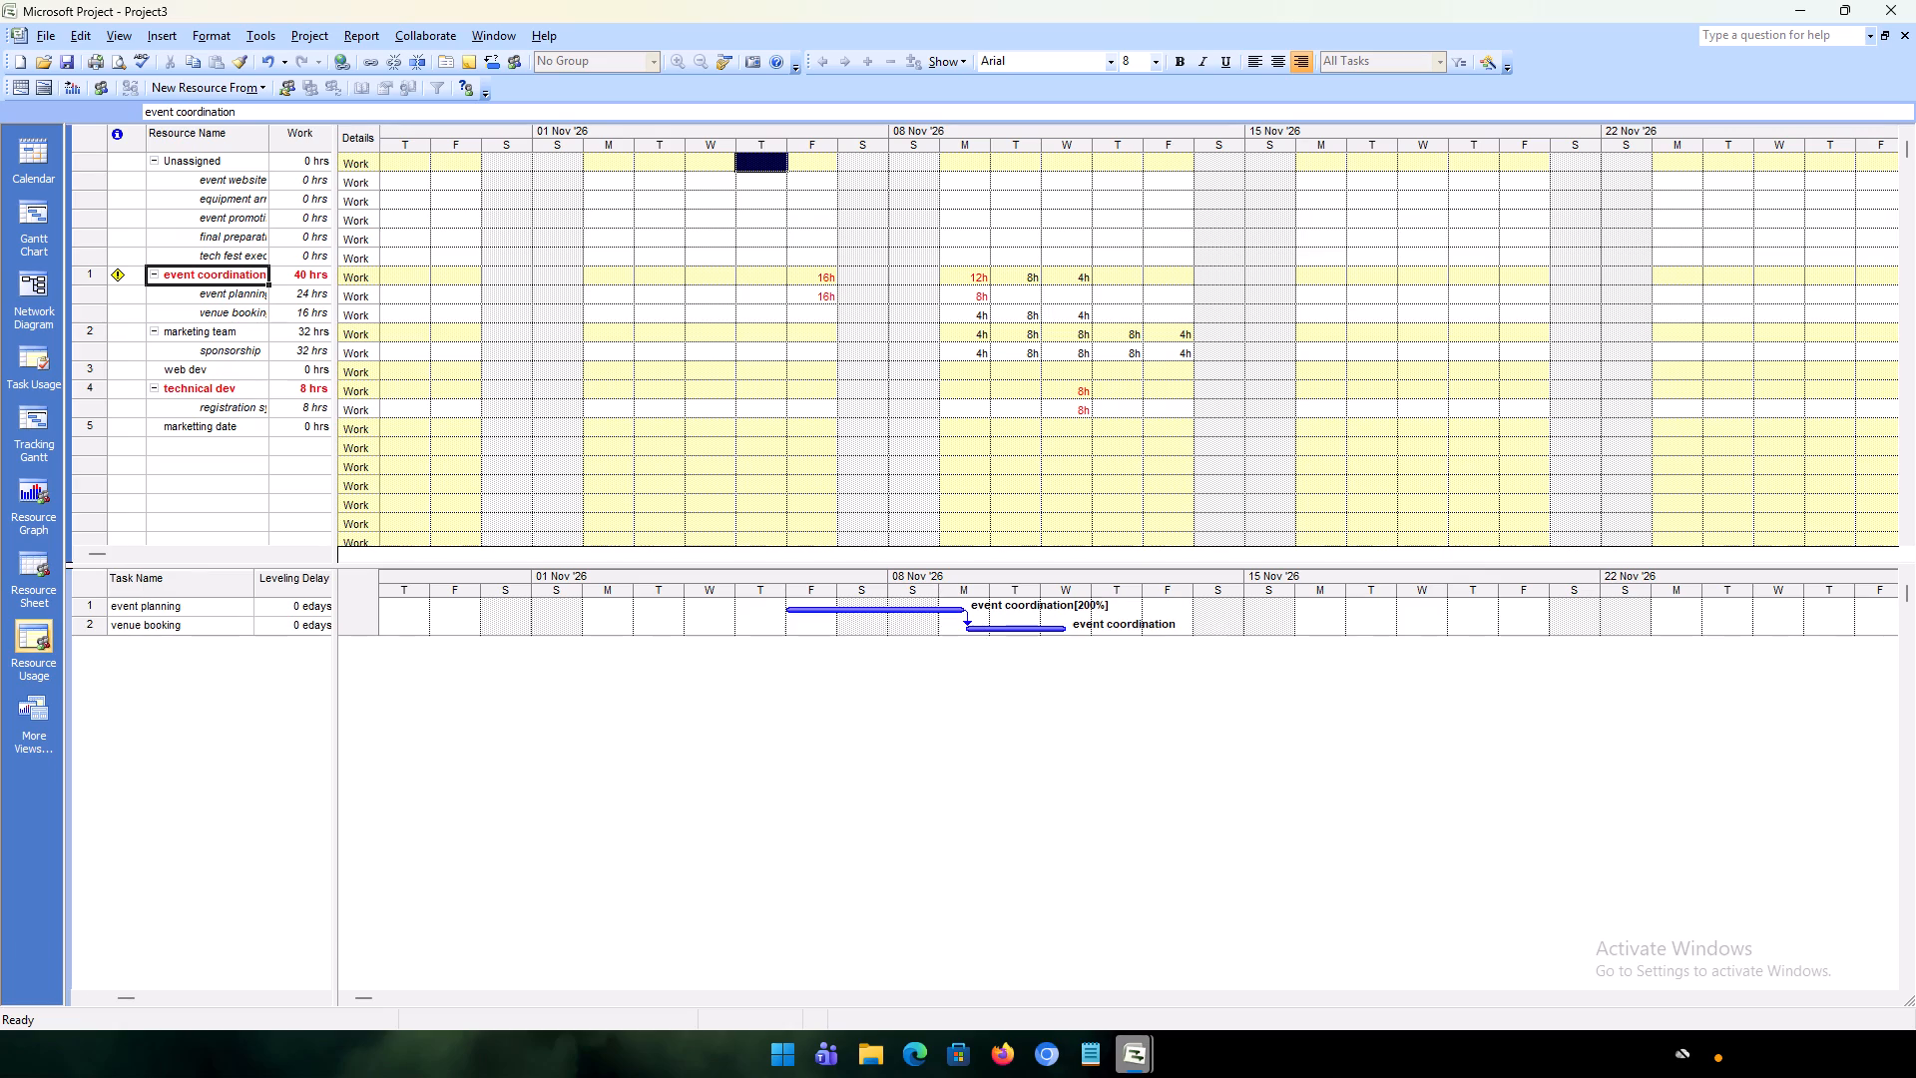
{"action": "left_click", "coordinate": [1035, 630]}
{"action": "right_click", "coordinate": [1035, 630]}
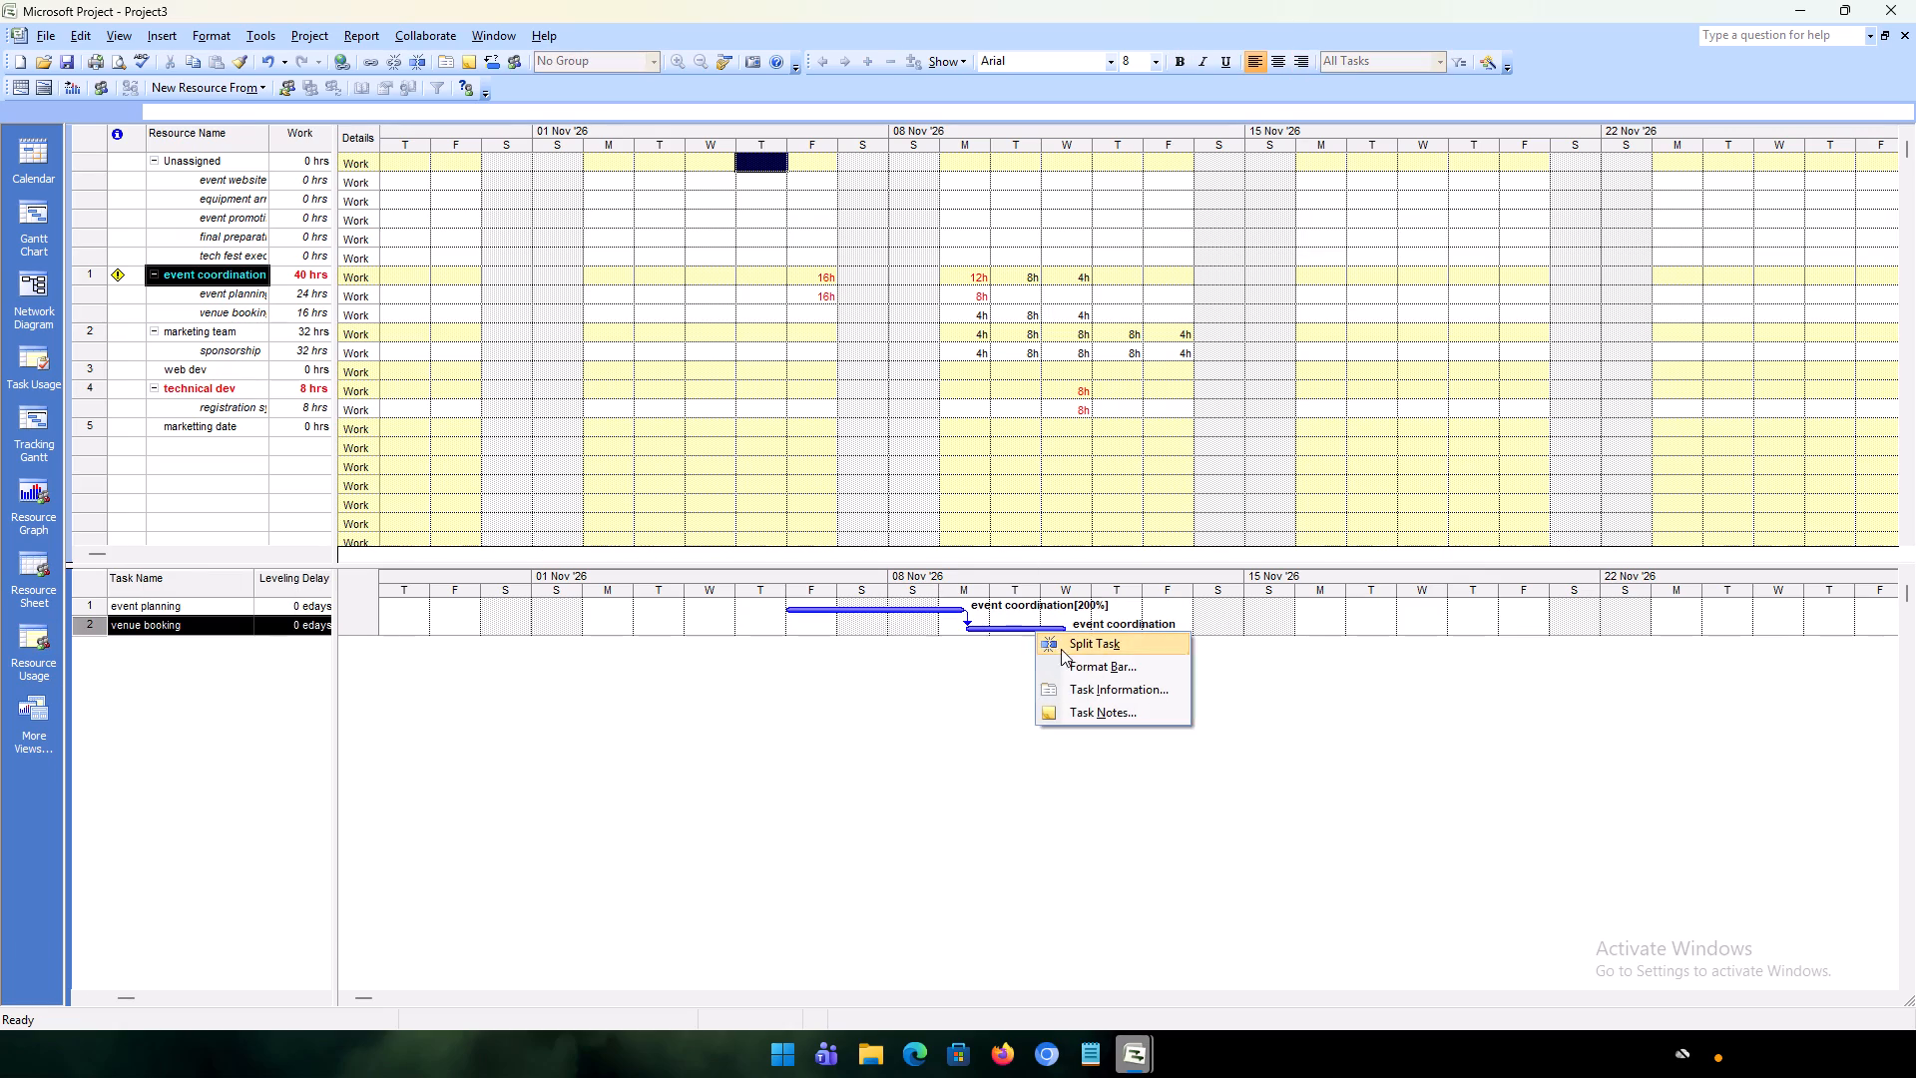
{"action": "left_click", "coordinate": [1103, 683]}
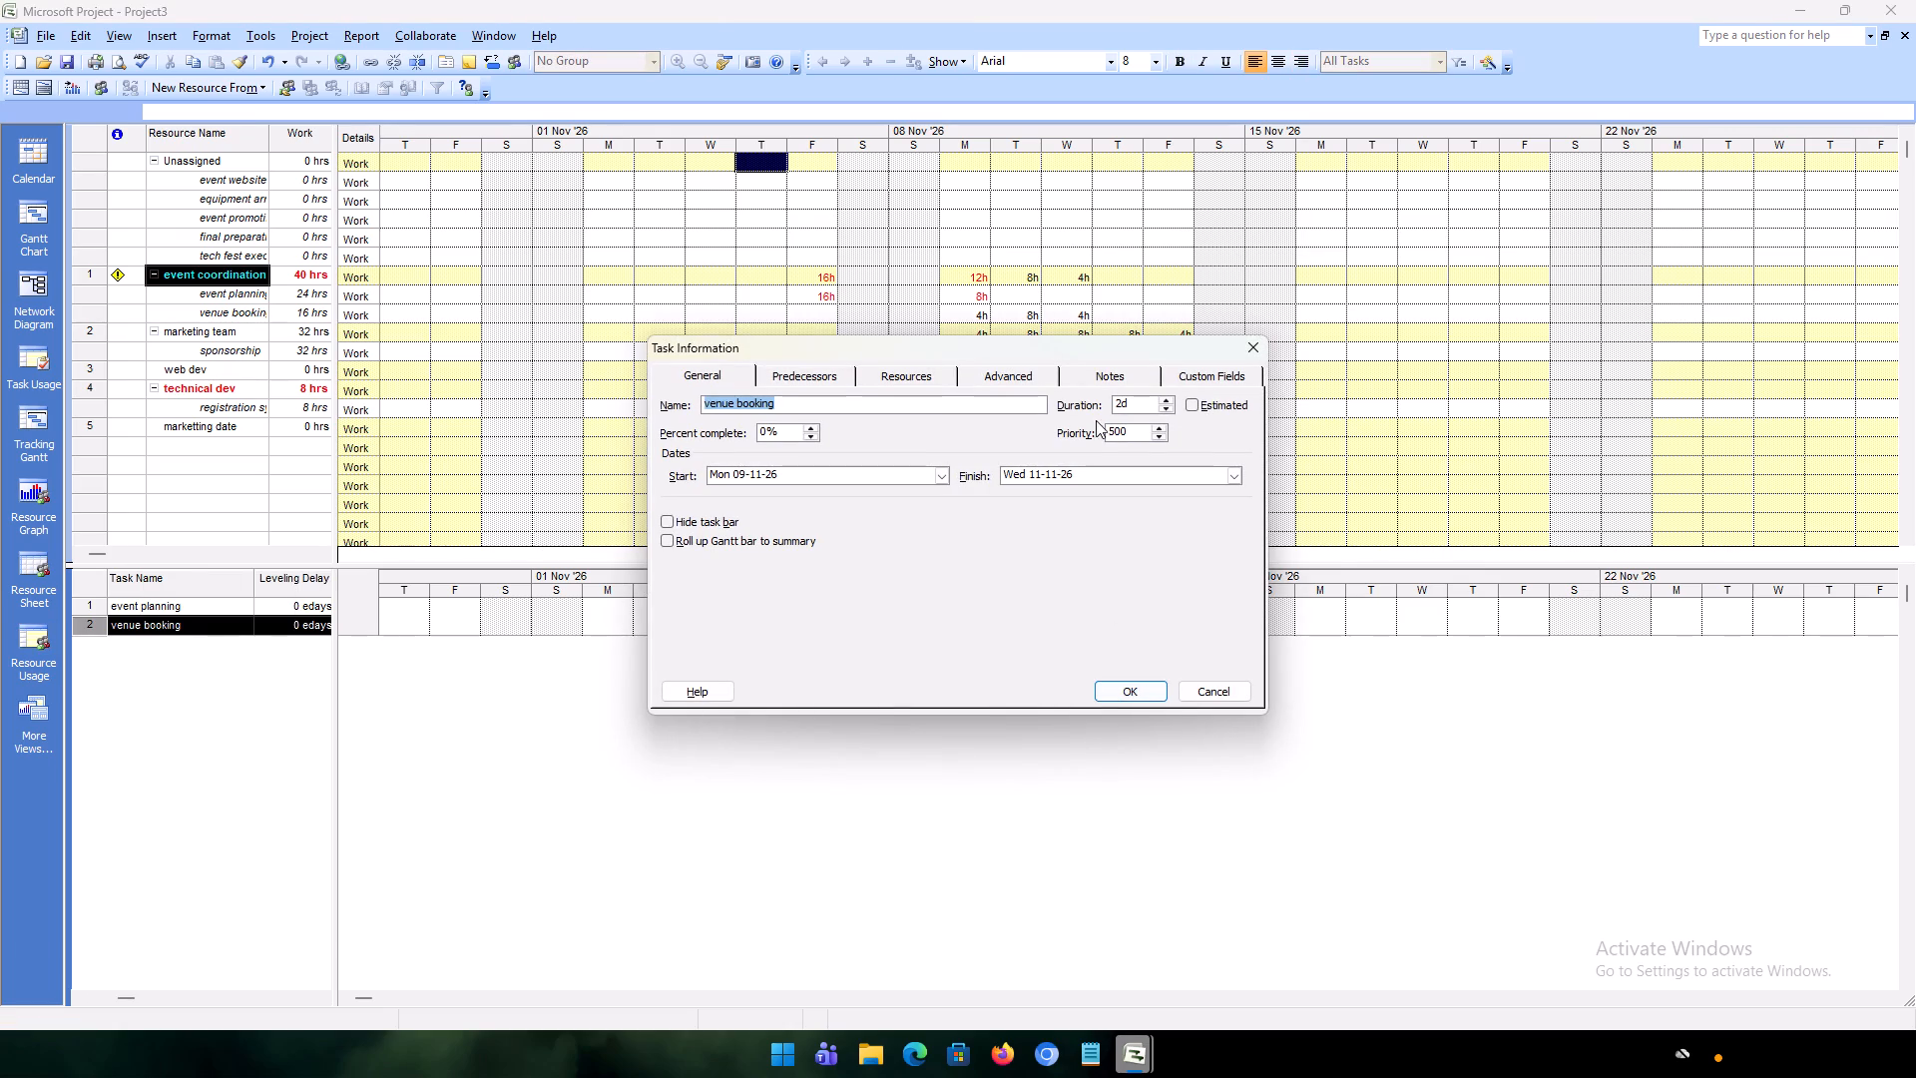
{"action": "left_click", "coordinate": [864, 377]}
{"action": "left_click", "coordinate": [1017, 358]}
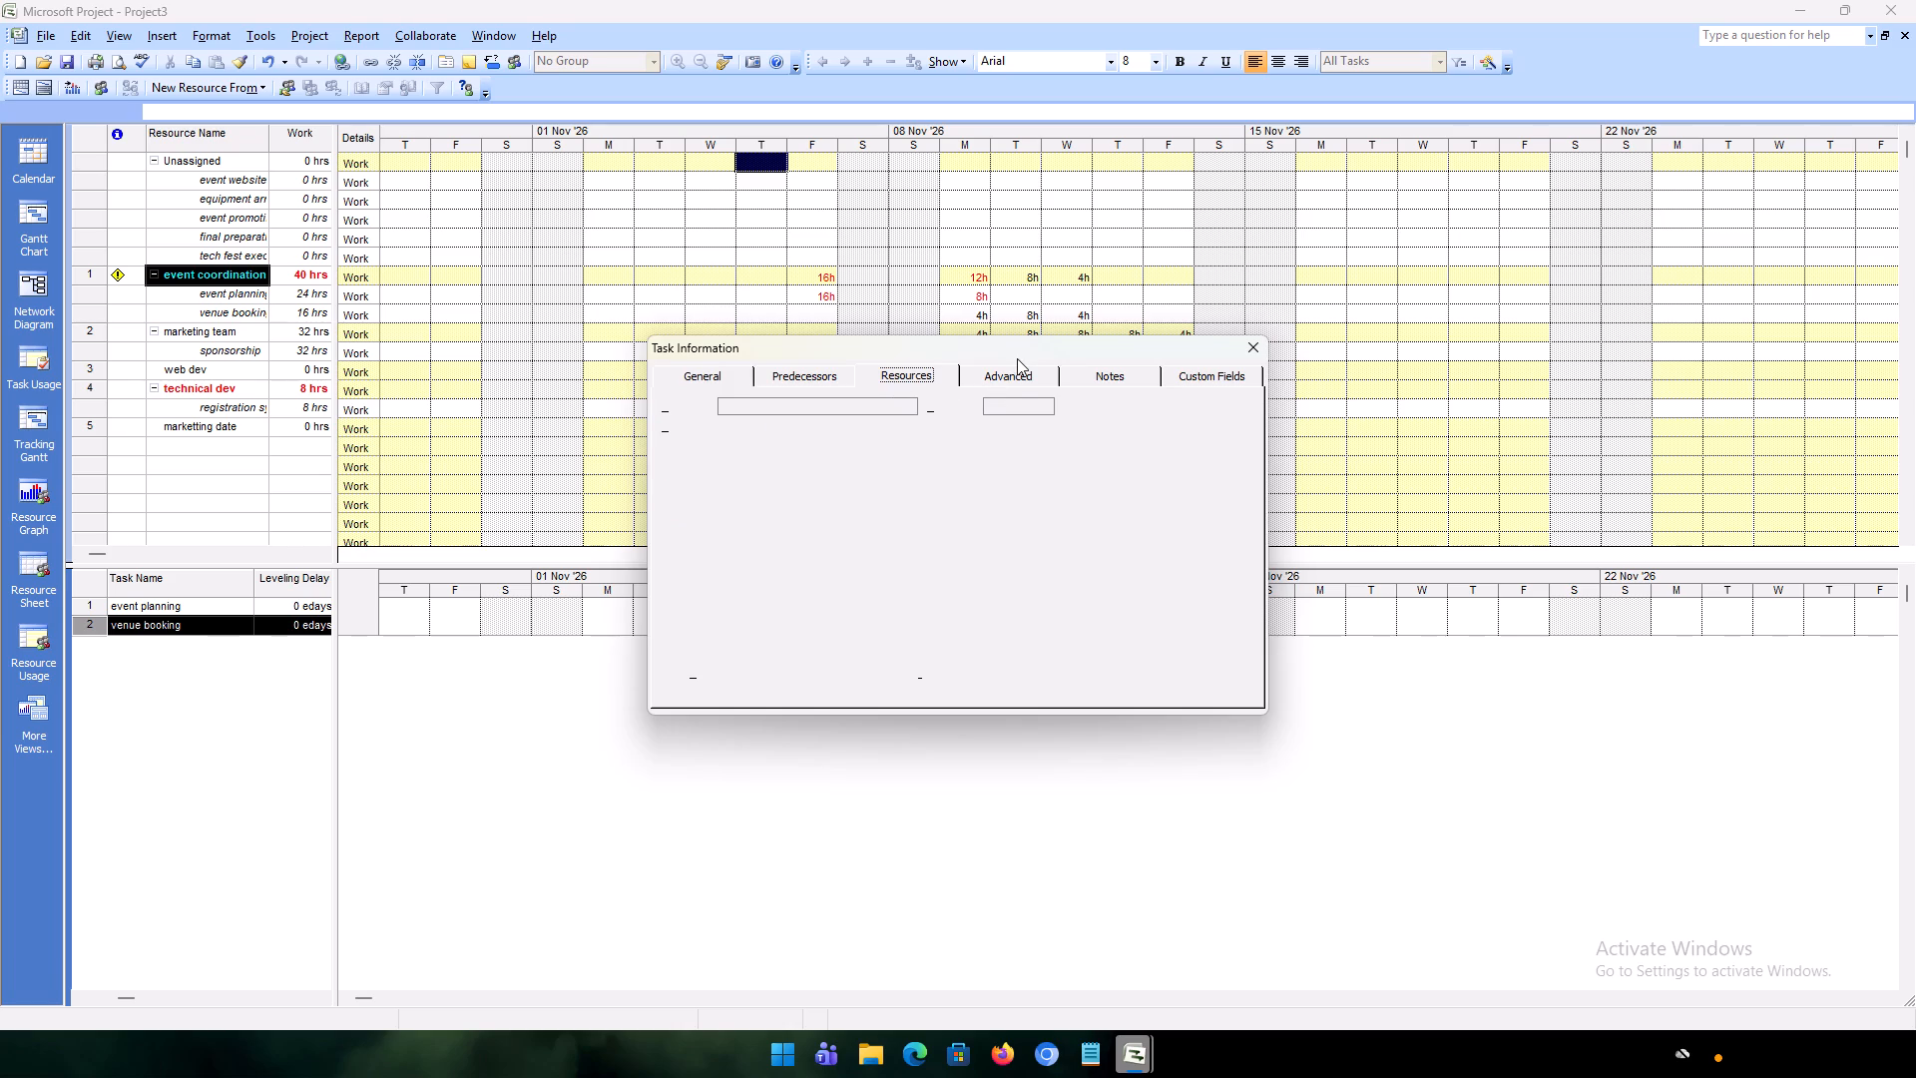
{"action": "left_click", "coordinate": [1009, 377]}
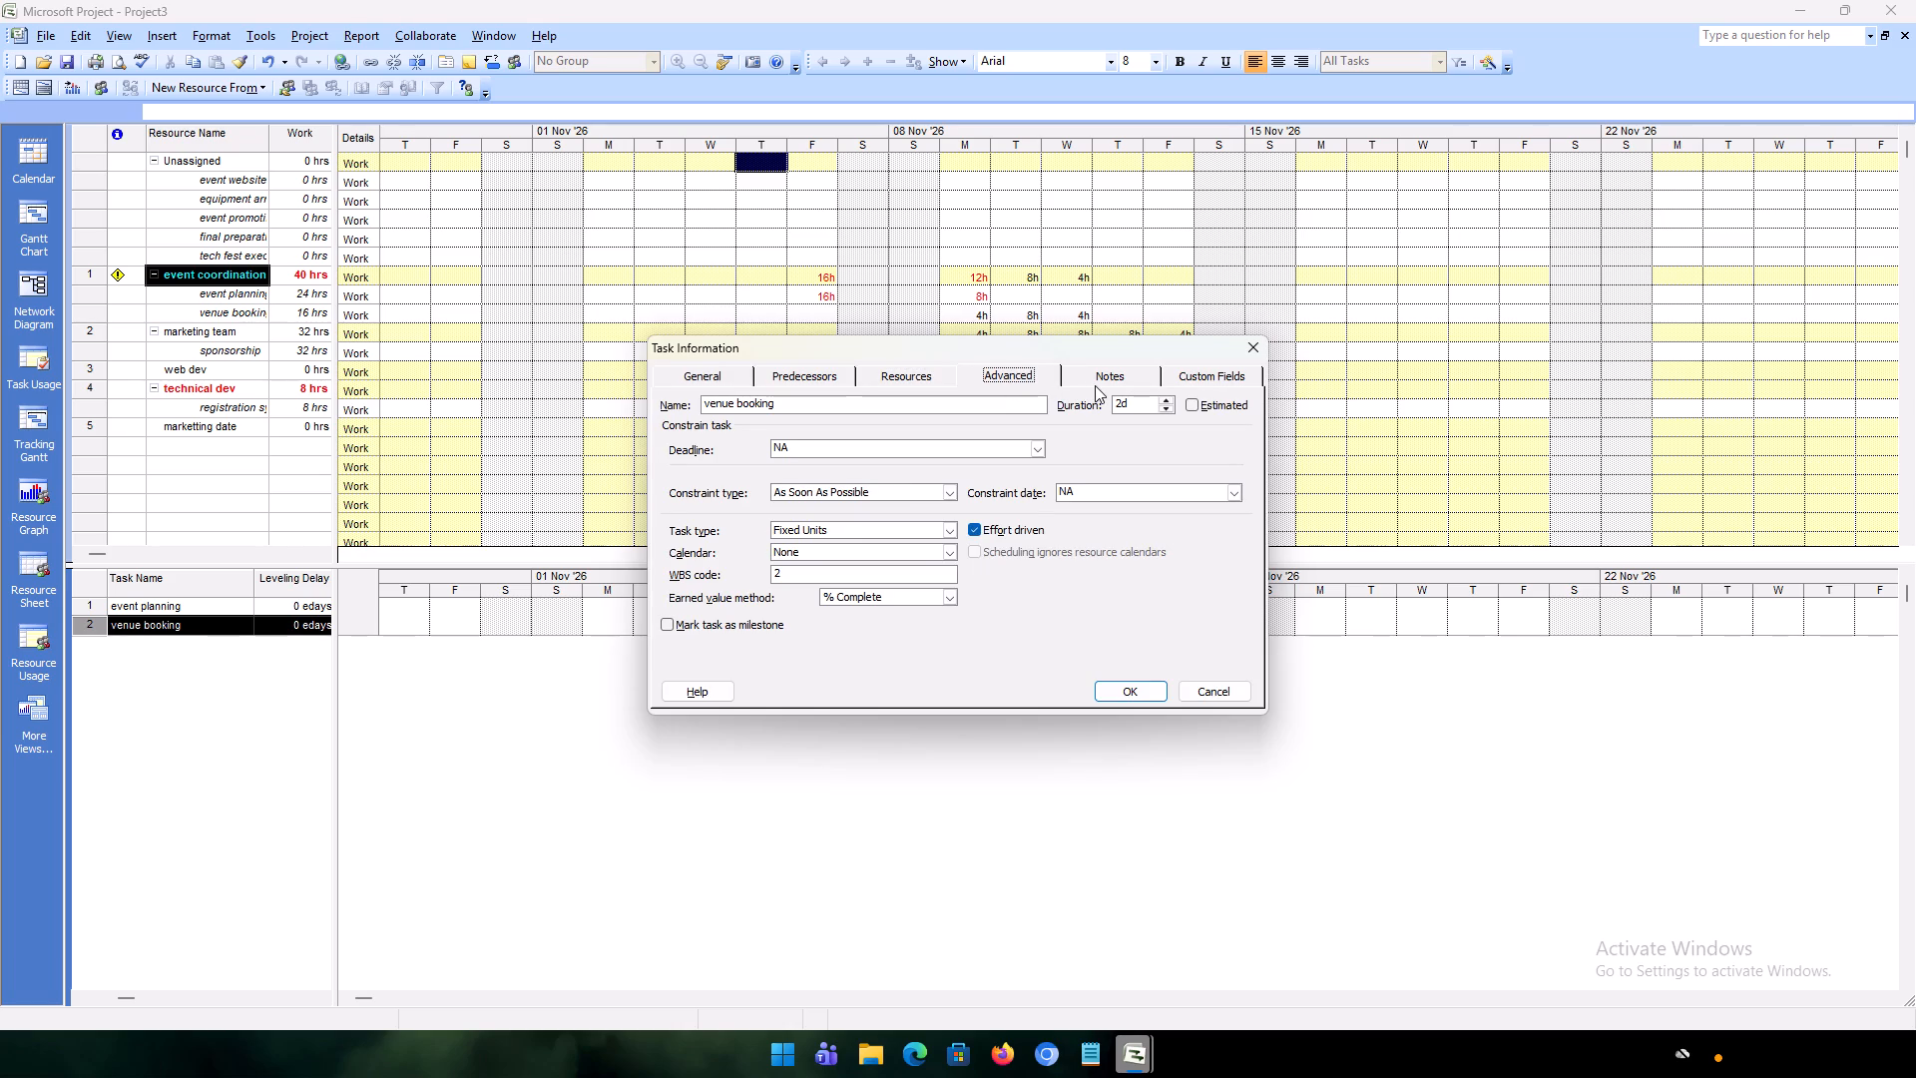
{"action": "left_click", "coordinate": [950, 536]}
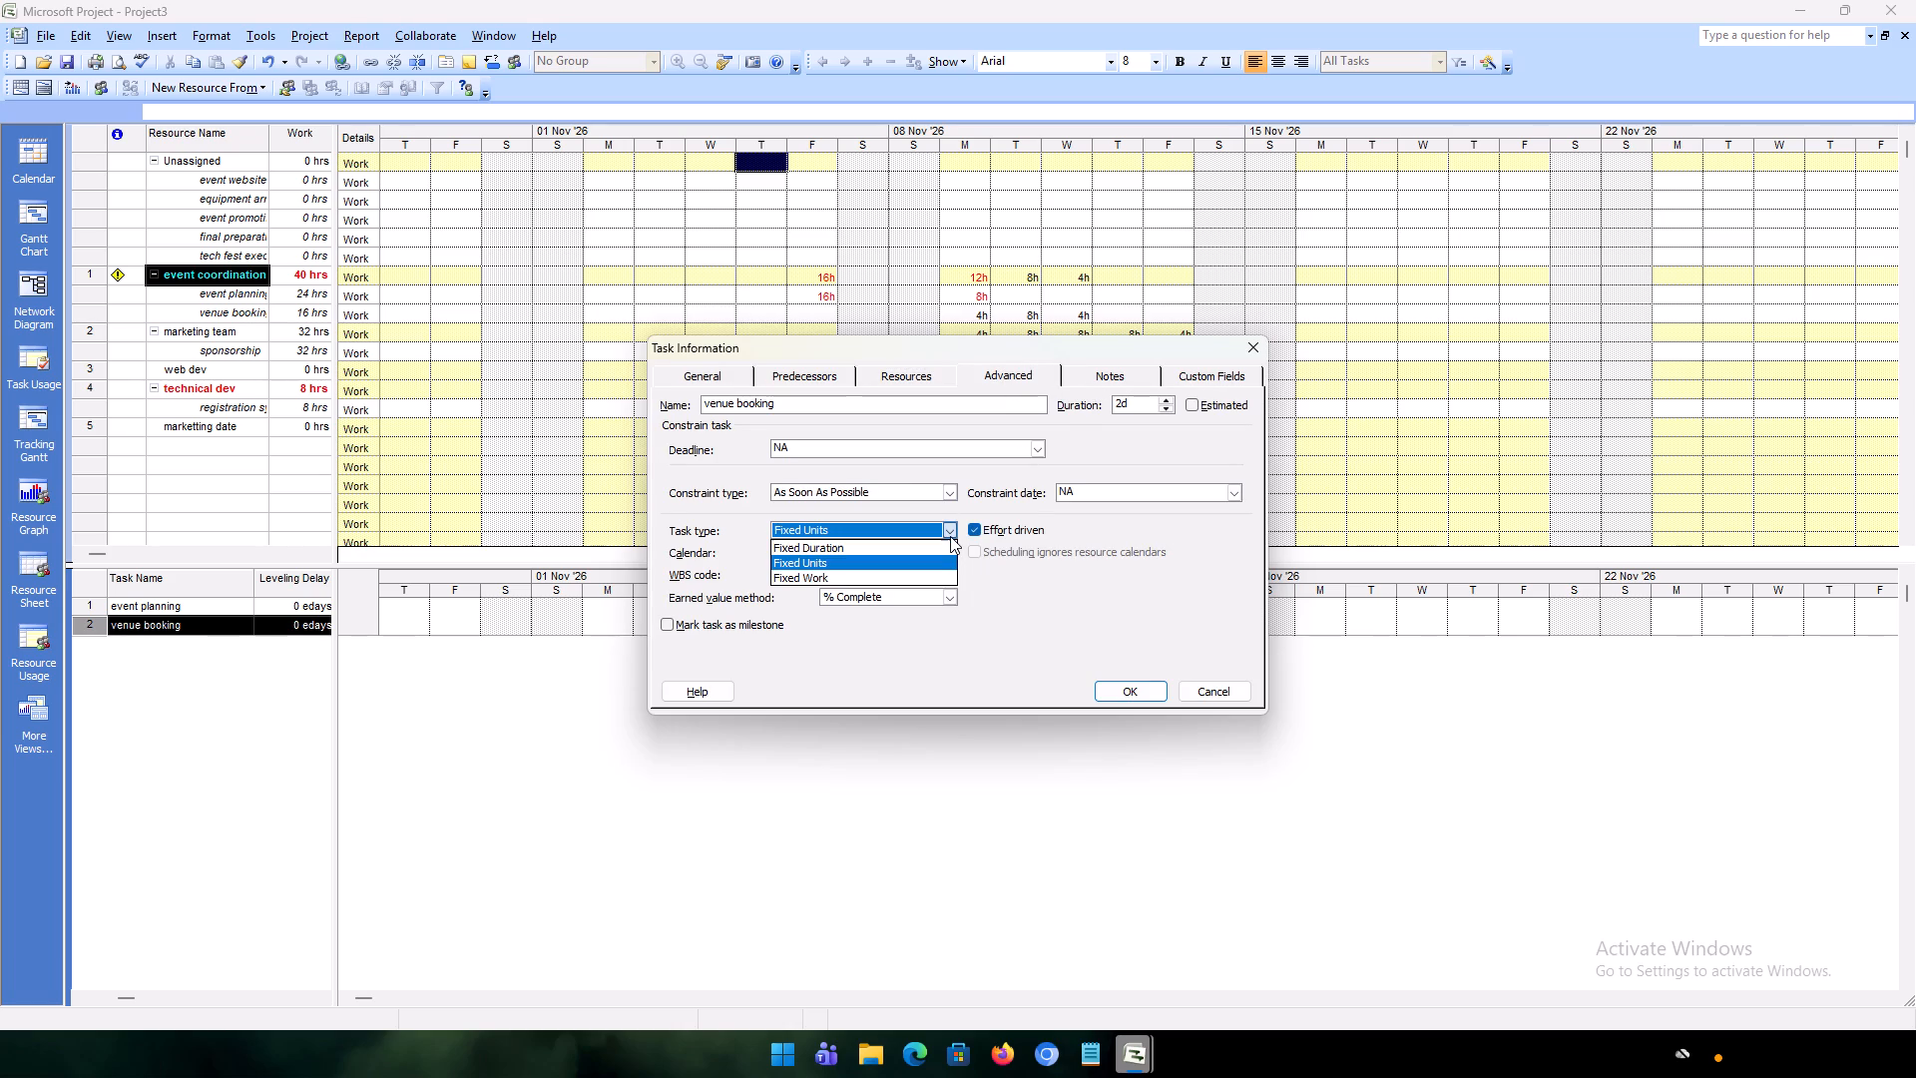
{"action": "left_click", "coordinate": [910, 574]}
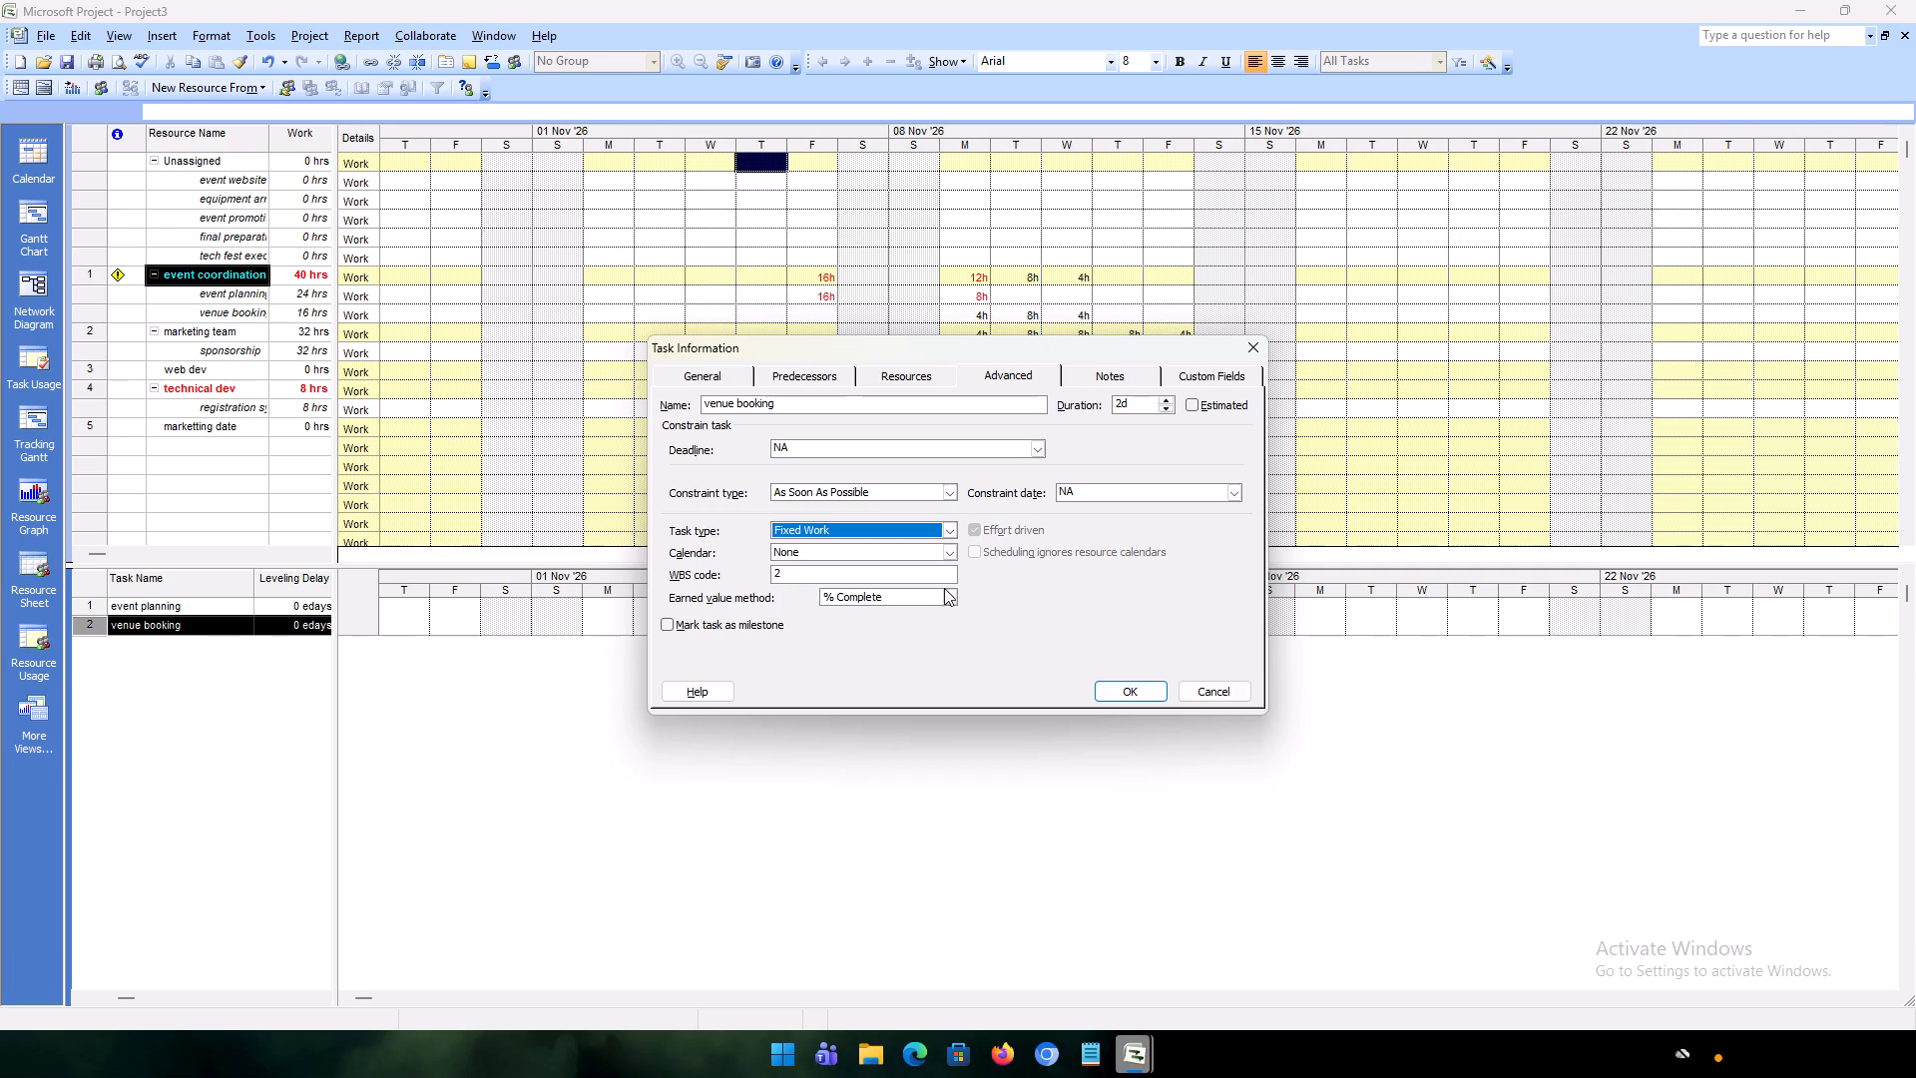
{"action": "left_click", "coordinate": [1130, 689]}
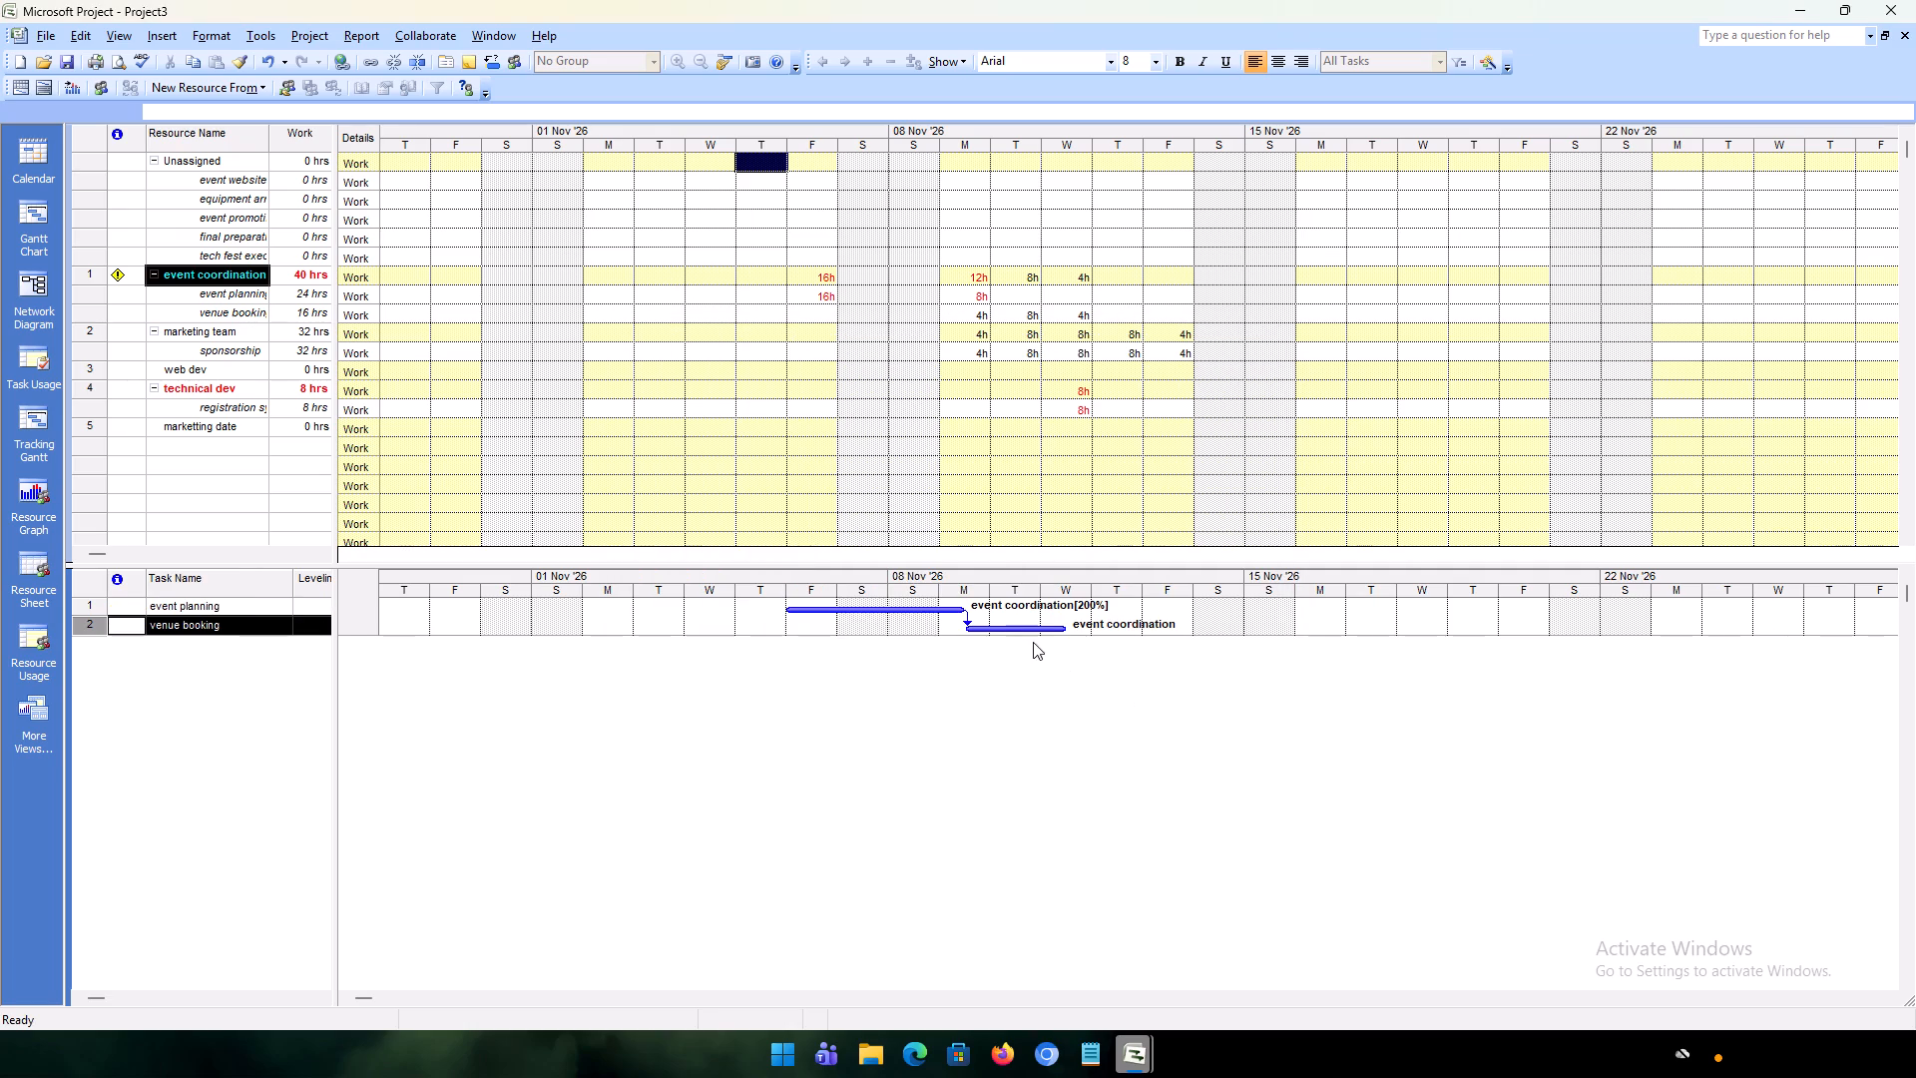
Examine the venue booking task's constraint date choices and its general, predecessor, resource, advanced, notes and custom field information without changing anything.
{"action": "scroll", "coordinate": [1026, 627], "scroll_direction": "down", "scroll_amount": 1}
{"action": "scroll", "coordinate": [1026, 627], "scroll_direction": "up", "scroll_amount": 1}
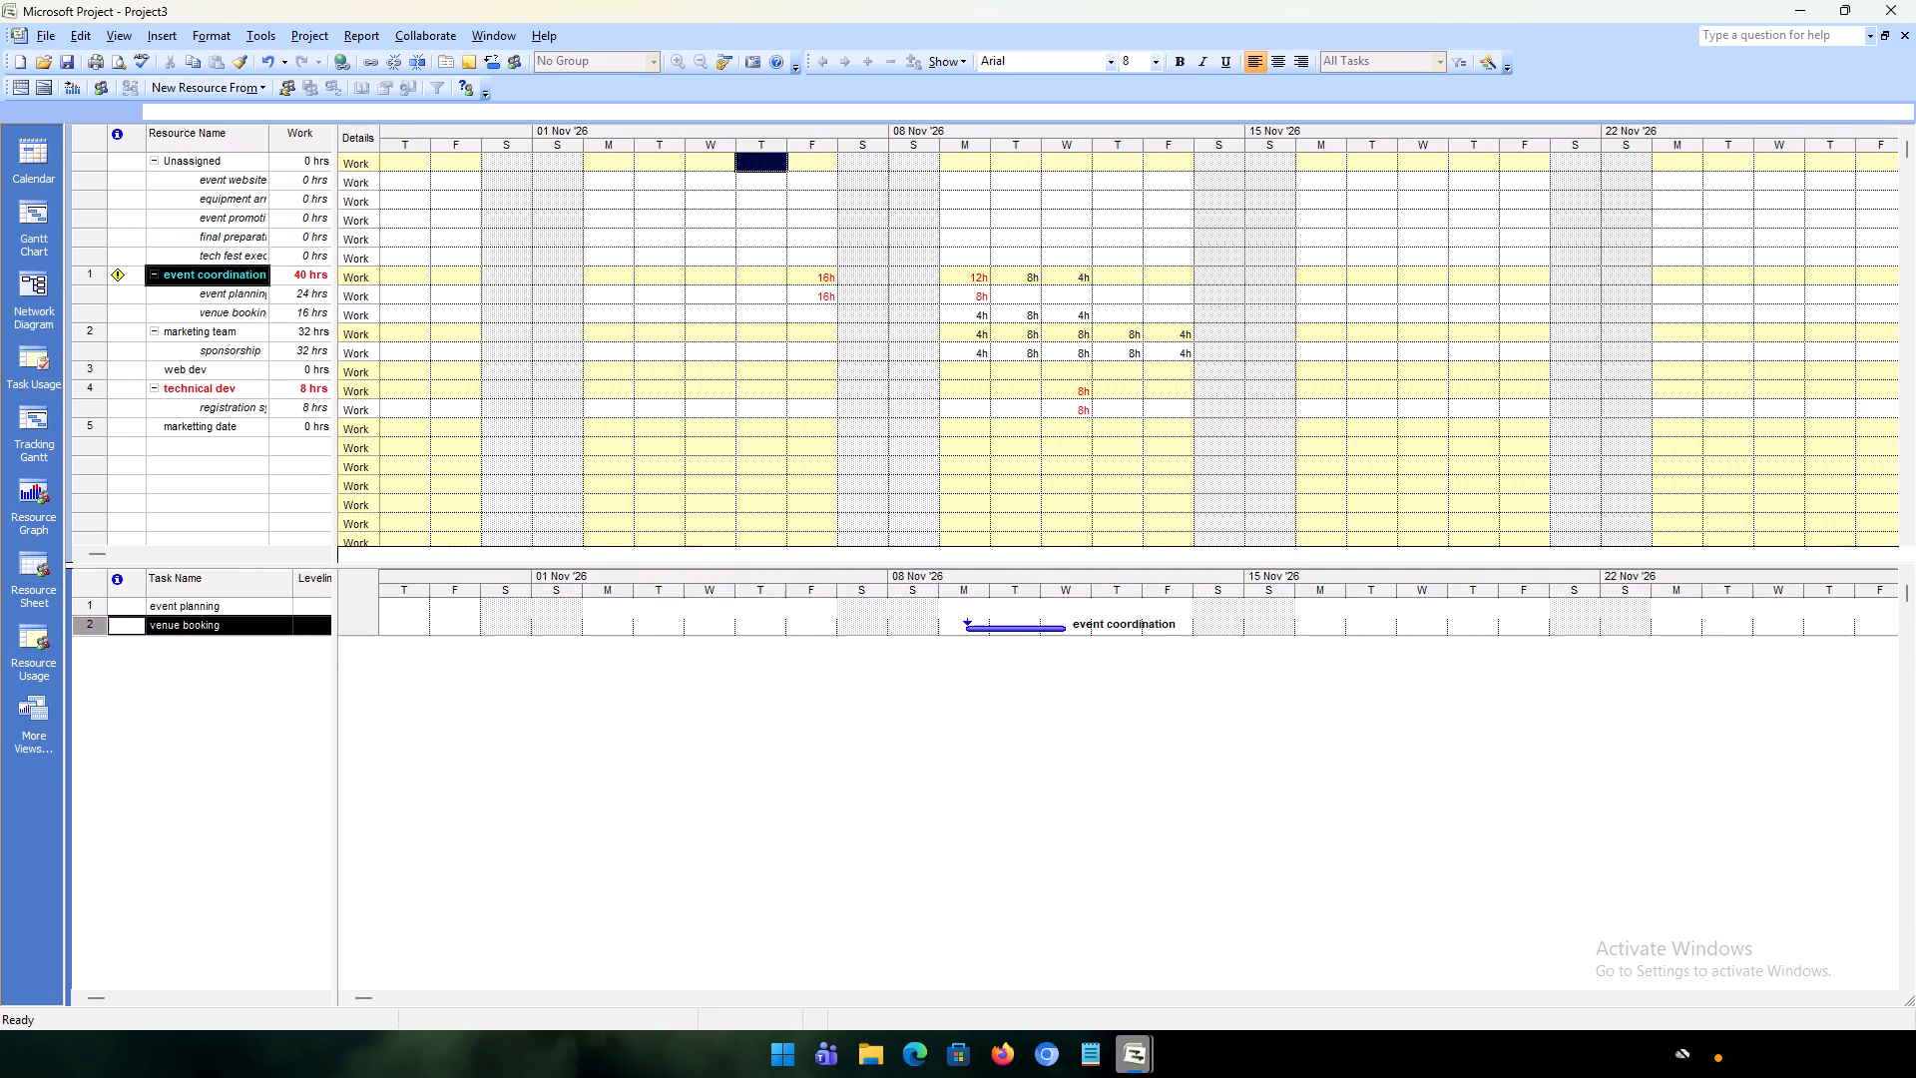
{"action": "right_click", "coordinate": [1026, 627]}
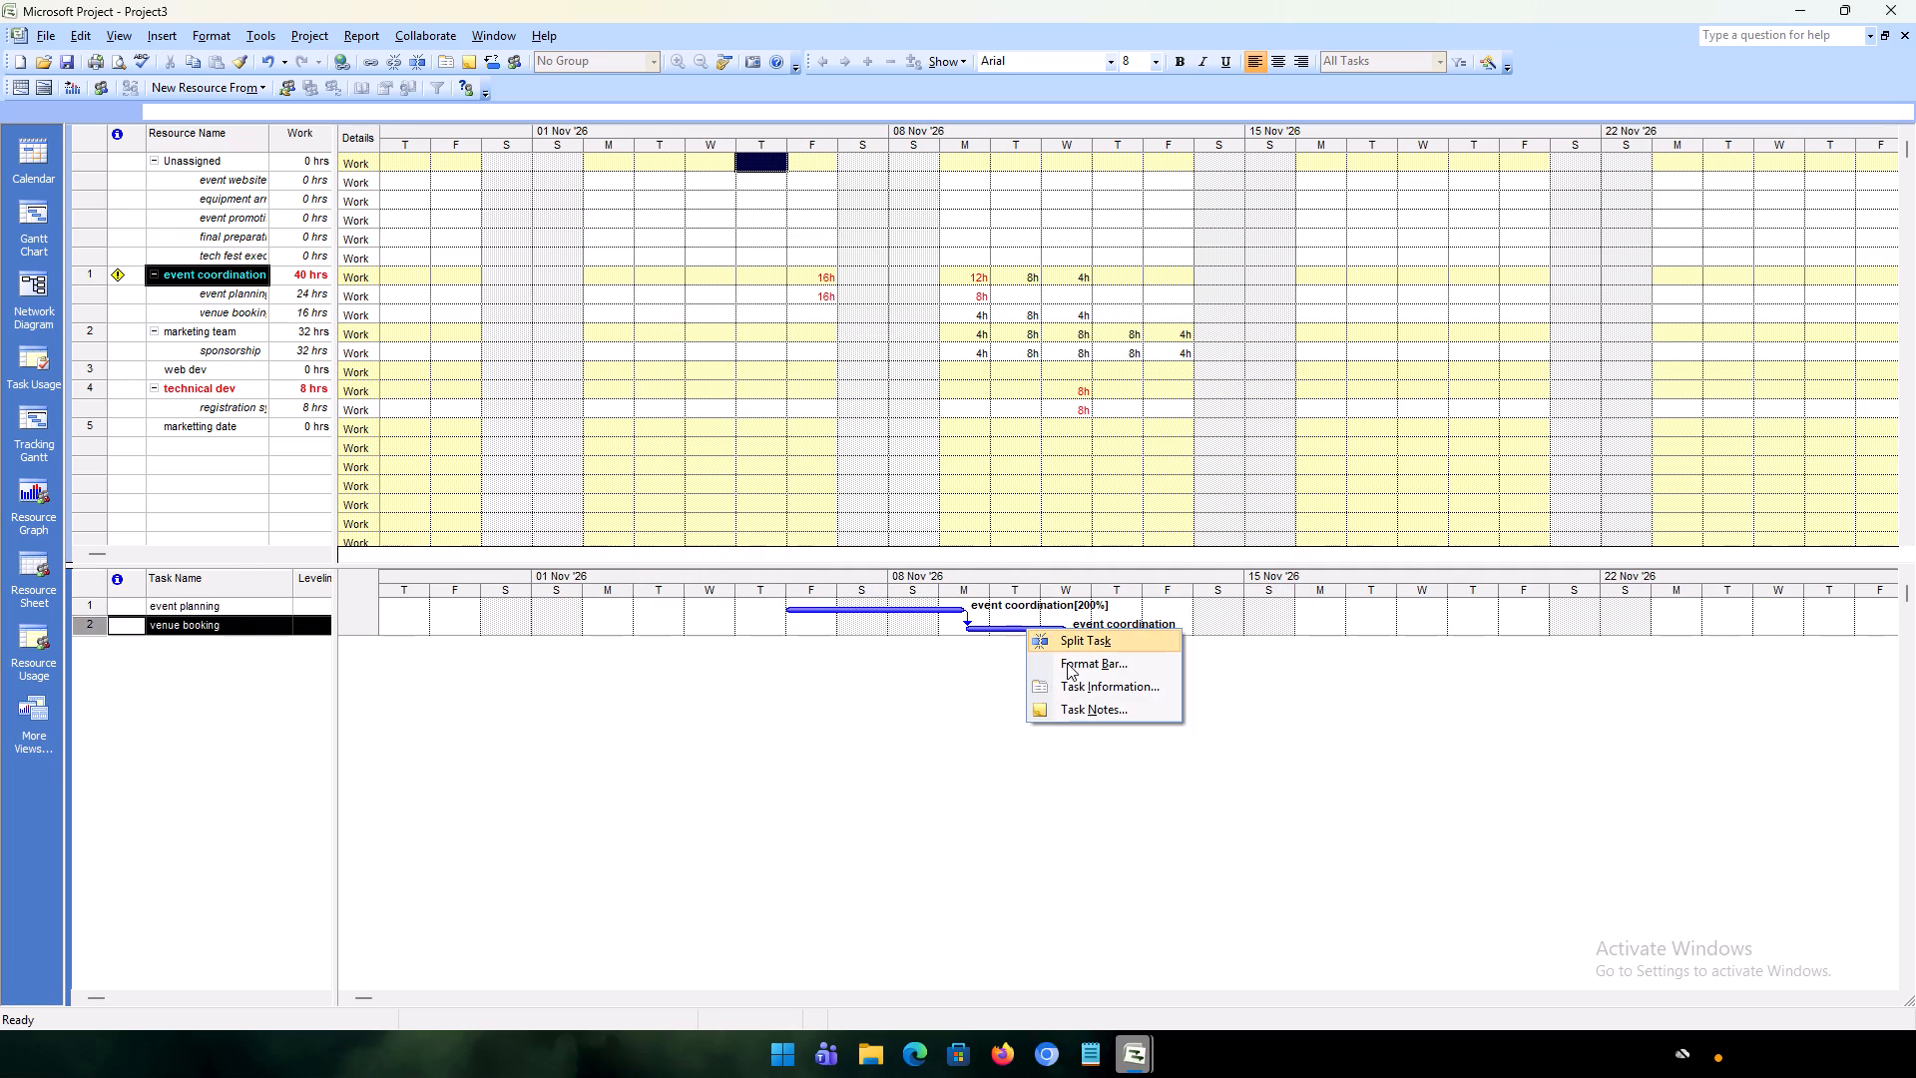
{"action": "left_click", "coordinate": [1081, 678]}
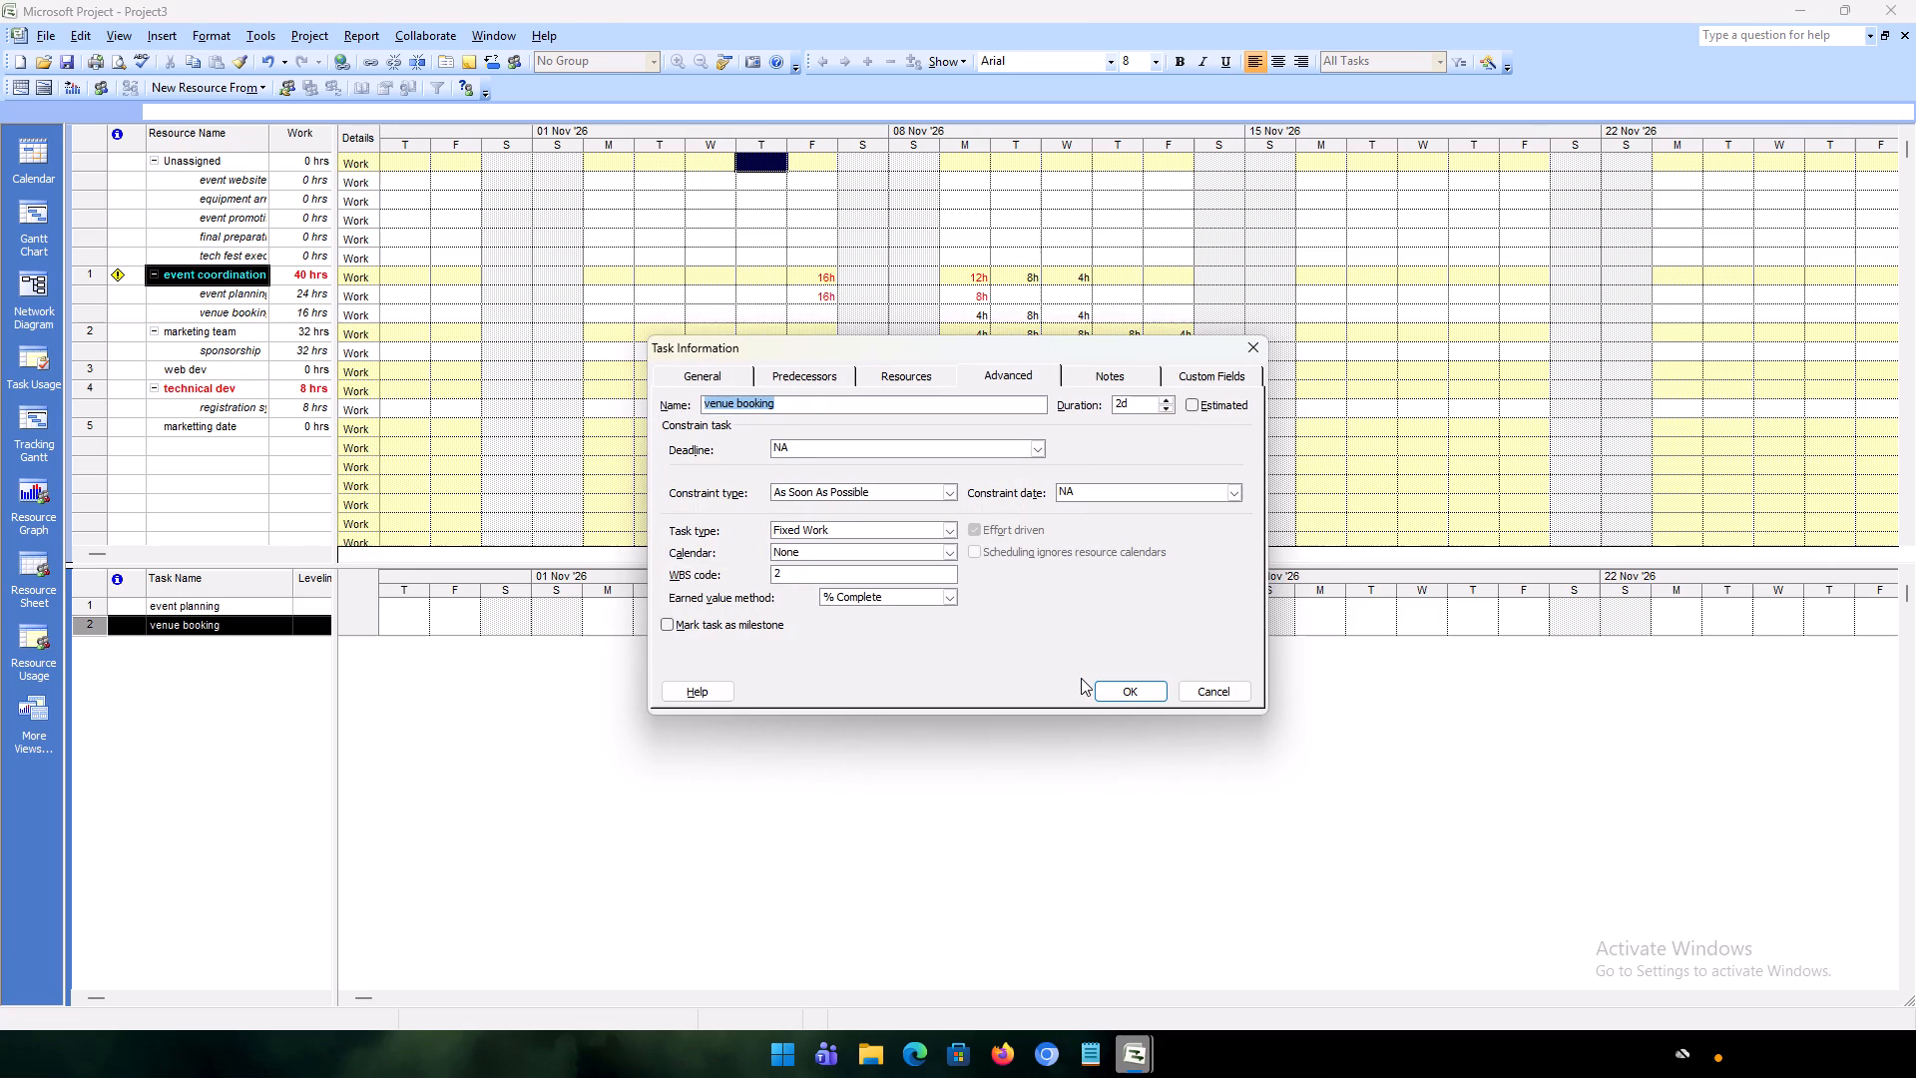
{"action": "left_click", "coordinate": [1234, 493]}
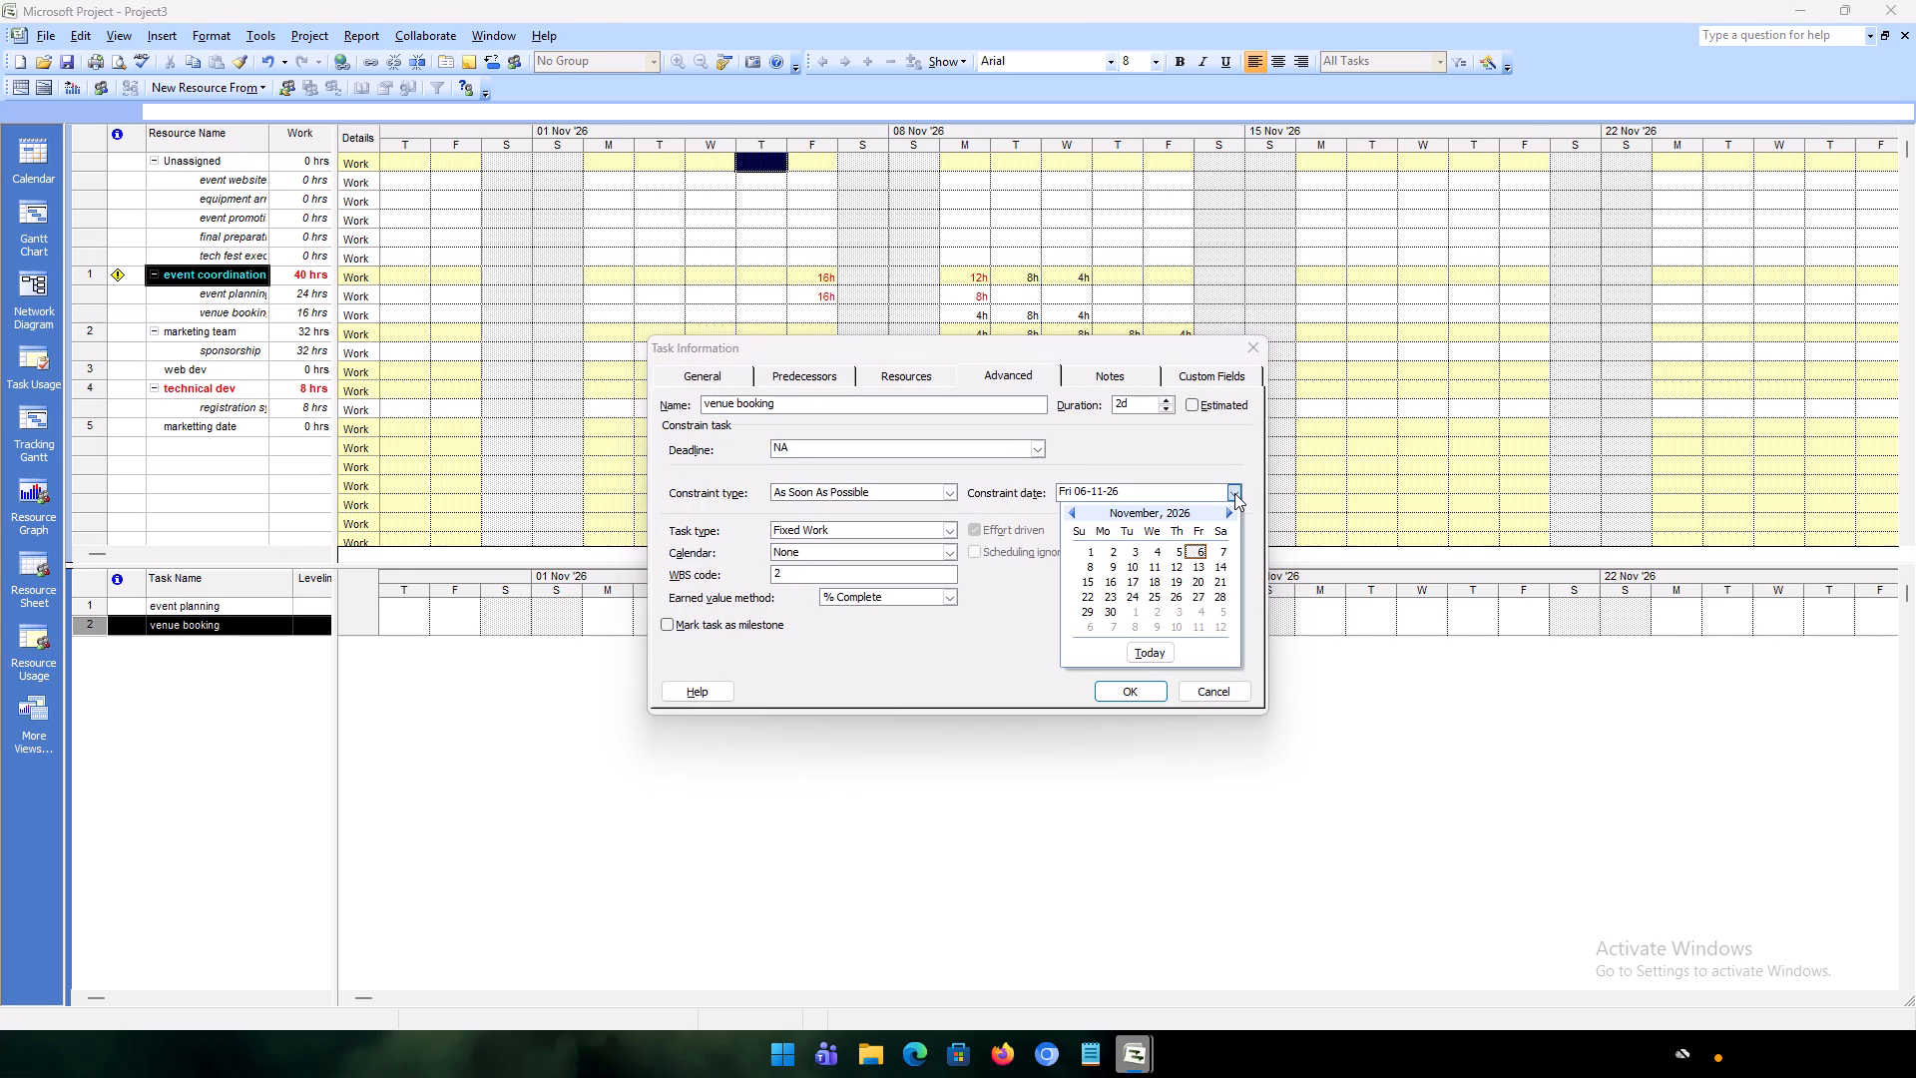
{"action": "left_click", "coordinate": [1234, 493]}
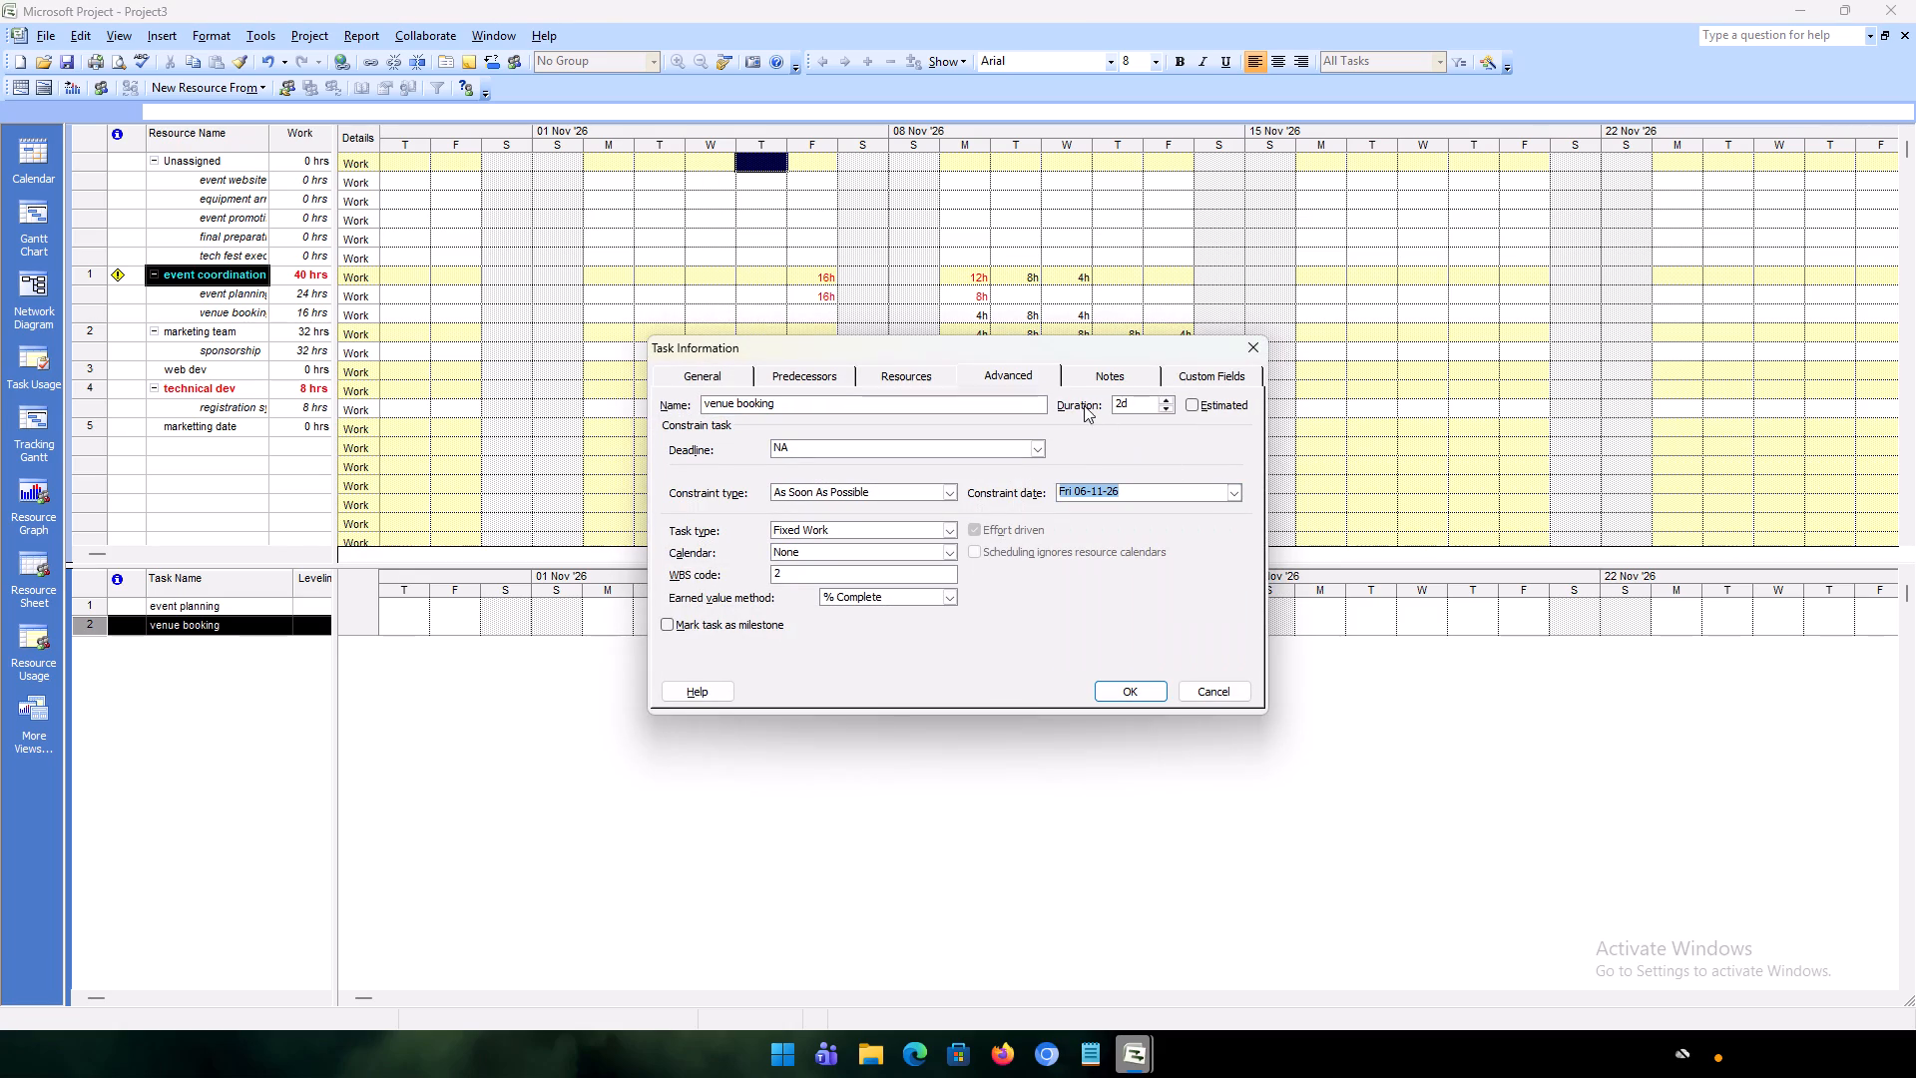
{"action": "left_click", "coordinate": [1039, 376]}
{"action": "left_click", "coordinate": [672, 382]}
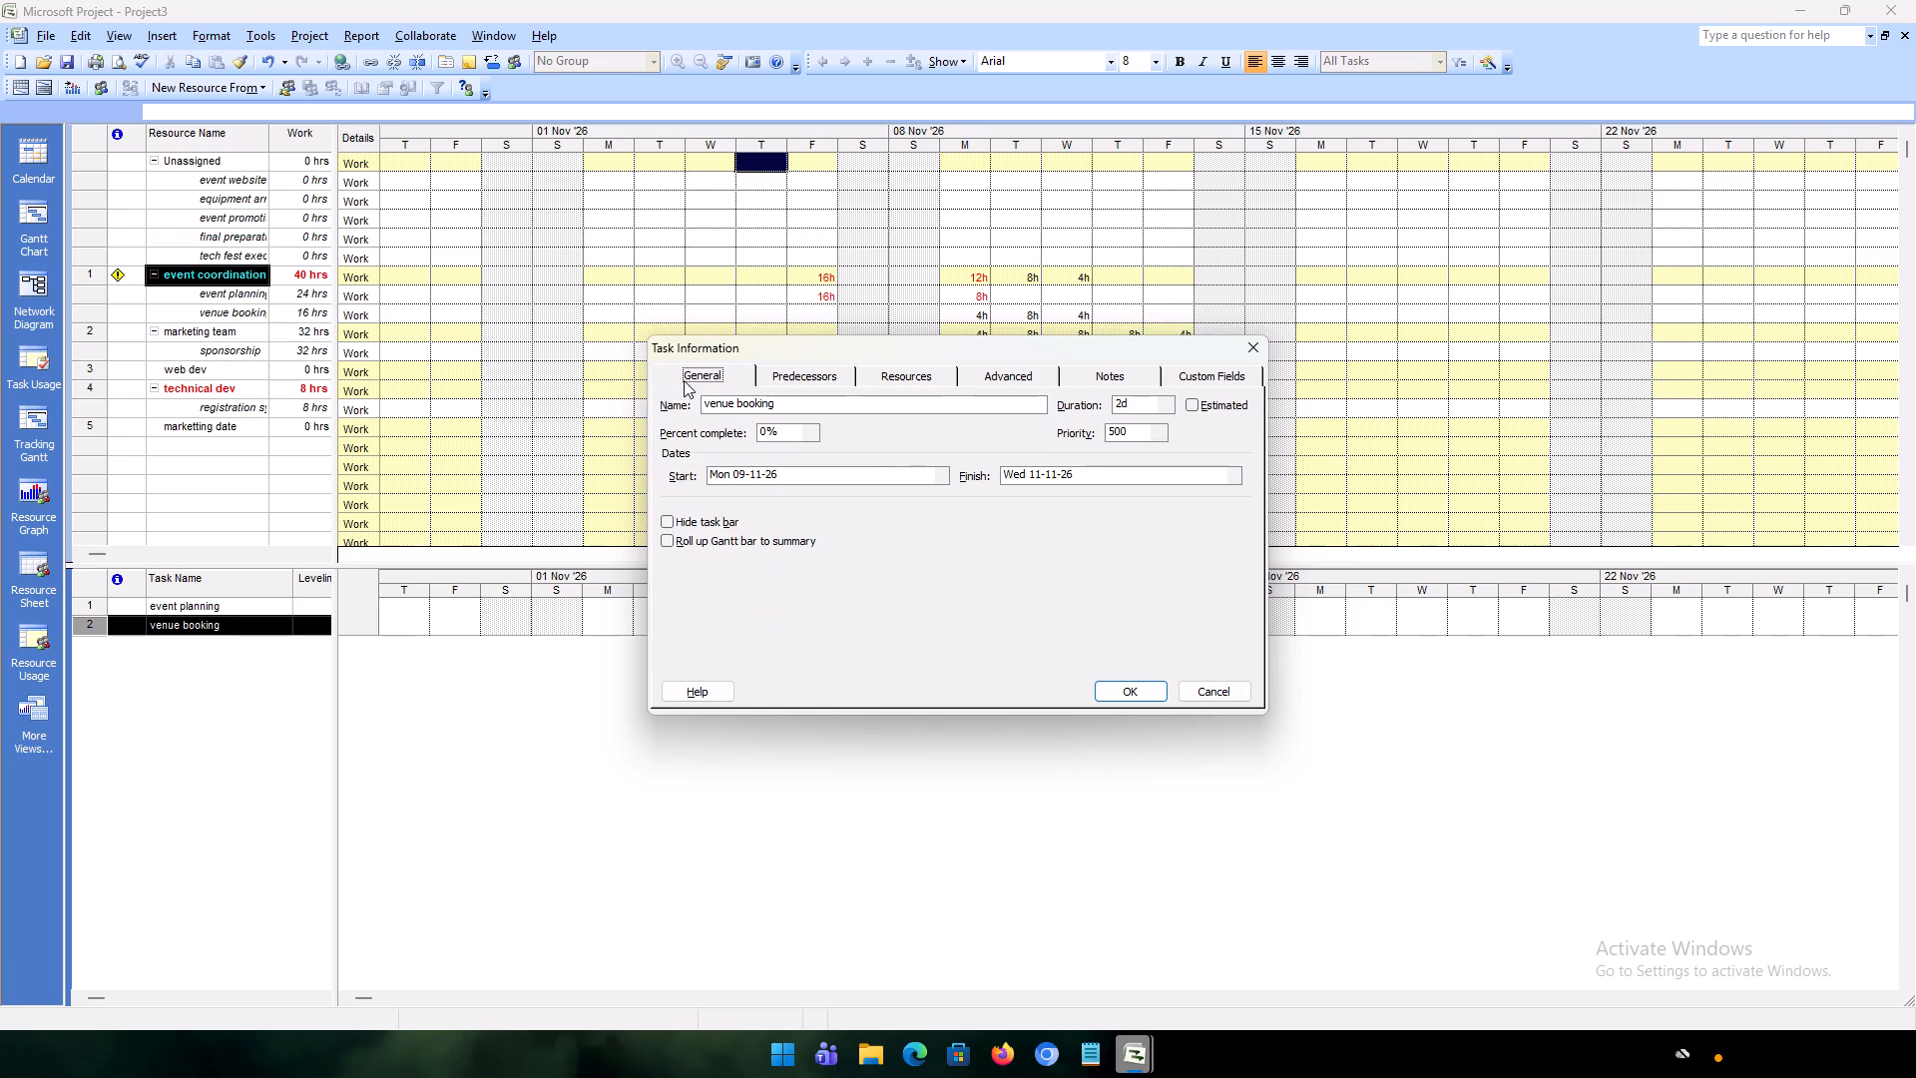
{"action": "left_click", "coordinate": [810, 379]}
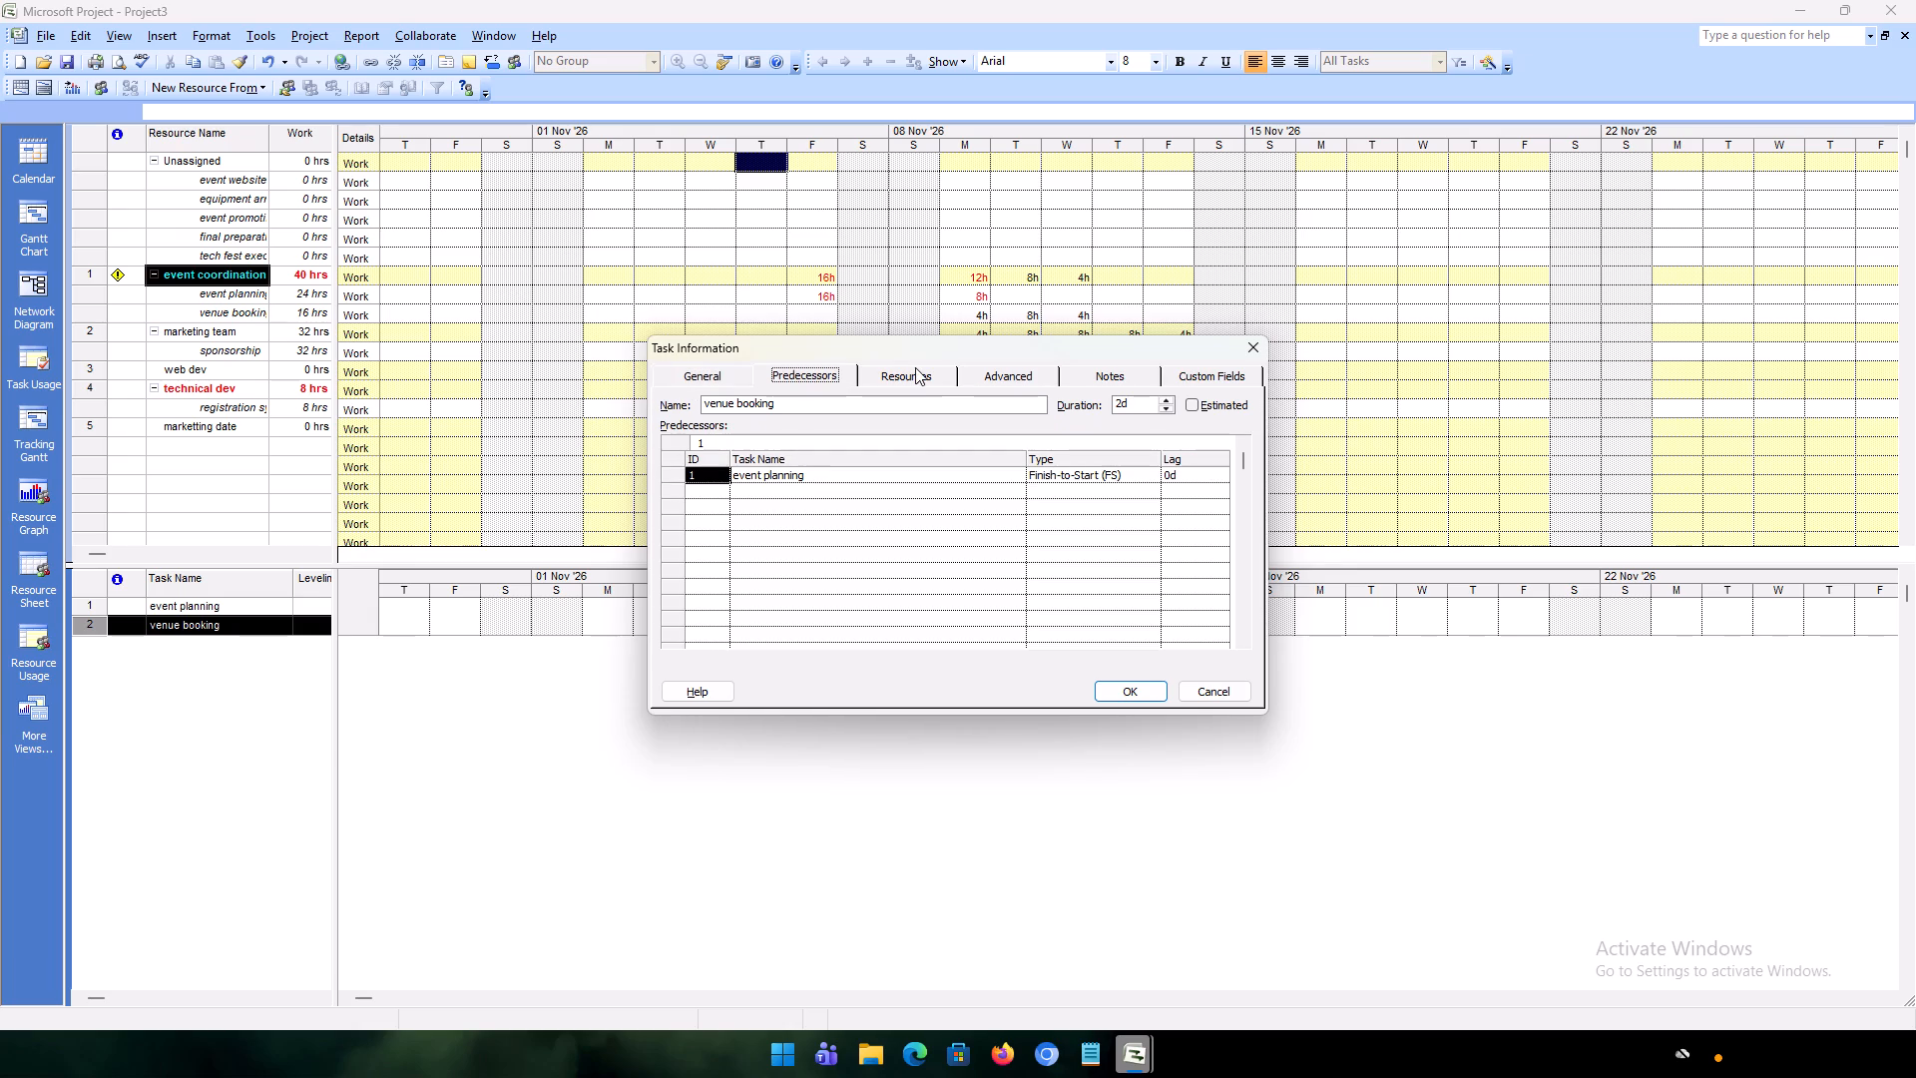
{"action": "left_click", "coordinate": [915, 367]}
{"action": "left_click", "coordinate": [999, 378]}
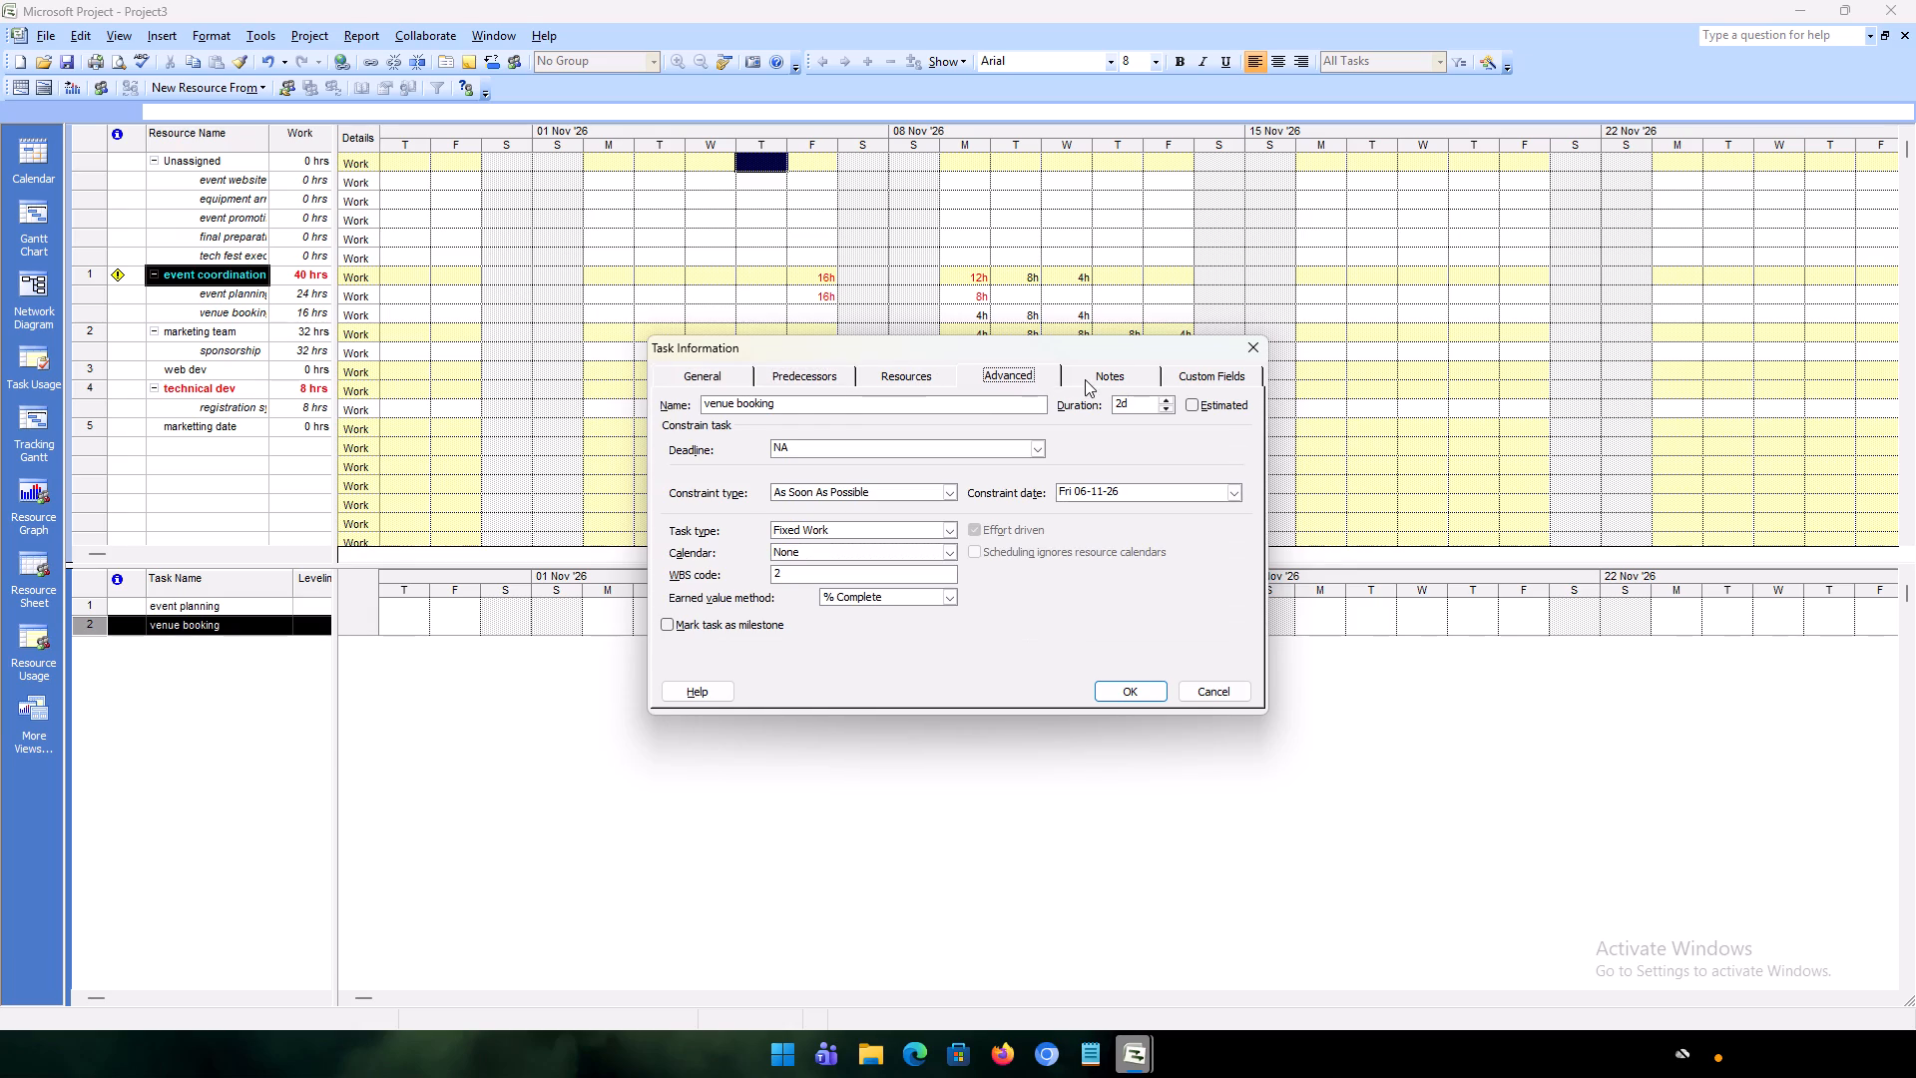
{"action": "left_click", "coordinate": [1086, 379]}
{"action": "left_click", "coordinate": [1185, 375]}
{"action": "left_click", "coordinate": [1237, 351]}
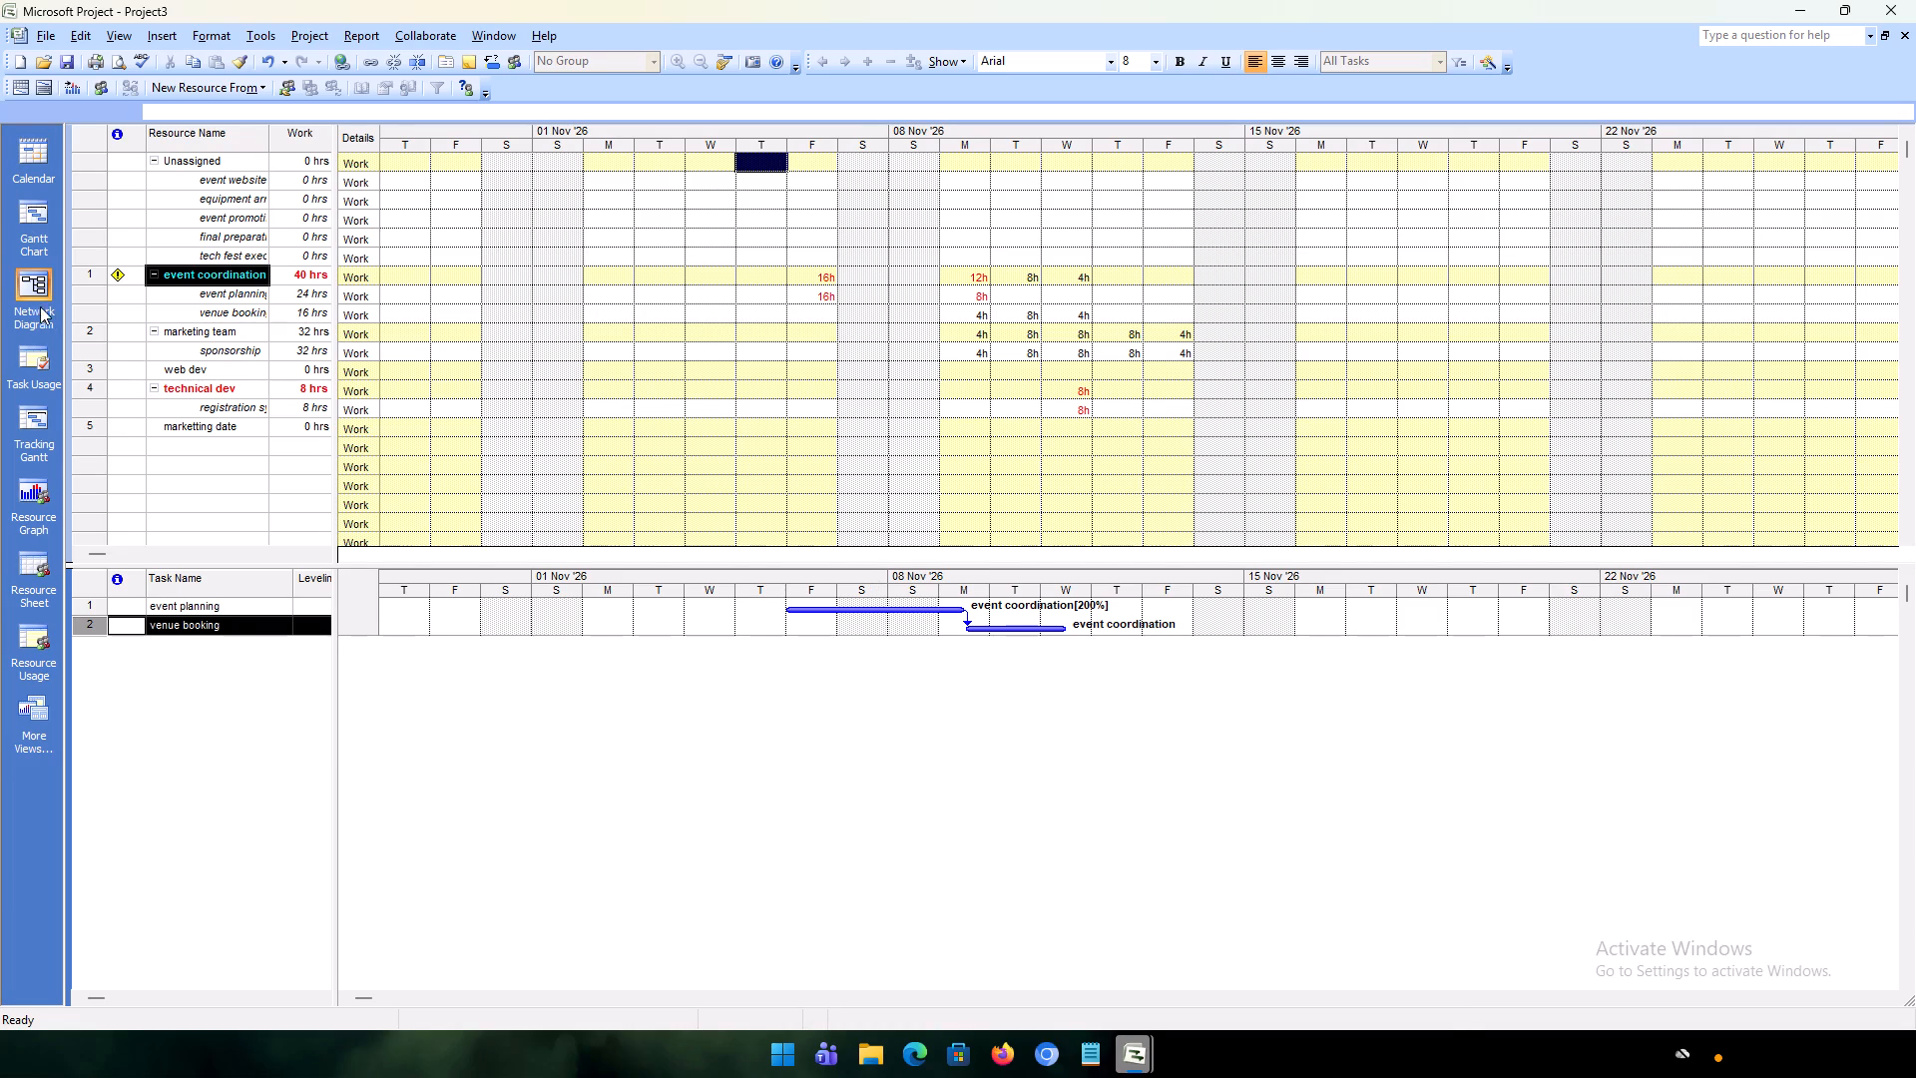
Switch to Notepad to consult the note on ways to remove a resource overallocation.
{"action": "left_click", "coordinate": [1081, 1058]}
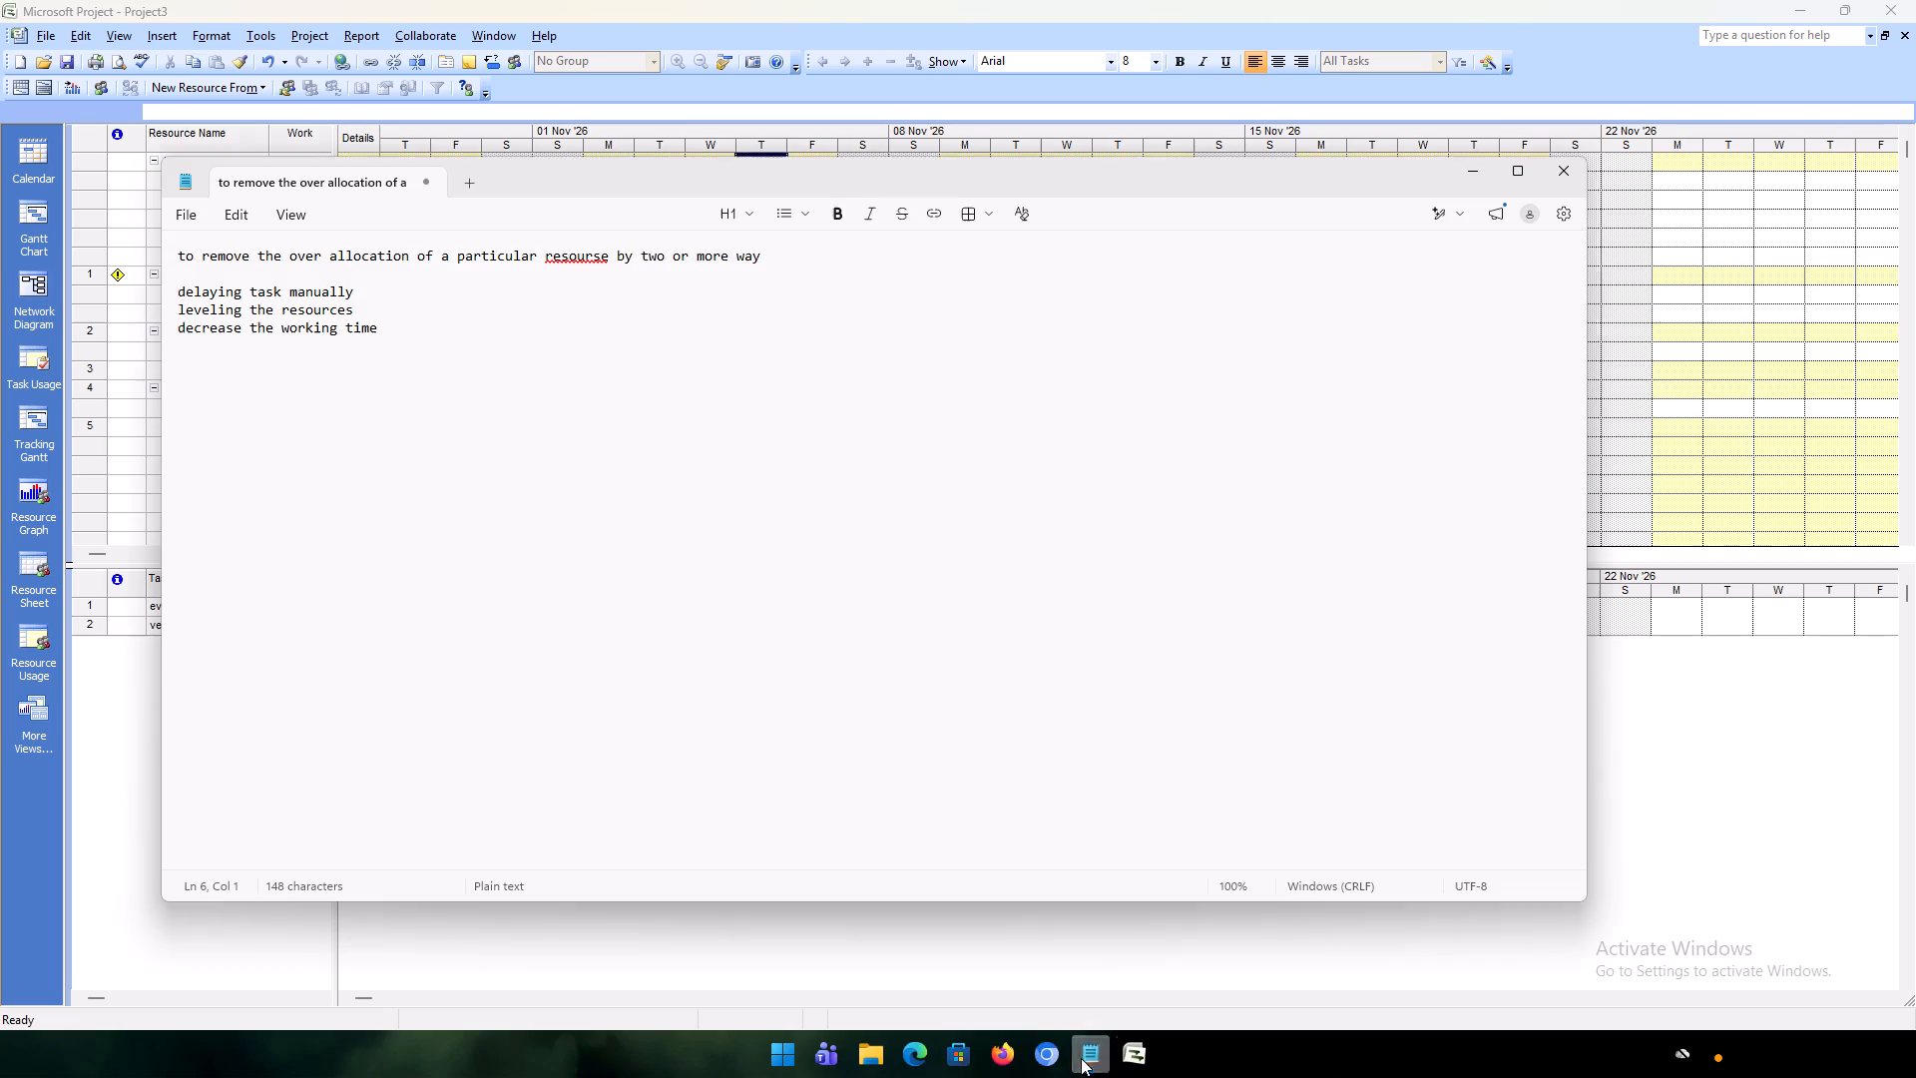
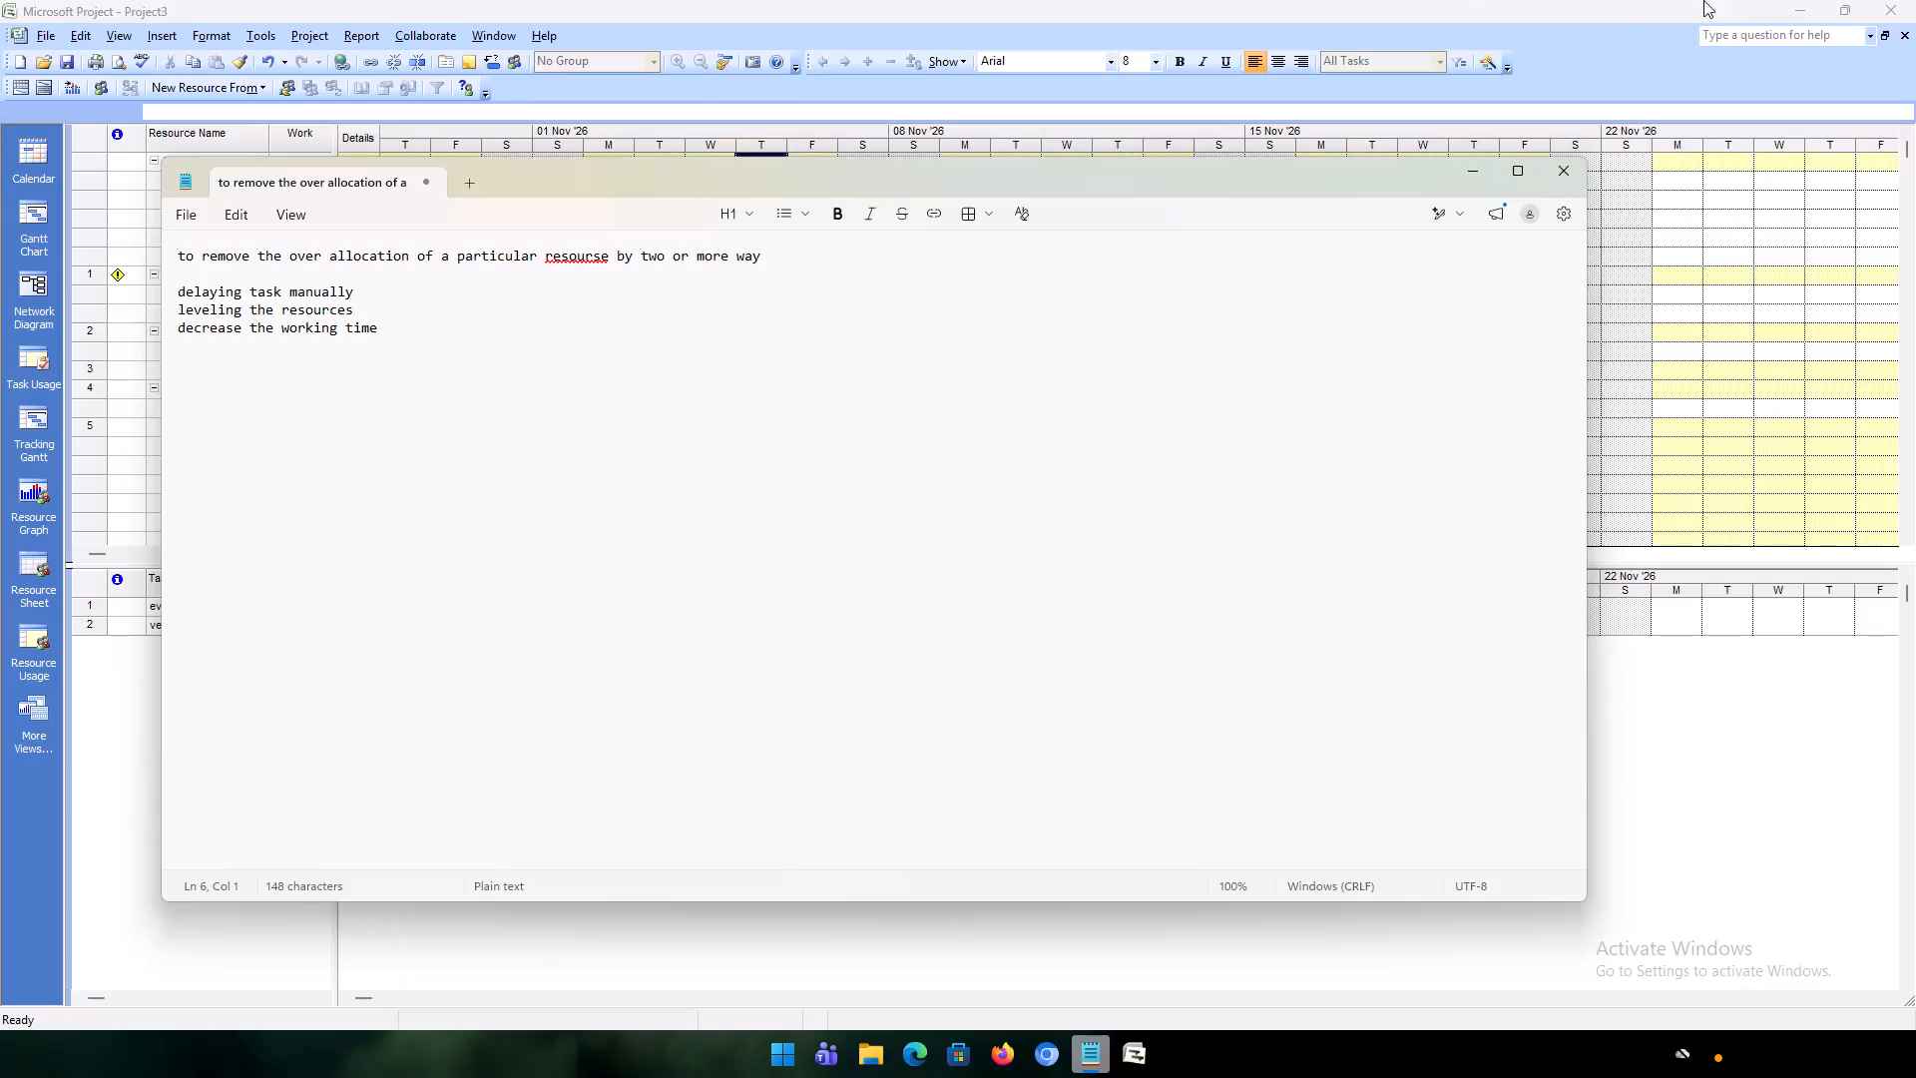
Close the Notepad note on removing resource overallocations.
{"action": "left_click", "coordinate": [1568, 174]}
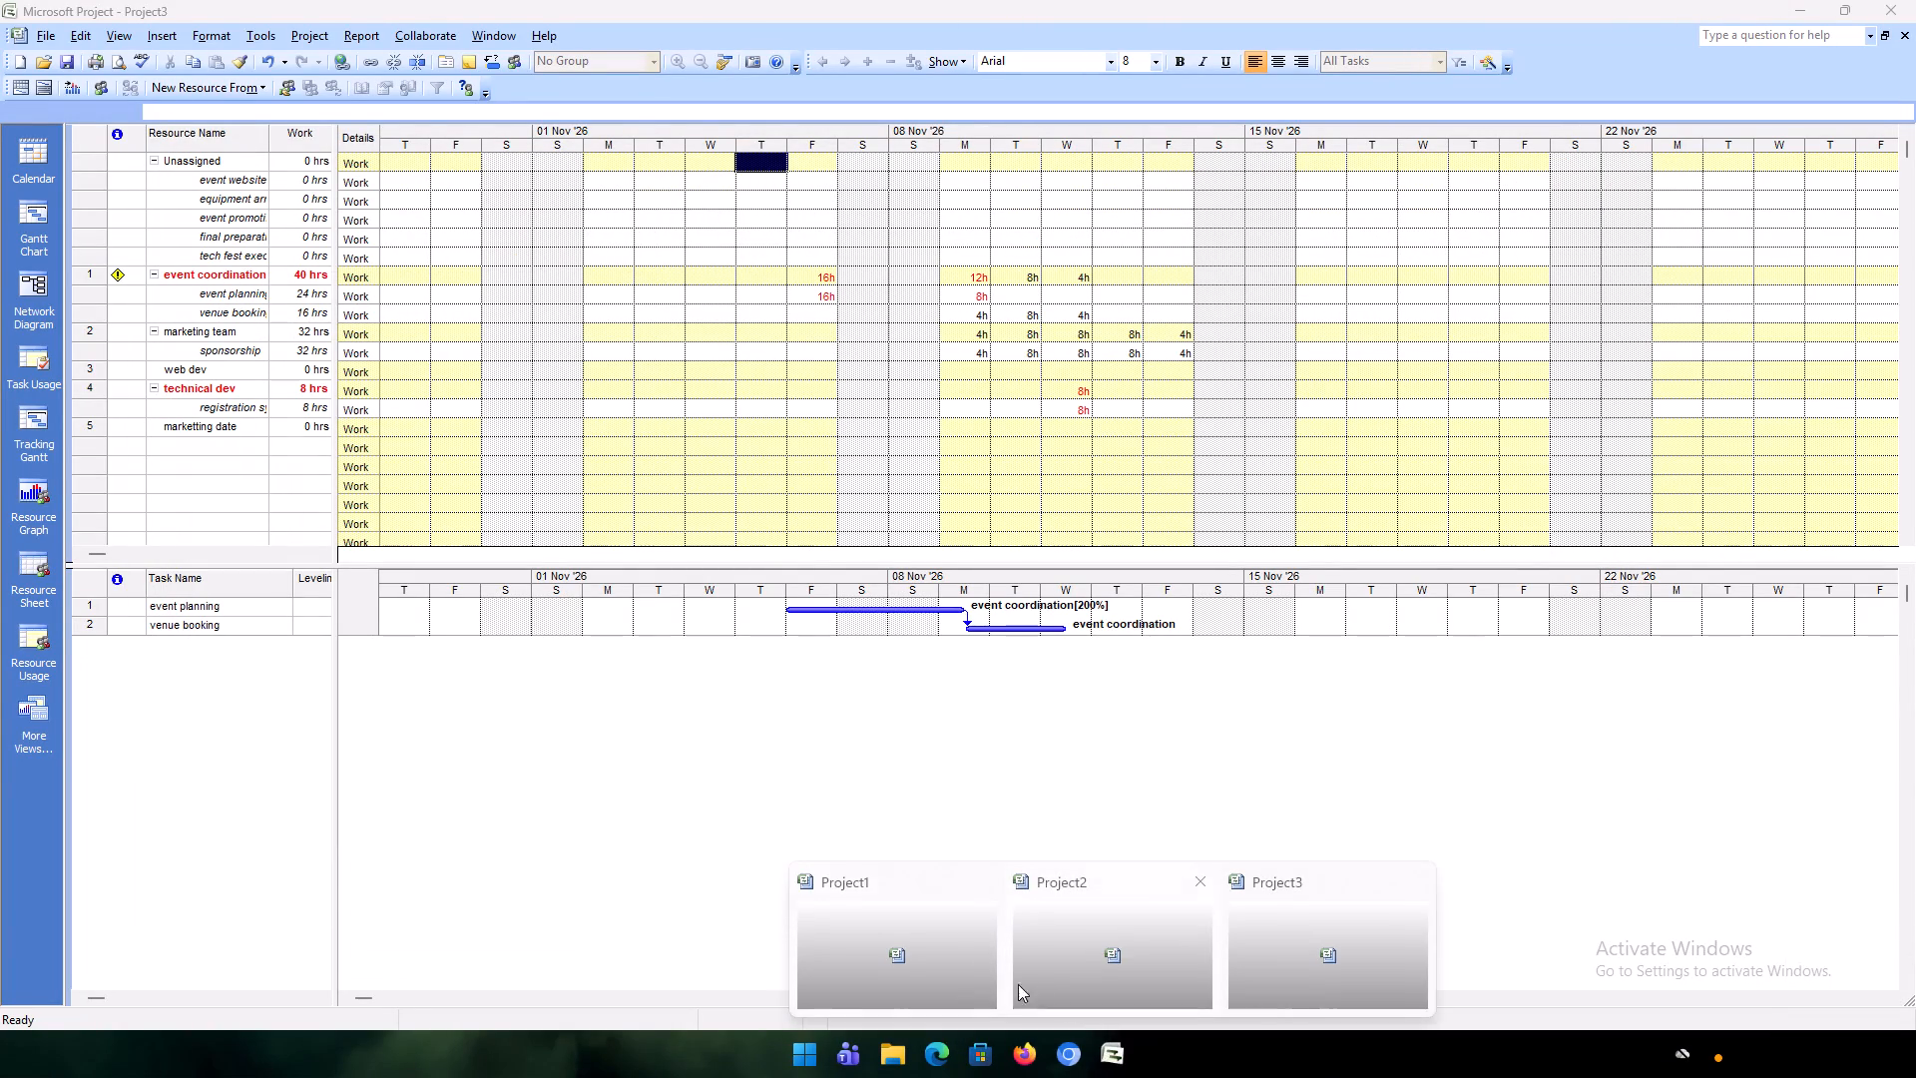
Switch to Project1 and exit Microsoft Project completely, discarding the unsaved changes in the open projects.
{"action": "left_click", "coordinate": [949, 953]}
{"action": "left_click", "coordinate": [1907, 0]}
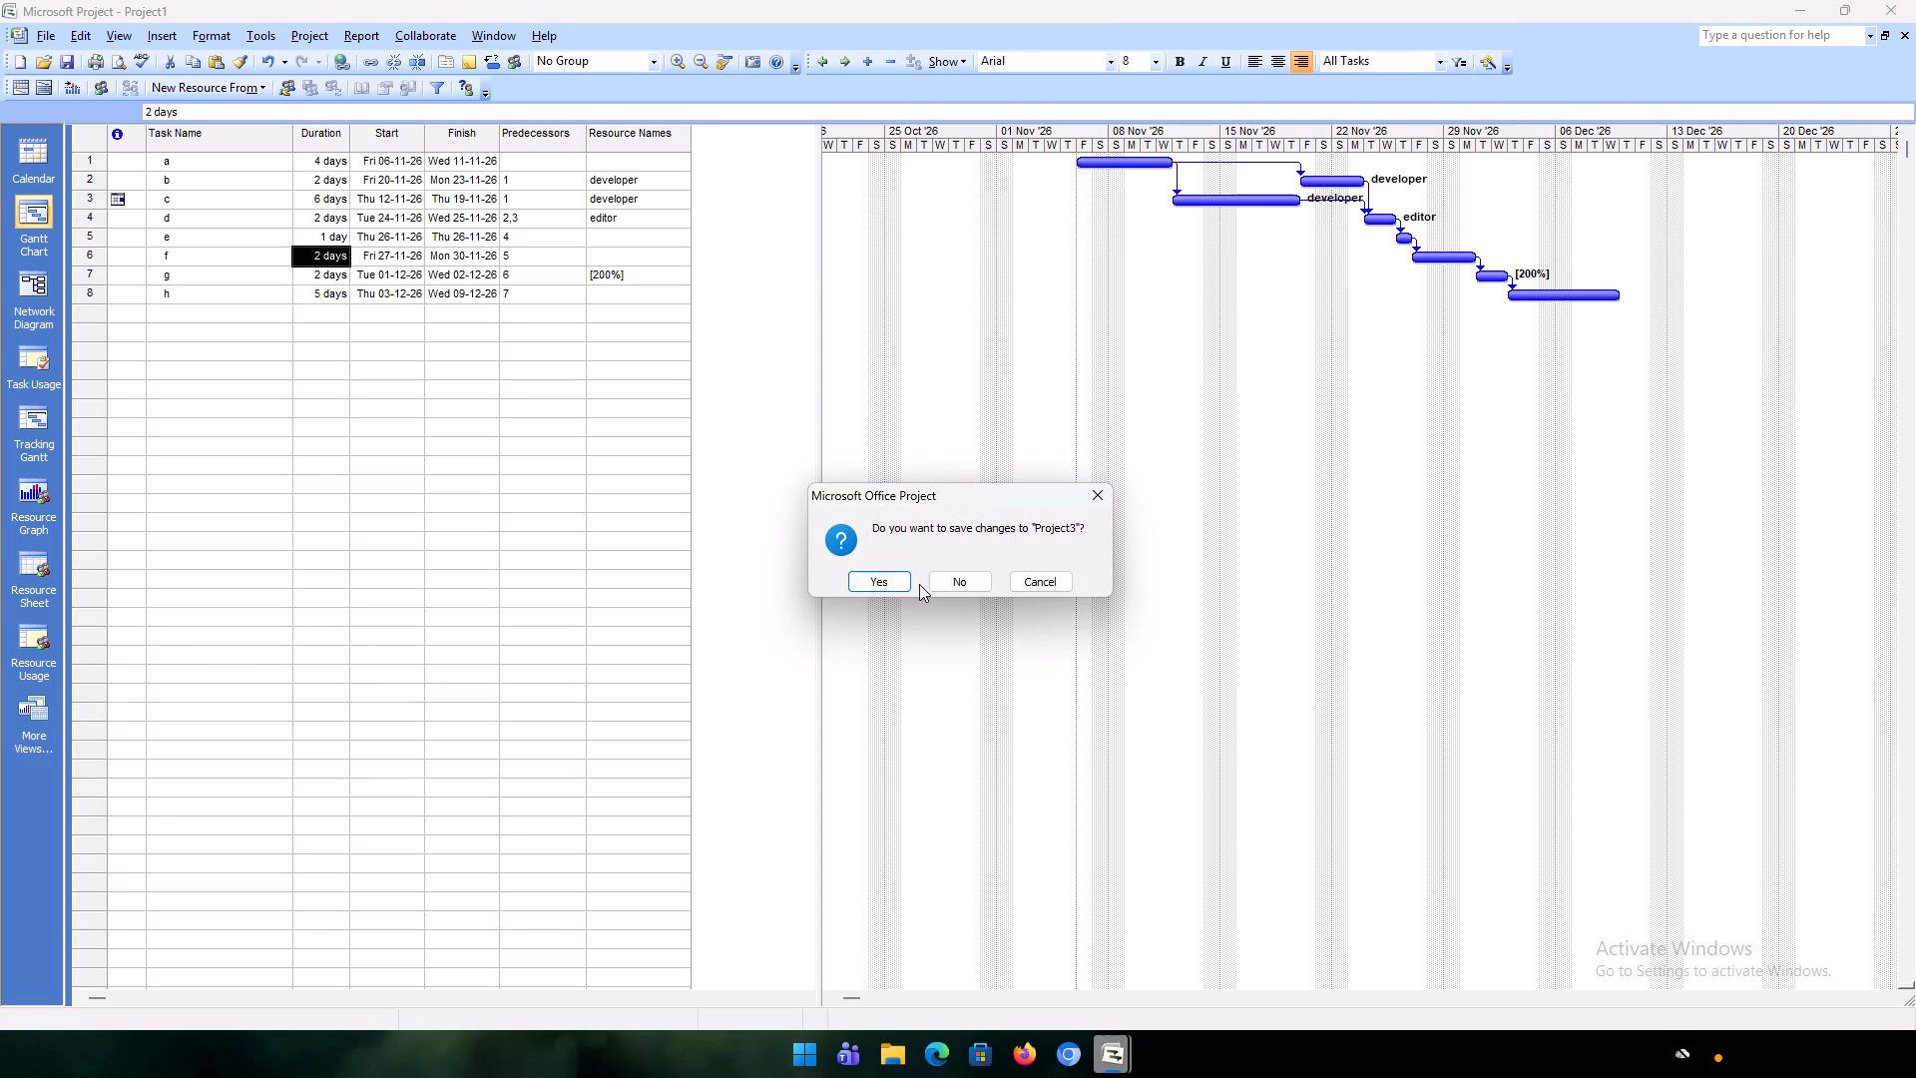
{"action": "left_click", "coordinate": [934, 585]}
{"action": "double_click", "coordinate": [934, 585]}
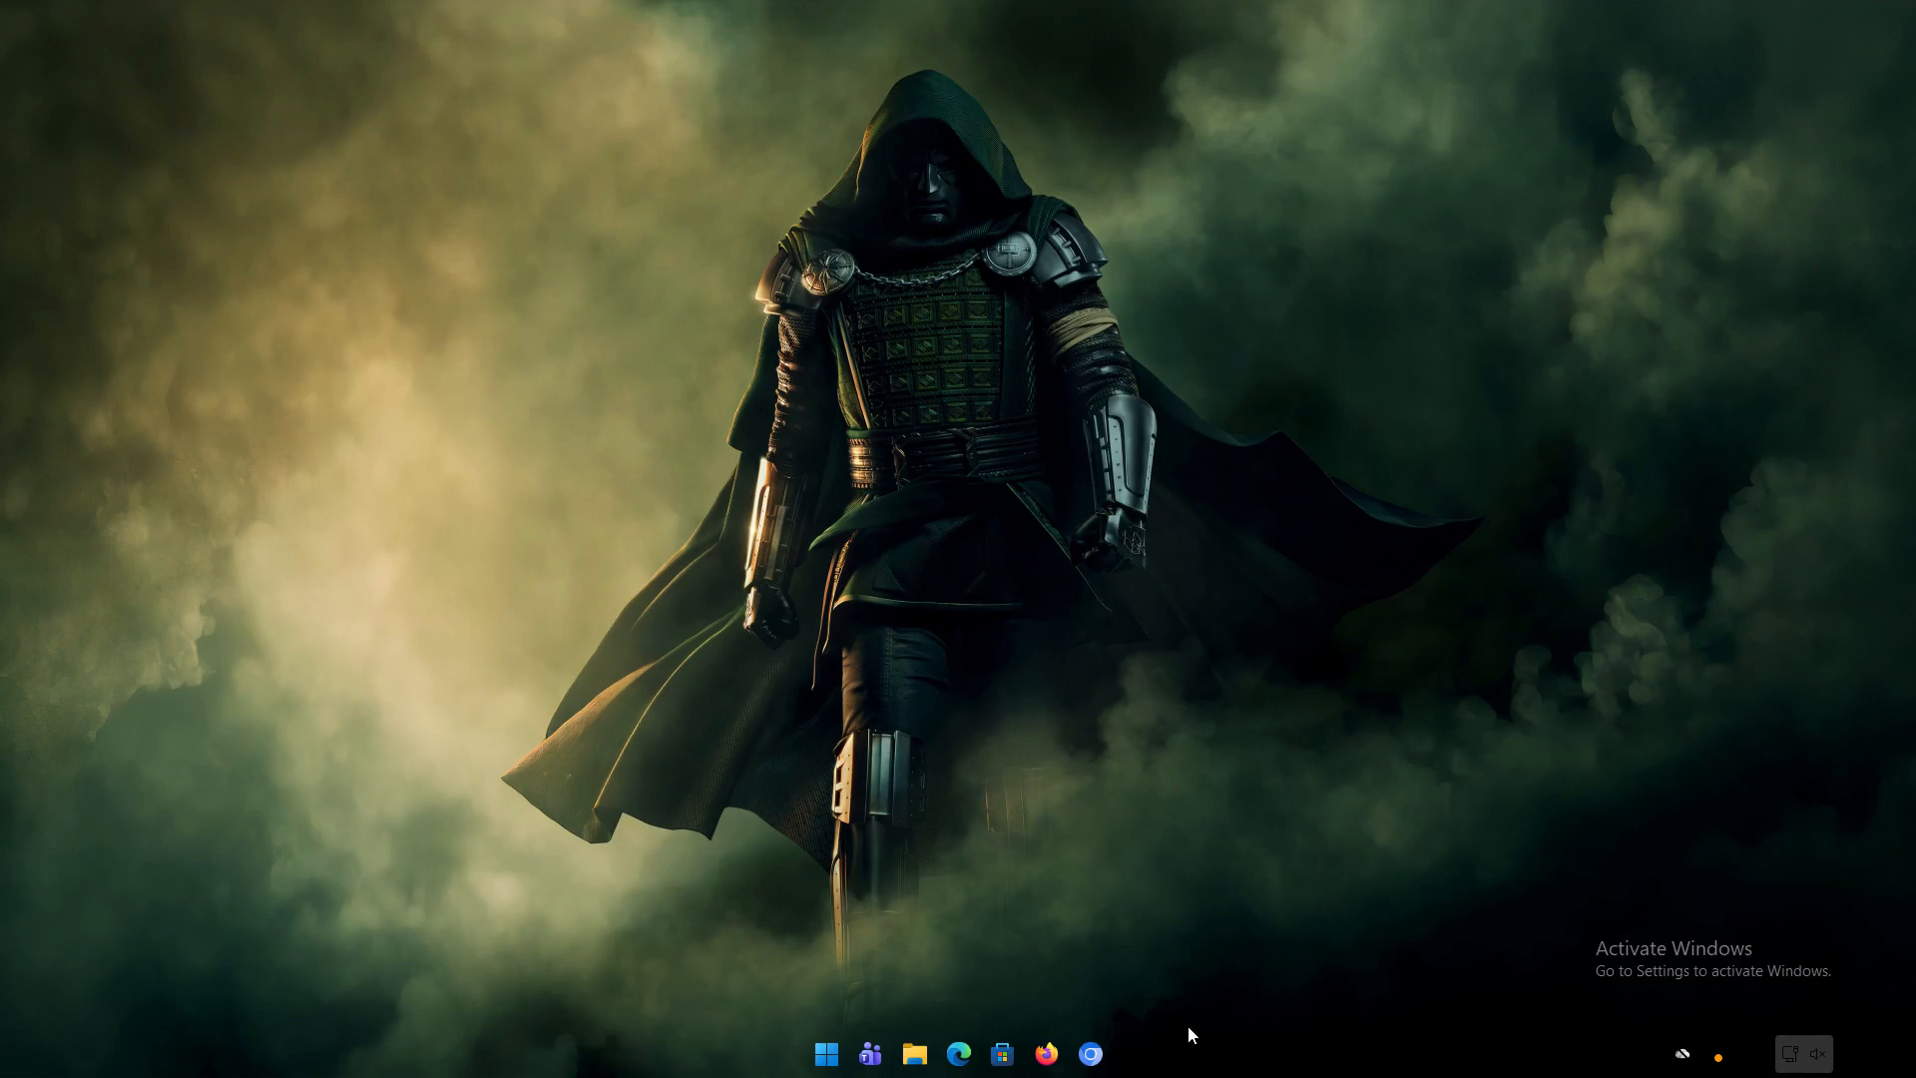
{"action": "left_click", "coordinate": [1346, 671]}
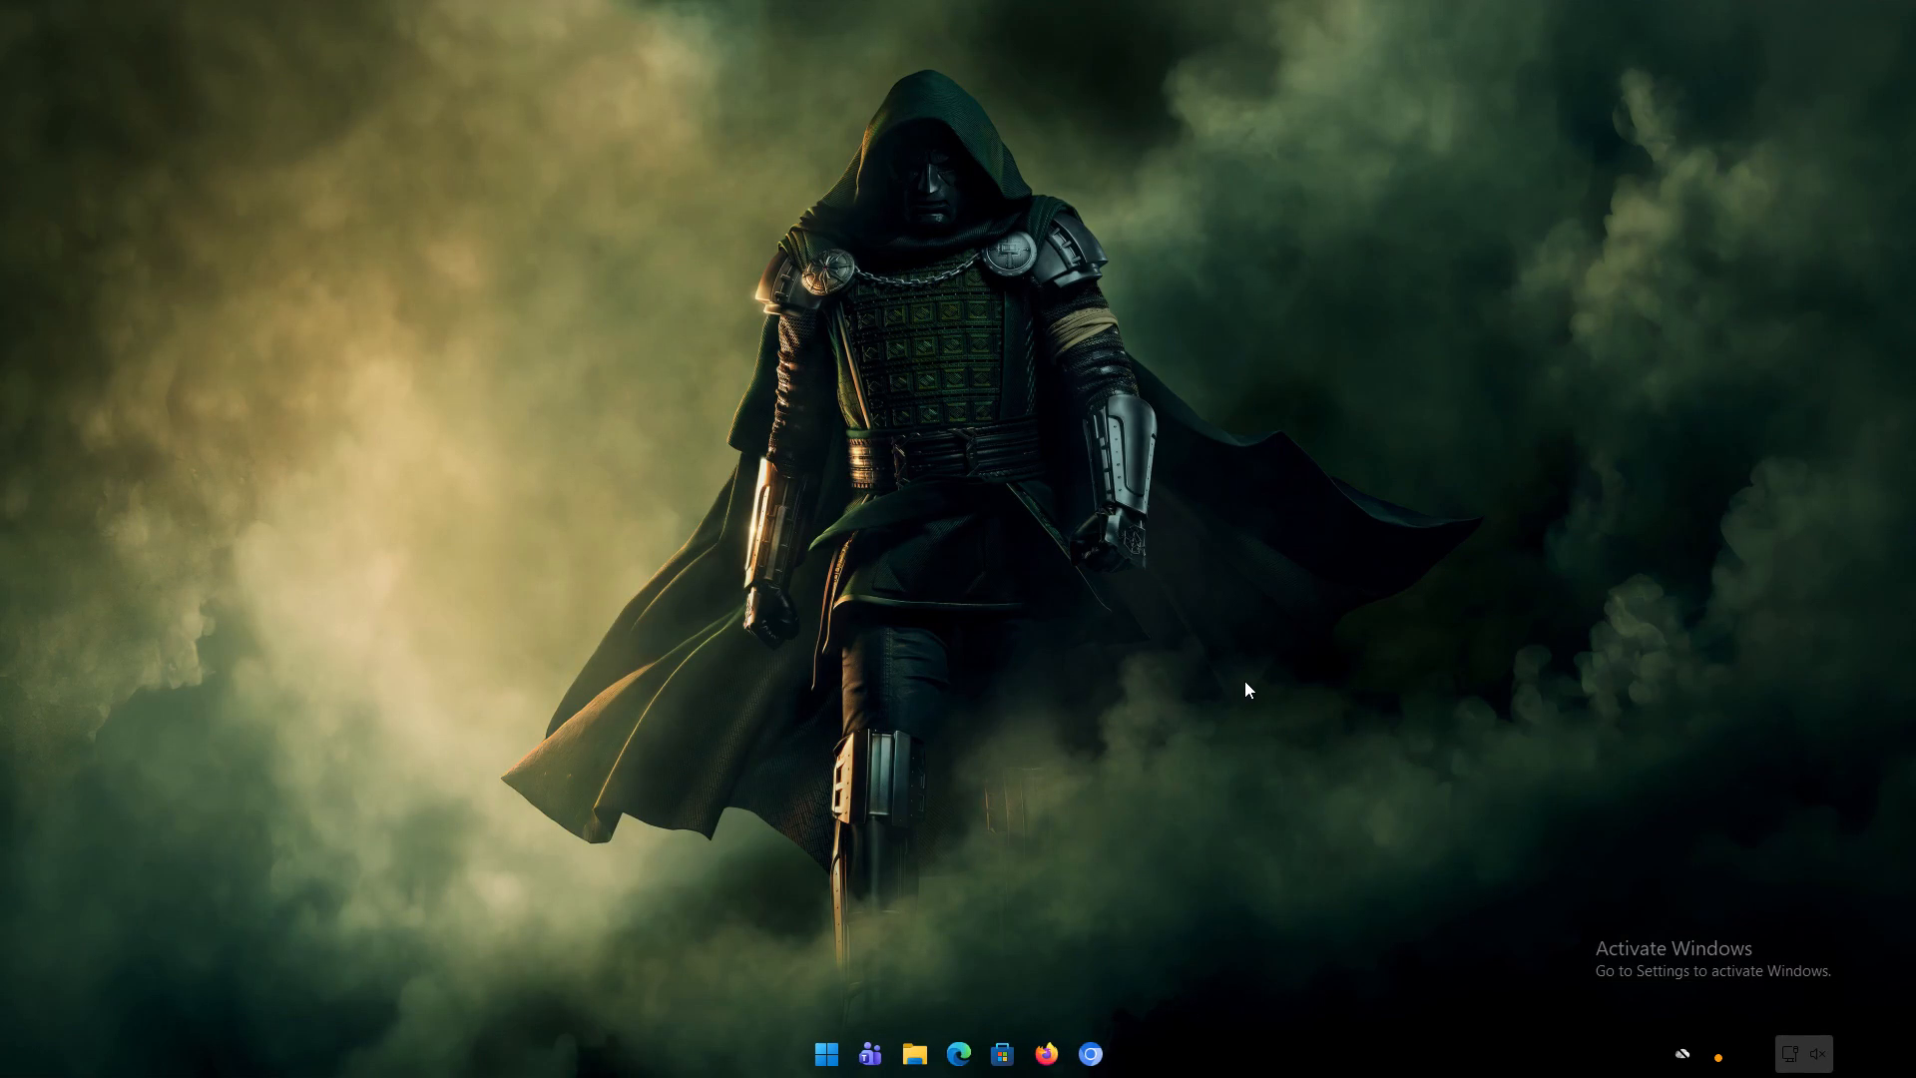